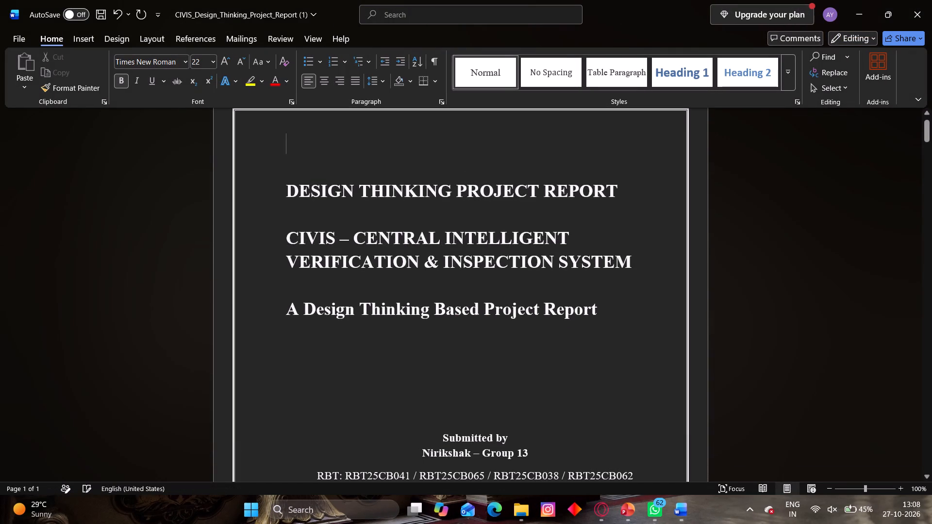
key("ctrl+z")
Delete the team name "Nirikshak –" in front of "Group 13" under "Submitted by" on the cover page.
scroll(545, 235, "up", 2)
scroll(540, 243, "down", 2)
scroll(538, 246, "up", 2)
scroll(538, 246, "down", 5)
scroll(512, 245, "up", 2)
scroll(512, 244, "down", 1)
scroll(512, 244, "up", 1)
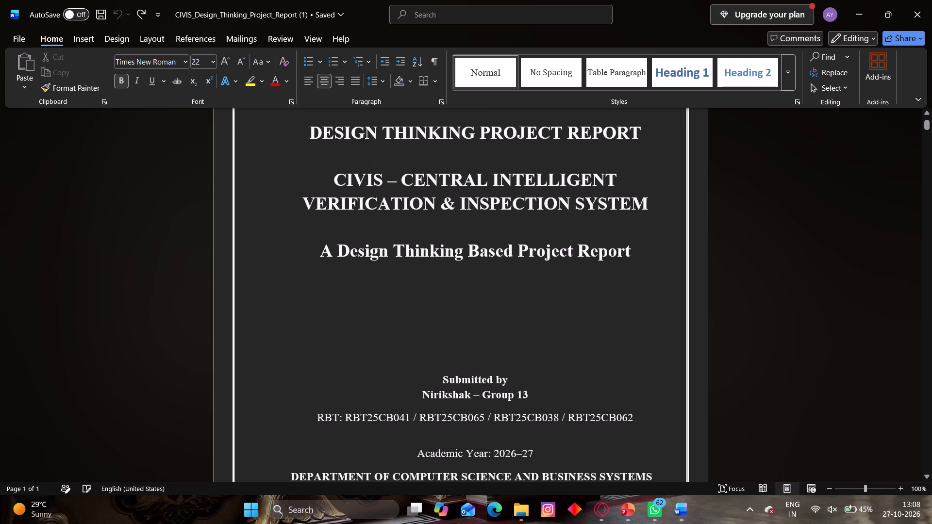
left_click(479, 396)
key("BackSpace")
key("BackSpace")
key("BackSpace")
key("BackSpace")
key("BackSpace")
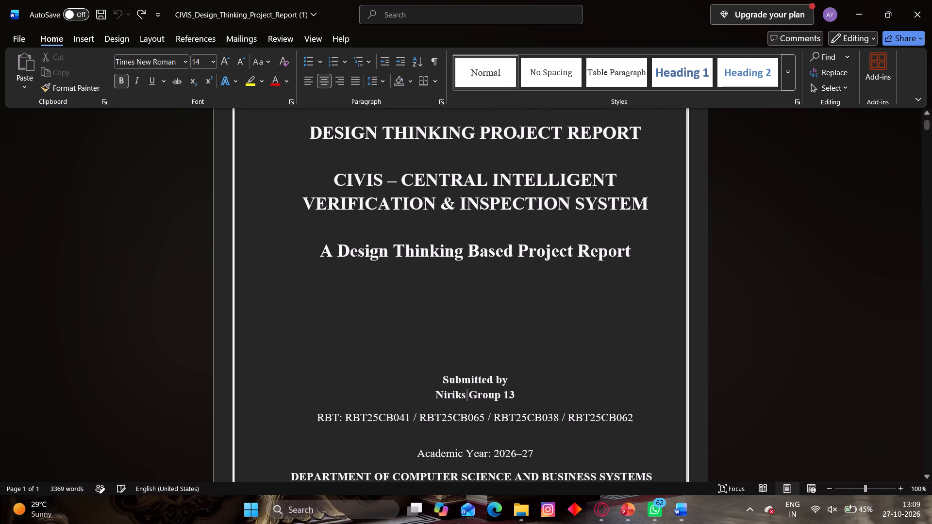
key("BackSpace")
key("BackSpace")
key("BackSpace")
key("BackSpace")
key("BackSpace")
key("BackSpace")
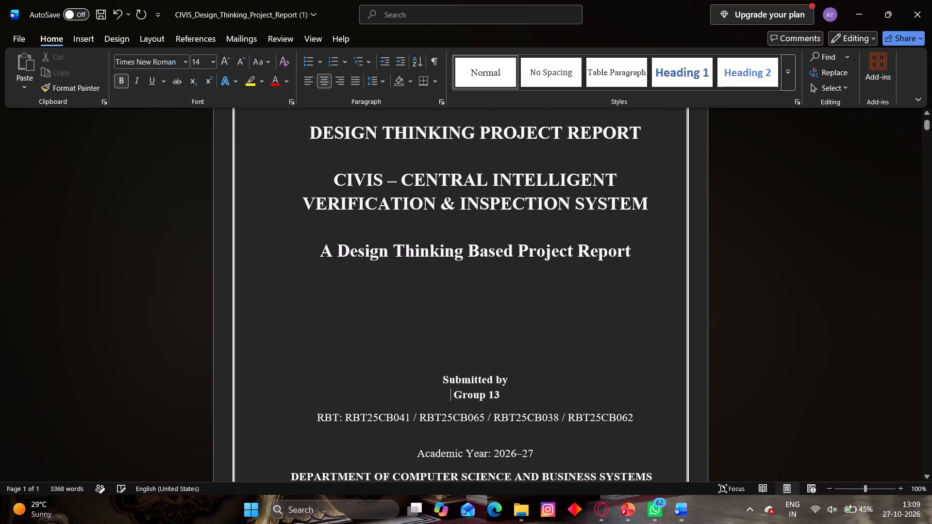
Join the "Group 13" line to "Submitted by" and split it again into a new paragraph on the cover page.
scroll(750, 336, "up", 1)
scroll(750, 336, "down", 1)
scroll(750, 336, "up", 1)
scroll(750, 336, "down", 5)
scroll(743, 329, "up", 2)
key("BackSpace")
key("Return")
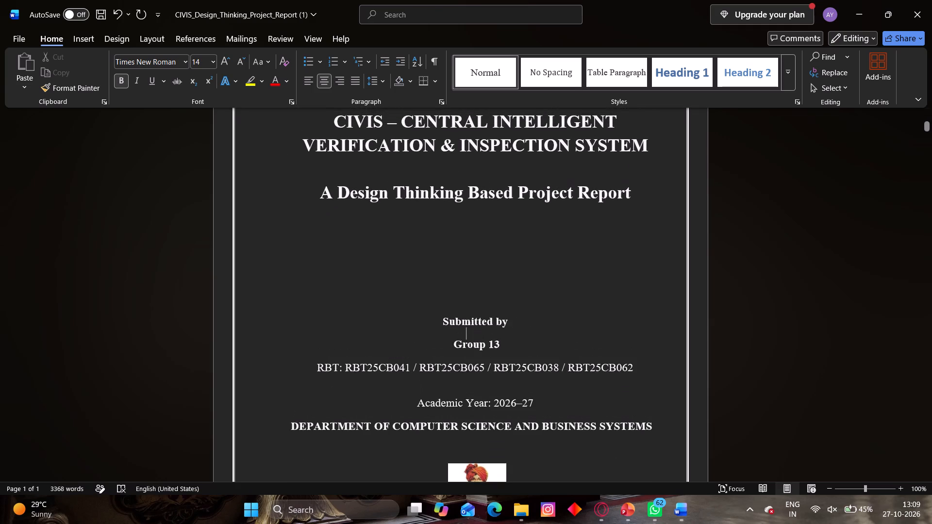
scroll(694, 325, "down", 6)
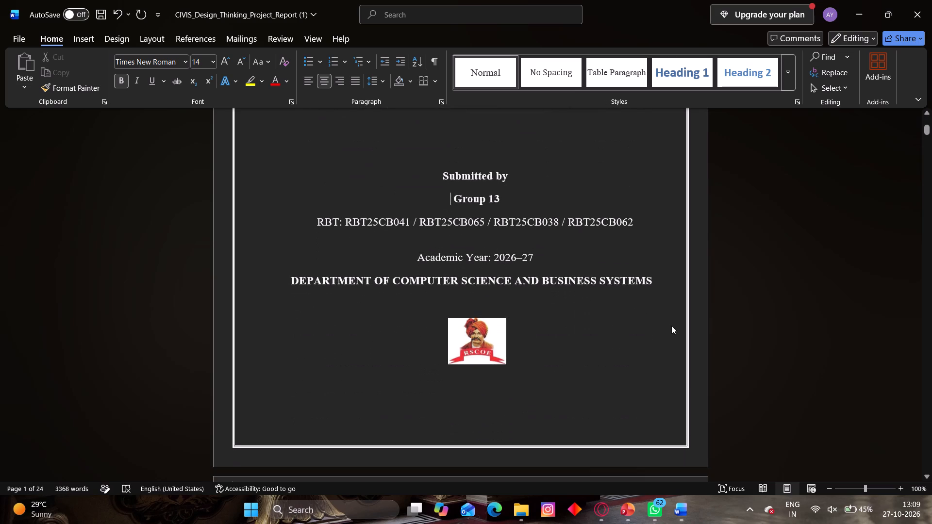
Review the layout of the project report's opening pages, from the cover through the certificate to the acknowledgement.
scroll(671, 326, "down", 7)
scroll(671, 326, "up", 2)
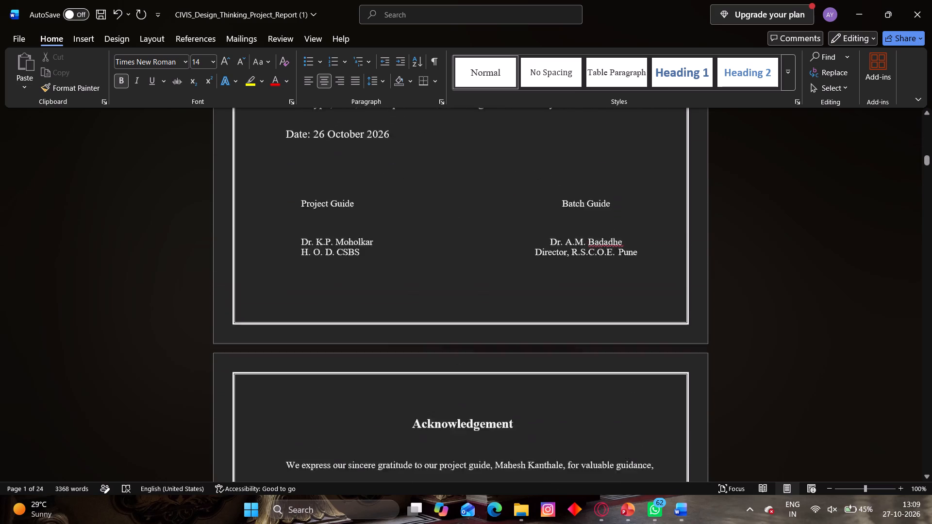
scroll(671, 326, "up", 5)
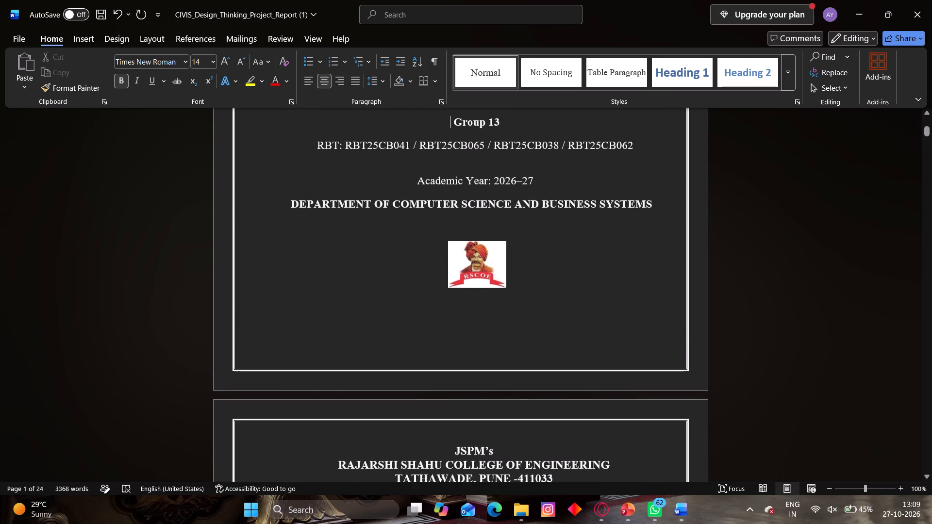
scroll(695, 227, "down", 1)
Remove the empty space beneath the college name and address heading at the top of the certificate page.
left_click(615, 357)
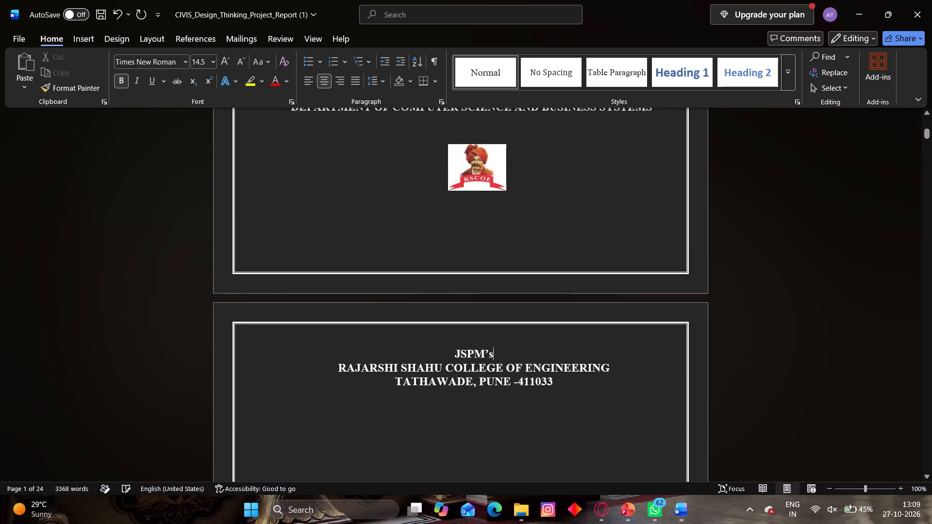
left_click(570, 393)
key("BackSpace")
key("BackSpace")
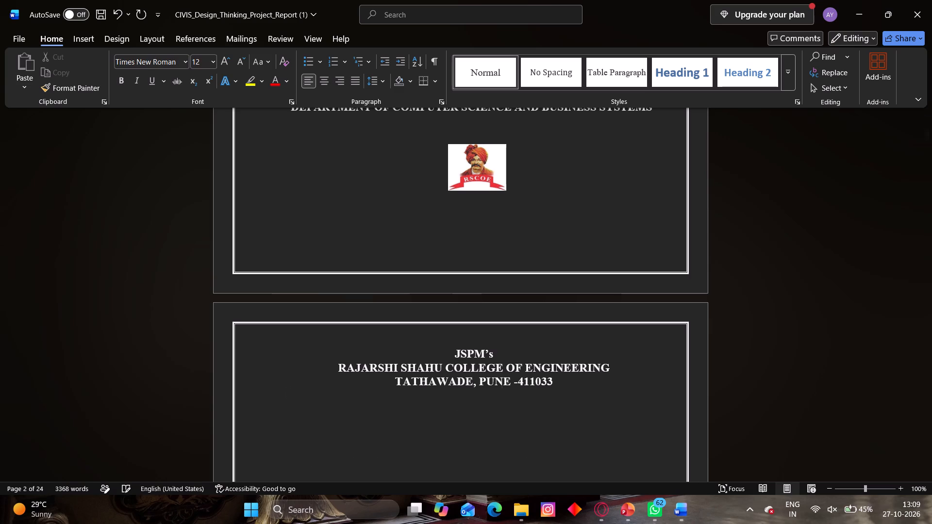
Examine how the cover page and the certificate page are laid out.
scroll(570, 393, "right", 1)
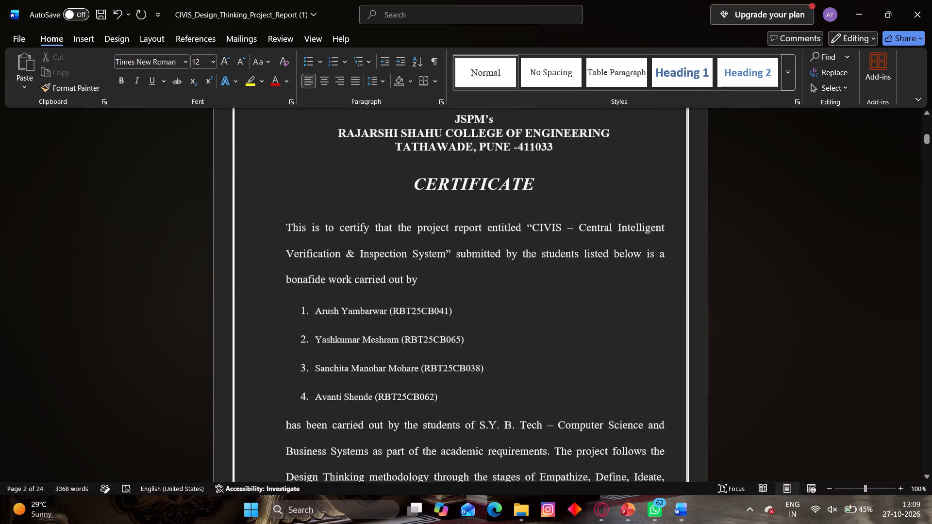
scroll(570, 393, "right", 1)
scroll(570, 393, "up", 3)
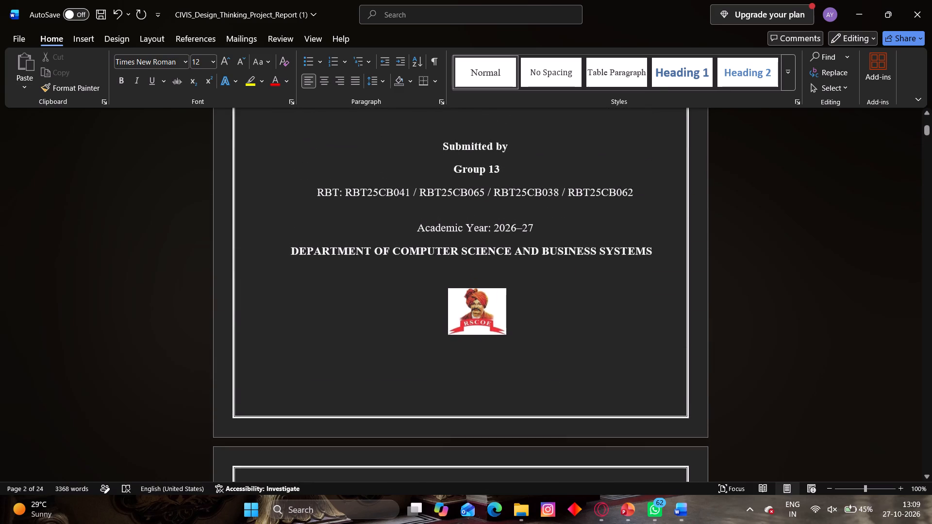
scroll(570, 393, "up", 1)
scroll(570, 393, "right", 2)
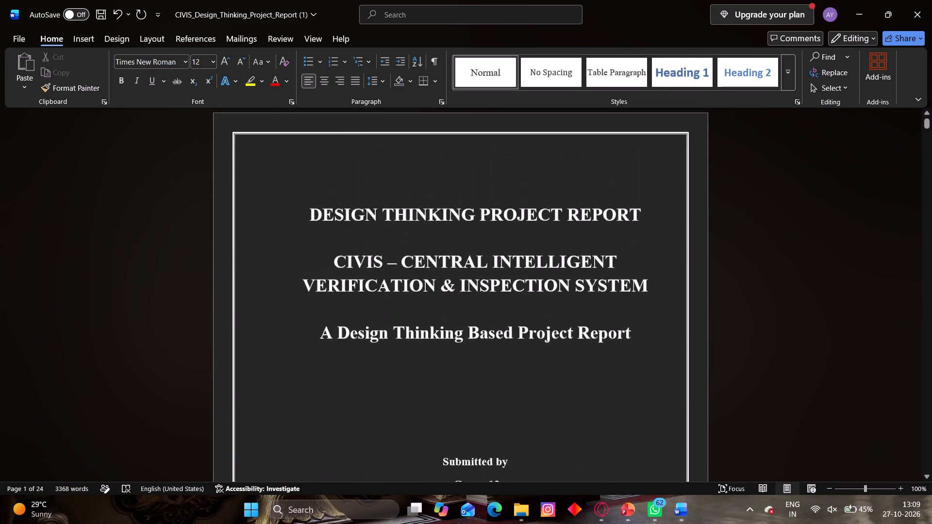
scroll(570, 393, "right", 1)
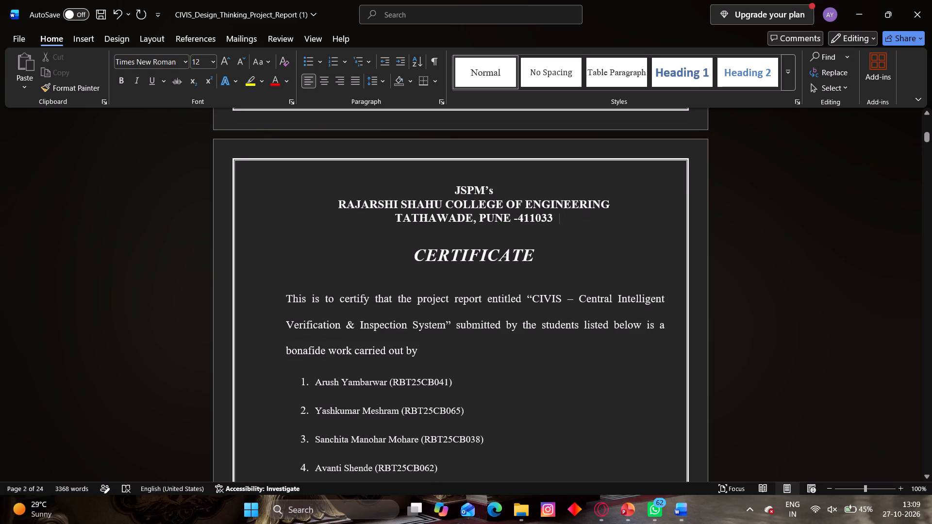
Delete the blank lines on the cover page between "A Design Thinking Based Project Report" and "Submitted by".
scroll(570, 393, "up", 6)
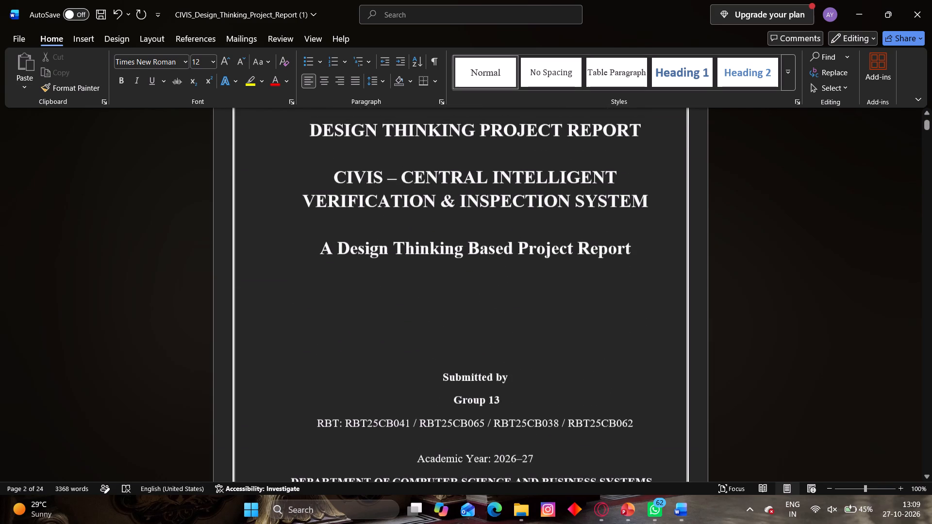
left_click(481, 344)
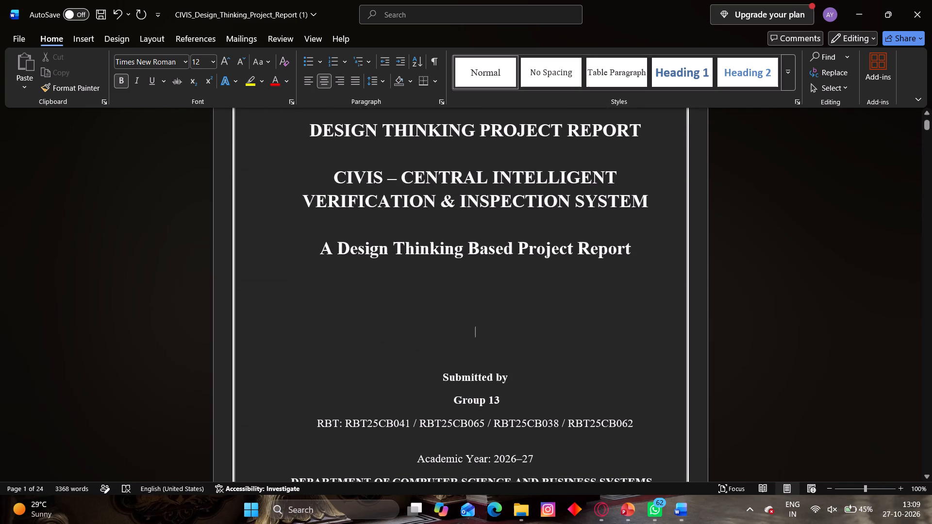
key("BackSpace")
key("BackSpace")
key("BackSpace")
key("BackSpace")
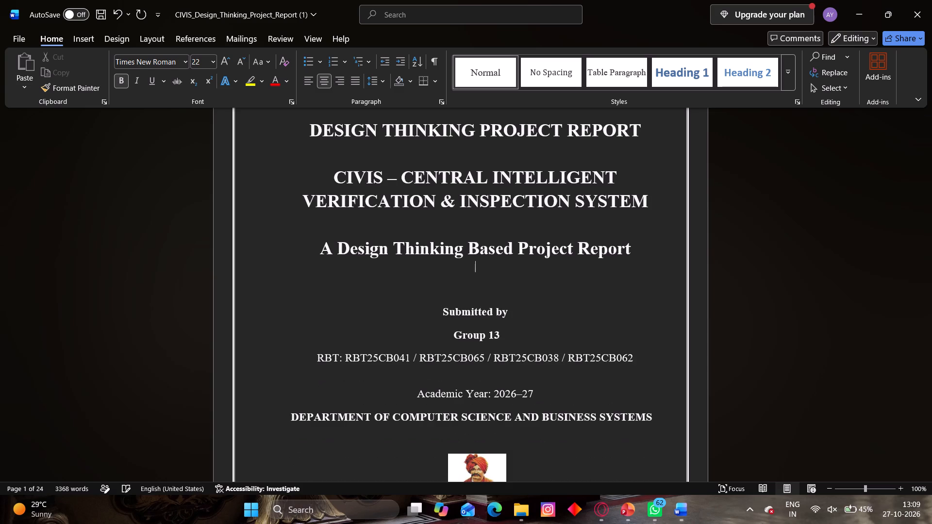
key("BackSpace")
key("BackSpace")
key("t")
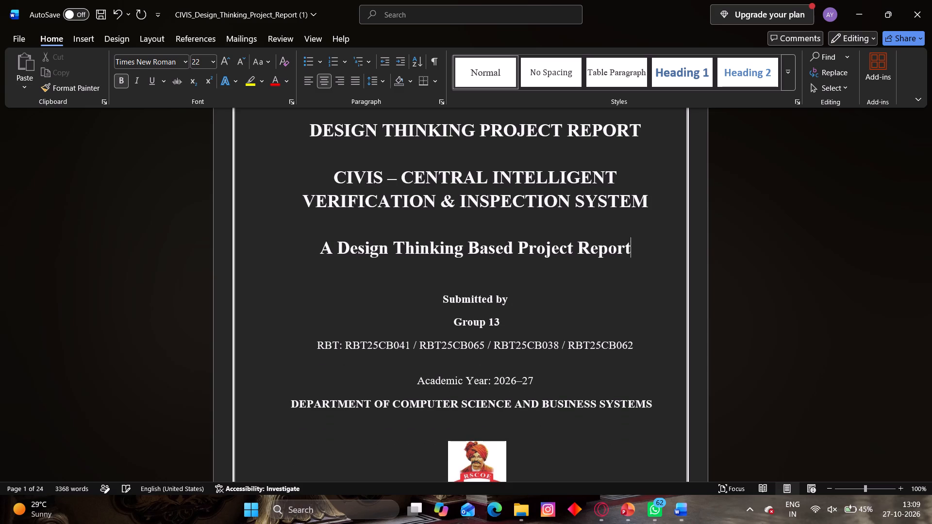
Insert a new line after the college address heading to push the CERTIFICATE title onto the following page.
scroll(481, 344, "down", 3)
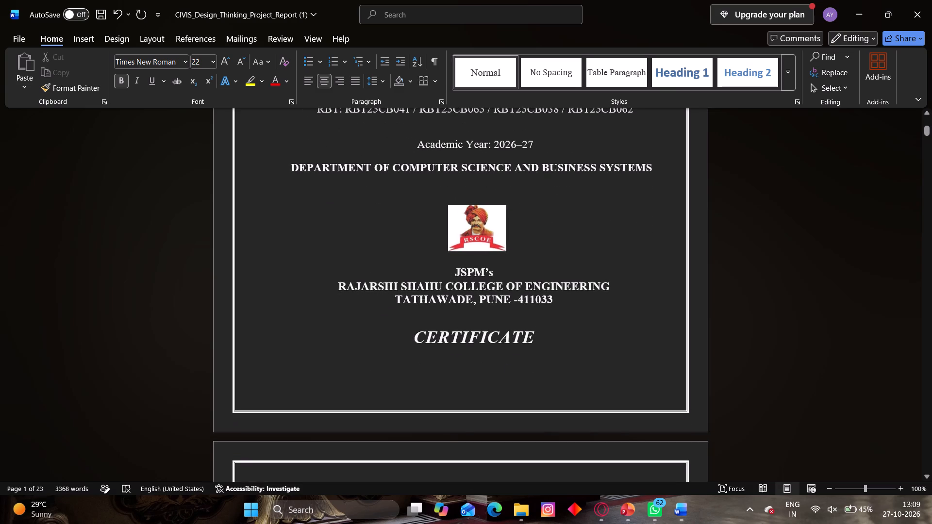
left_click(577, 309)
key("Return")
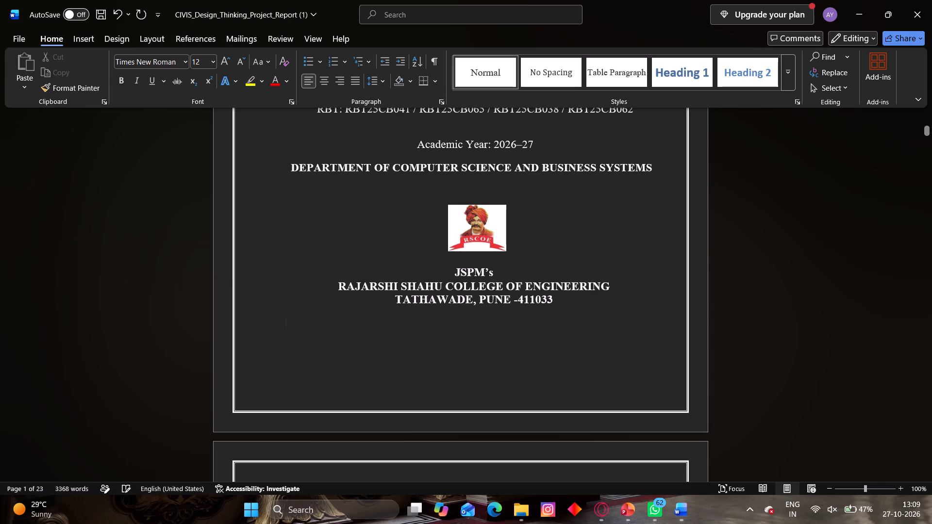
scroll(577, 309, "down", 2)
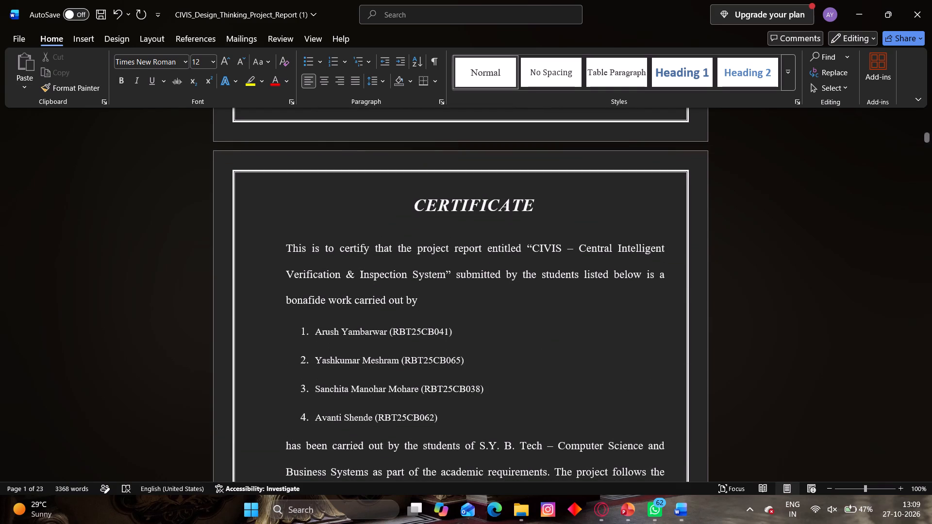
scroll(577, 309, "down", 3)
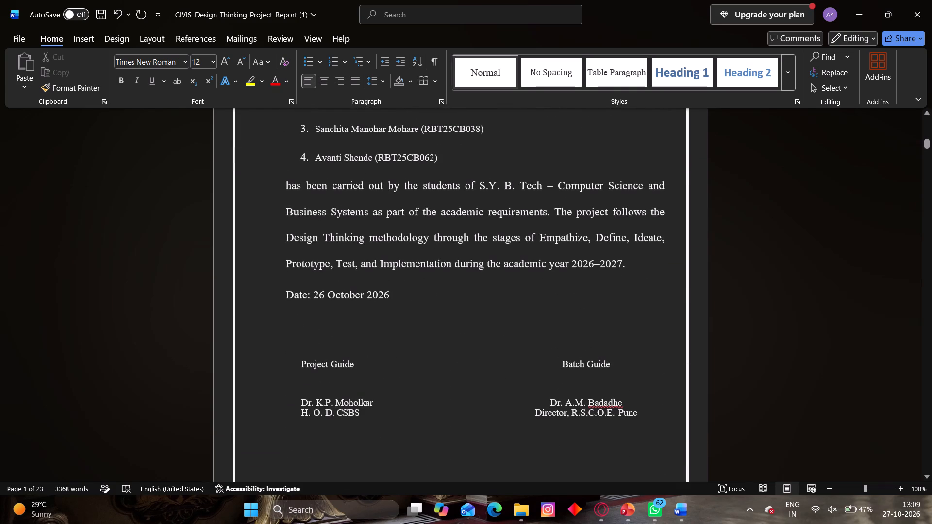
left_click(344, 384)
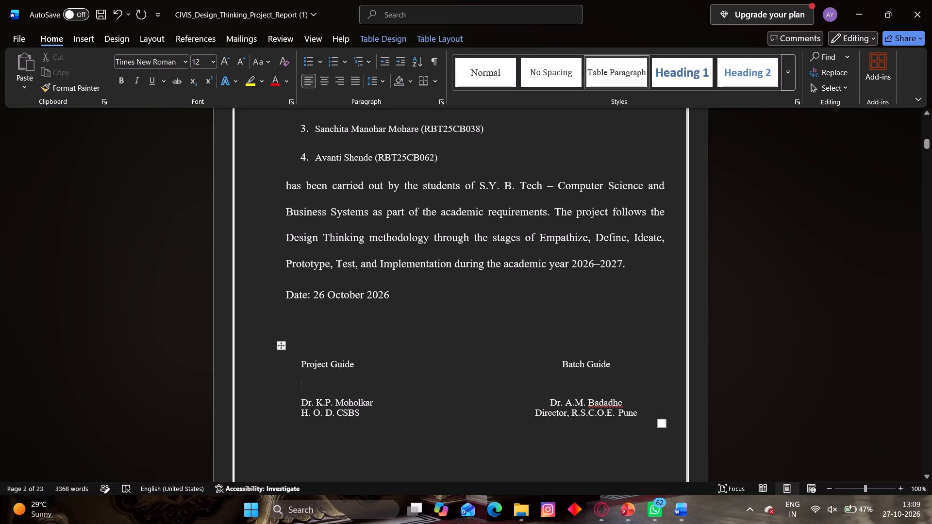
Close the CIVIS_Design_Thinking_Project_Report (1) document without saving the changes.
left_click(929, 6)
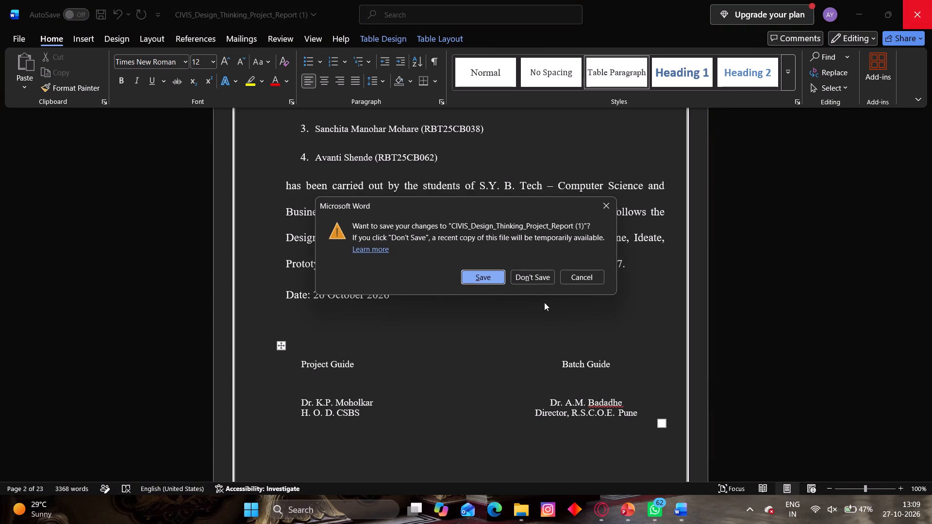
left_click(529, 280)
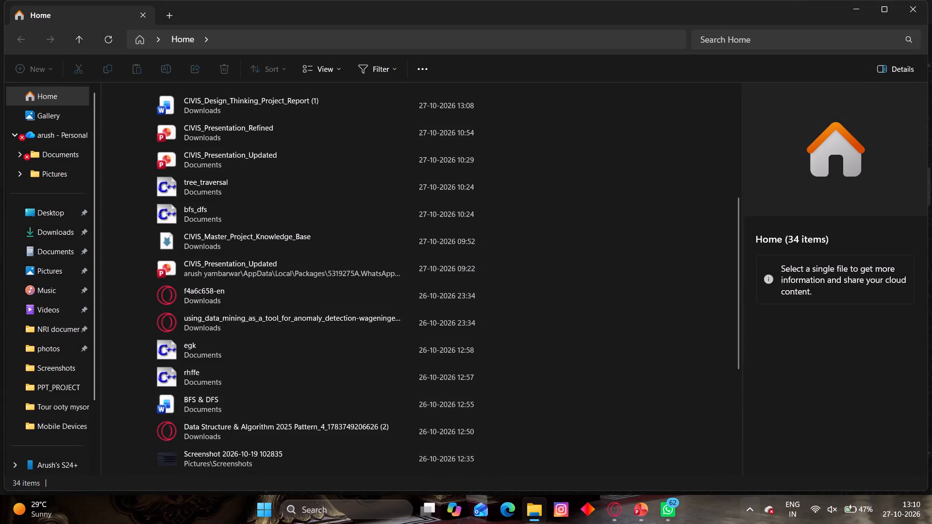
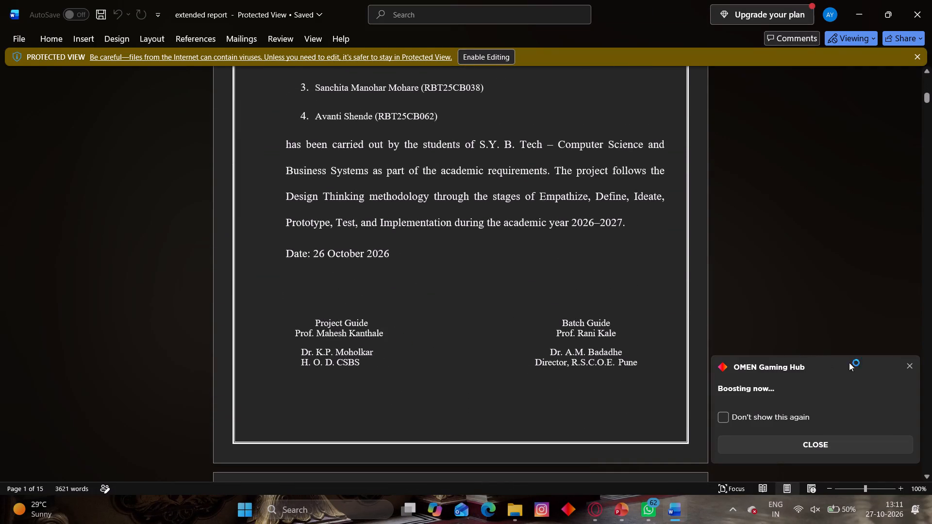
Enable editing for the protected extended report document.
left_click(913, 366)
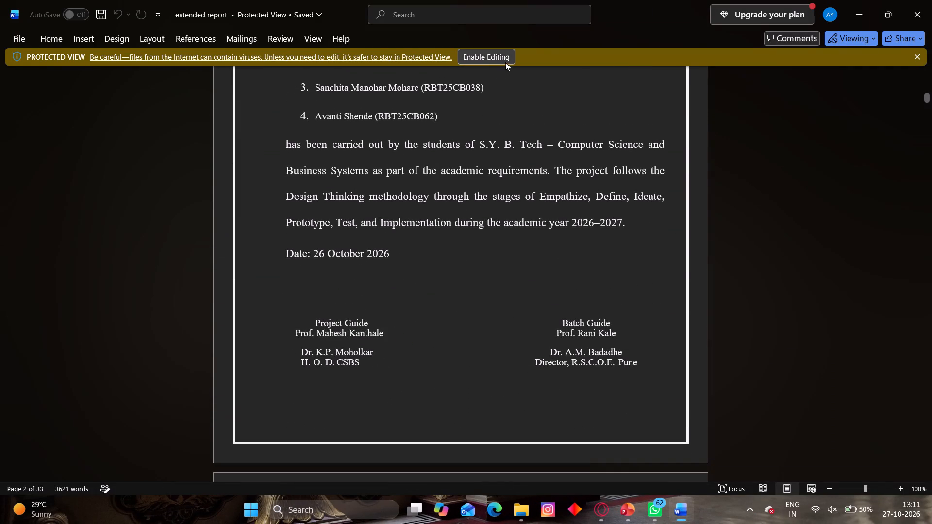
left_click(500, 56)
Delete the leading spaces in front of the "DESIGN THINKING PROJECT REPORT" heading on the cover page.
scroll(479, 235, "up", 19)
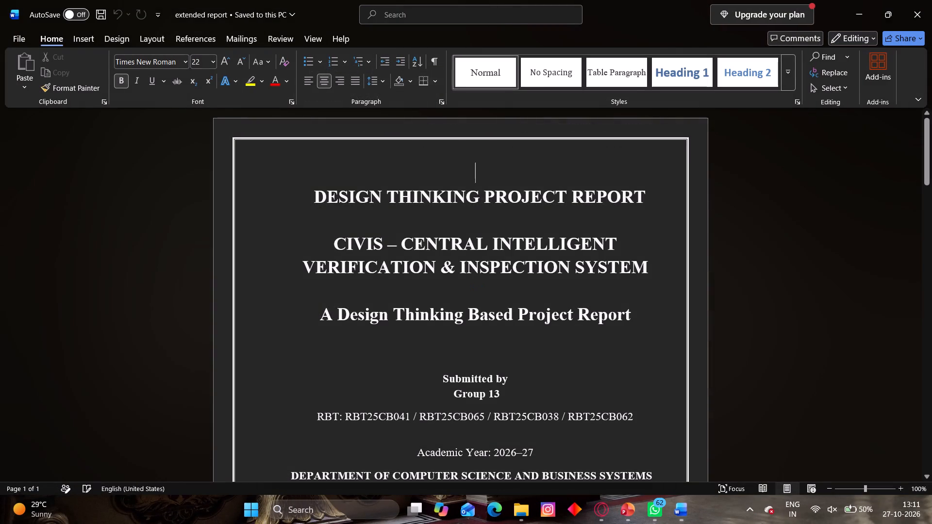
key("BackSpace")
key("BackSpace")
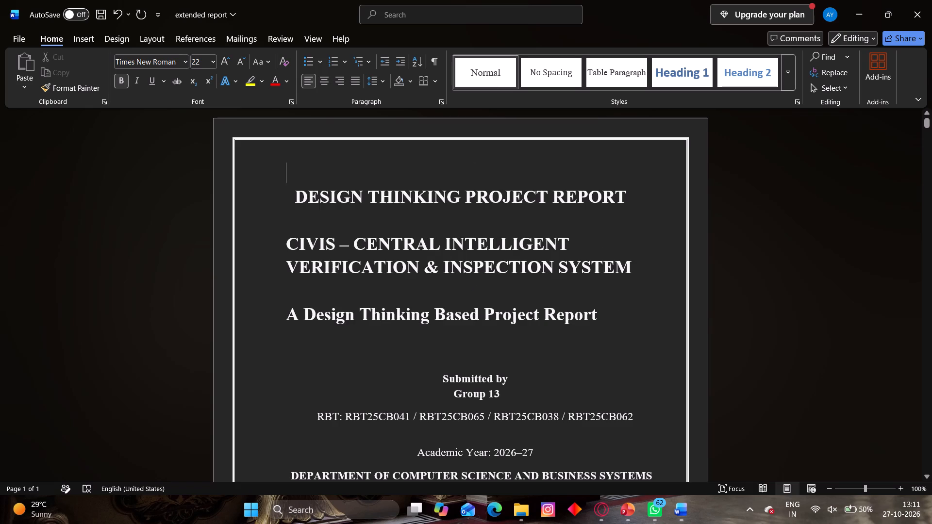
key("BackSpace")
left_click(294, 193)
key("BackSpace")
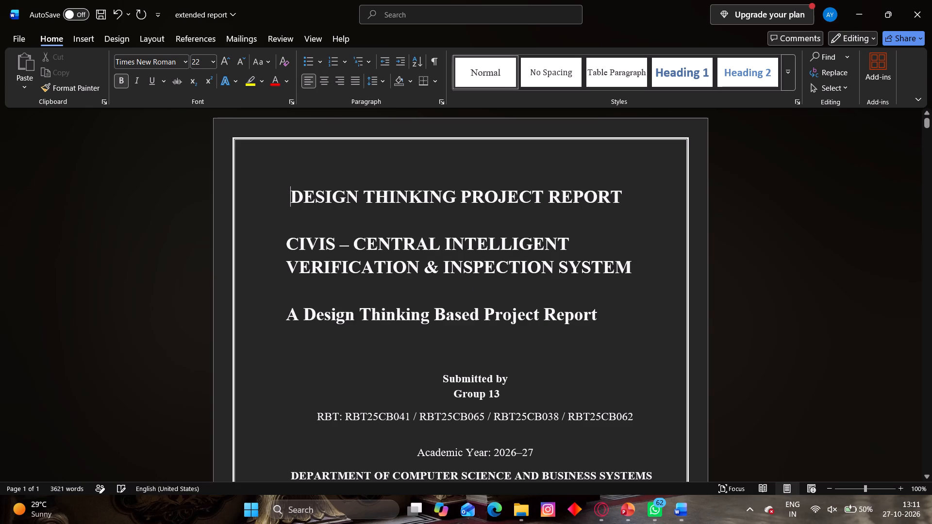
key("BackSpace")
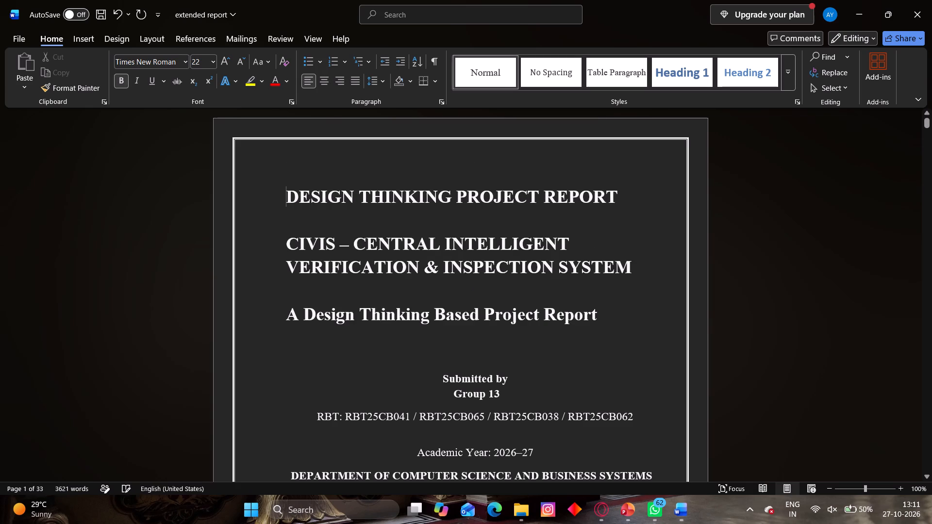
Center the cover page headings from "DESIGN THINKING PROJECT REPORT" through "A Design Thinking Based Project Report".
left_click_drag(290, 189, 594, 315)
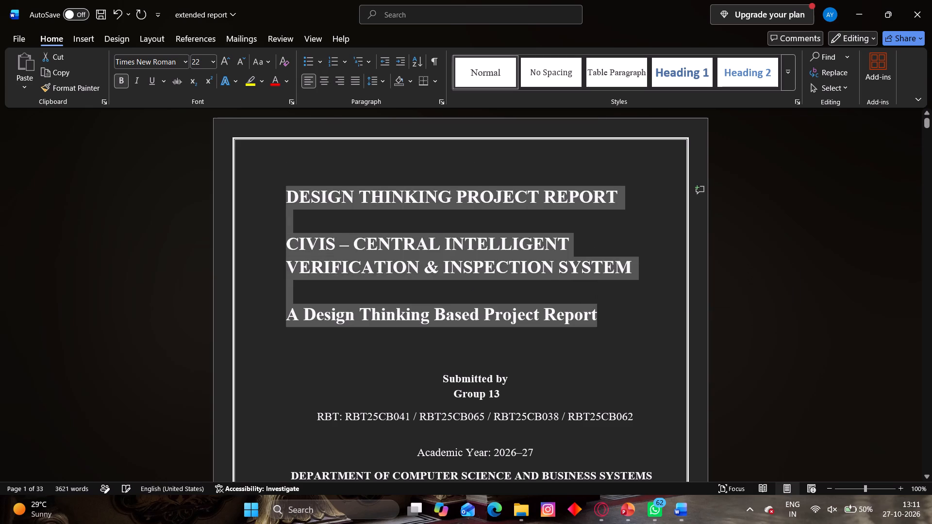
left_click(321, 86)
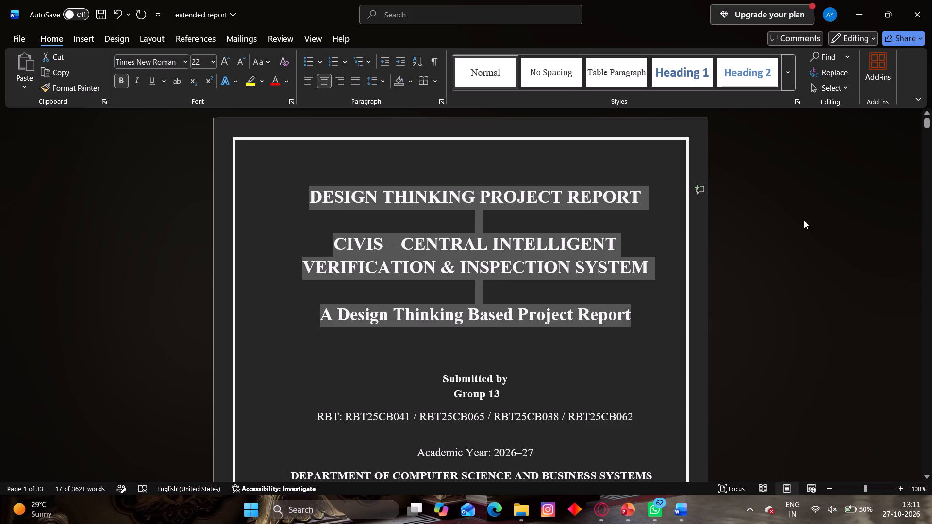
left_click(804, 220)
Examine the layout of the rest of the cover page and the certificate page, including its signature block.
scroll(708, 269, "down", 4)
scroll(708, 276, "up", 4)
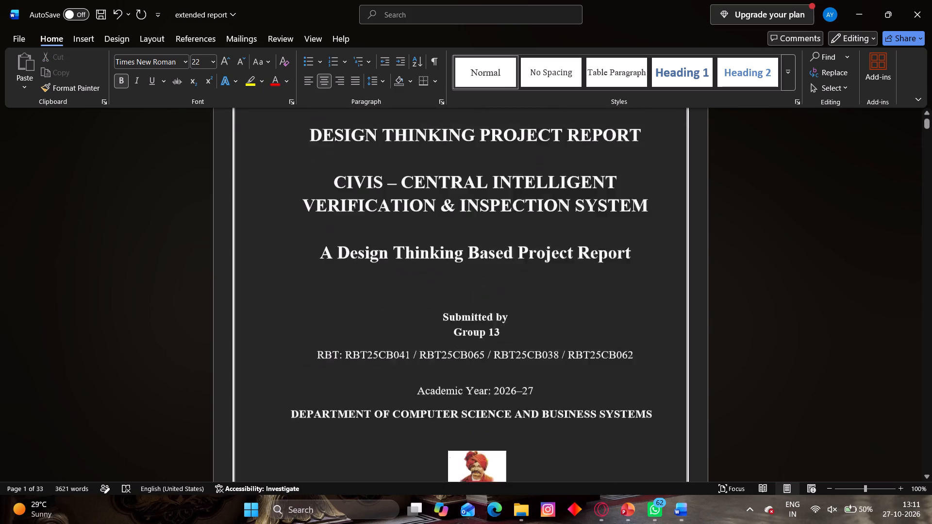
scroll(708, 272, "down", 20)
scroll(708, 272, "down", 2)
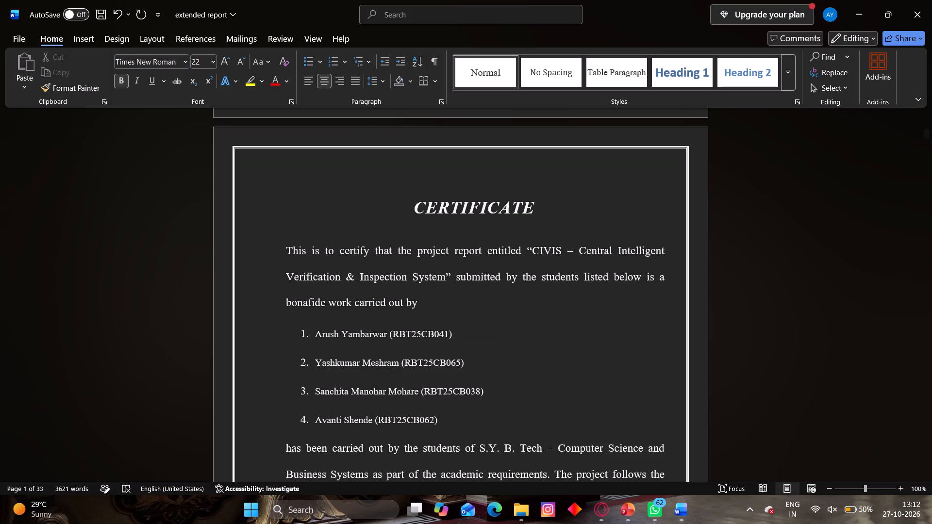
scroll(707, 270, "down", 14)
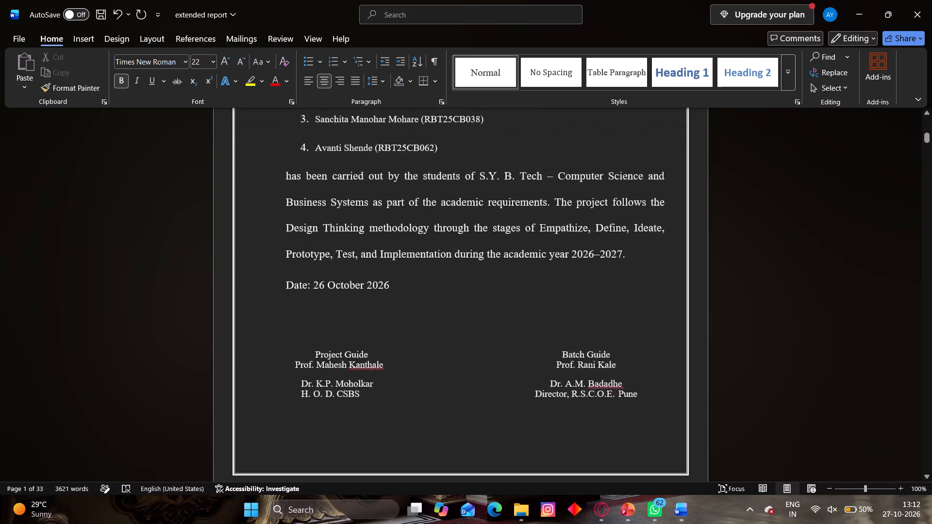
scroll(707, 270, "down", 2)
scroll(707, 270, "up", 5)
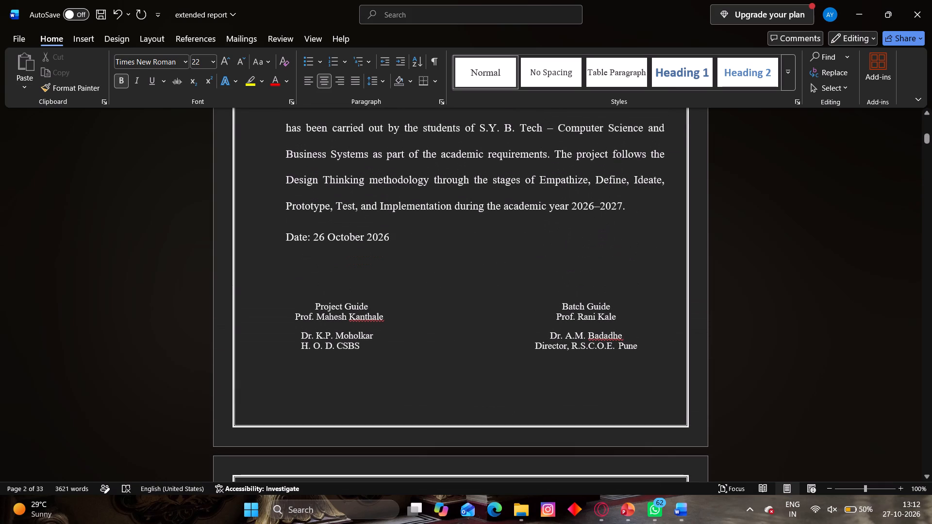
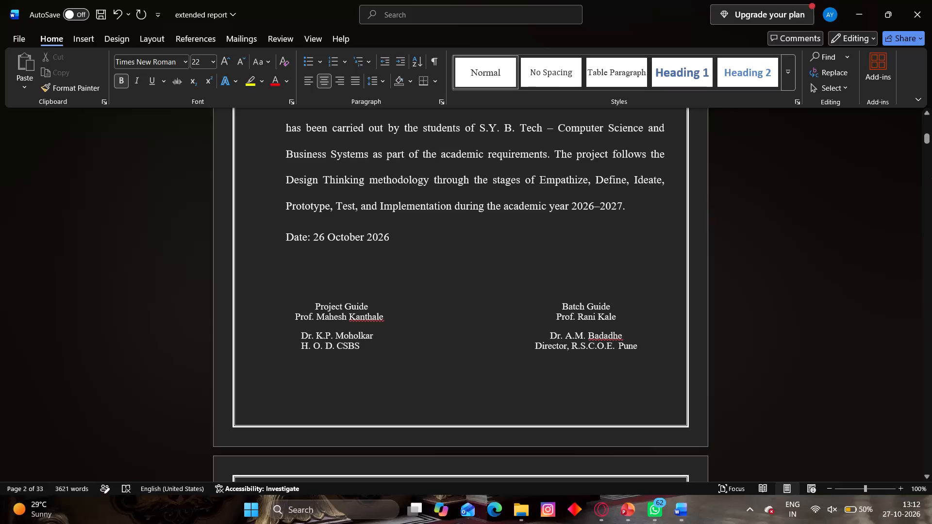
Add blank space below the Batch Guide's name to separate the guides from the H.O.D. and Director row in the certificate's signature block.
left_click(631, 319)
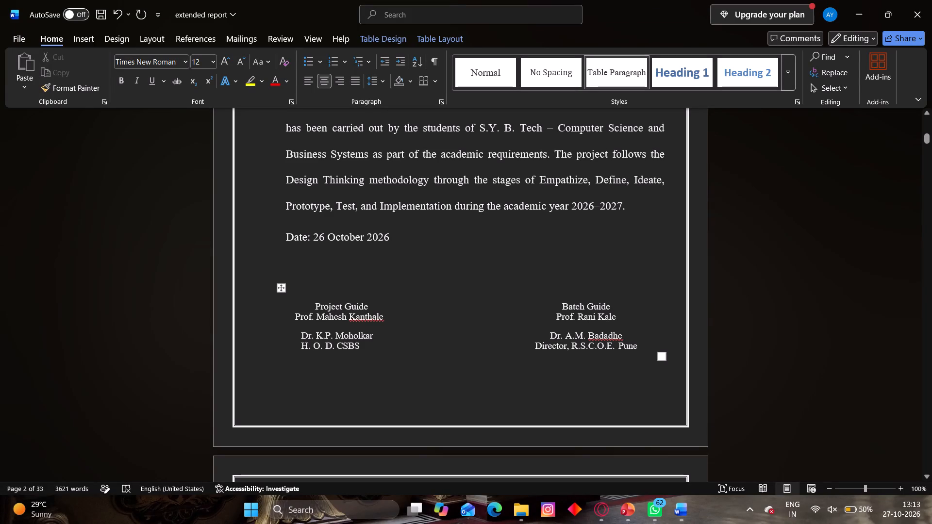
key("Return")
key("Return")
key("Return")
key("Return")
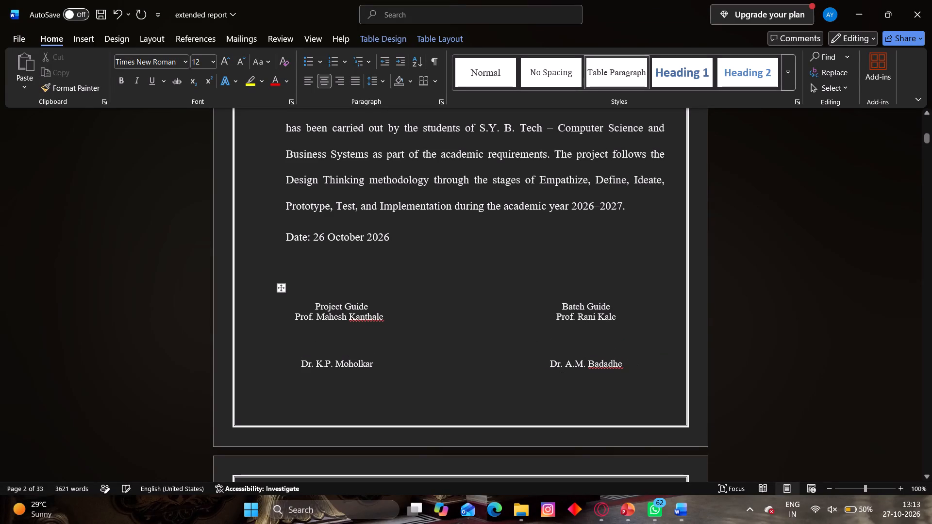
key("BackSpace")
key("BackSpace")
key("BackSpace")
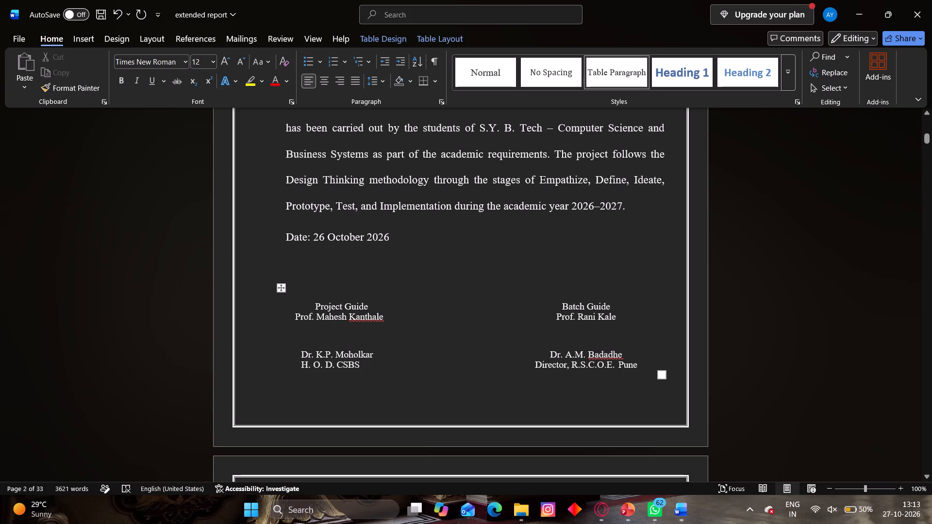
Delete one empty line between the certificate's date and the signature block.
left_click(379, 287)
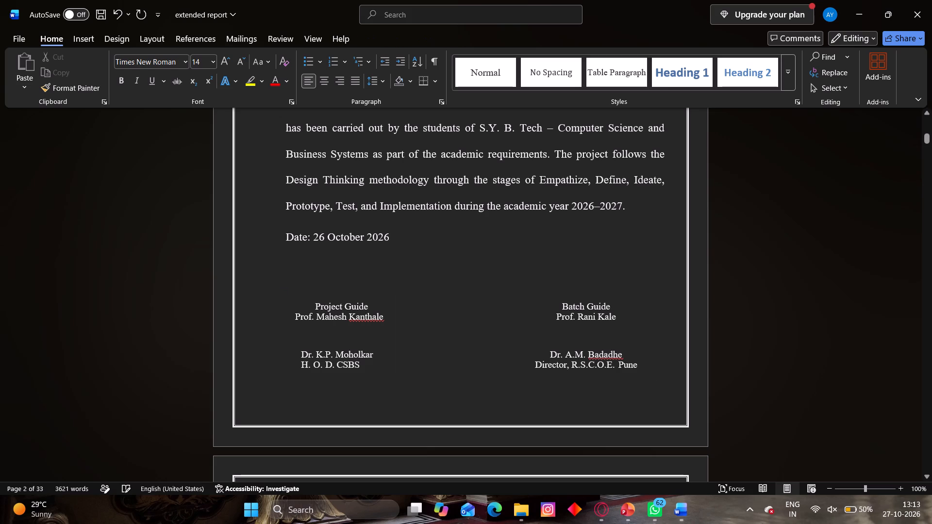
key("BackSpace")
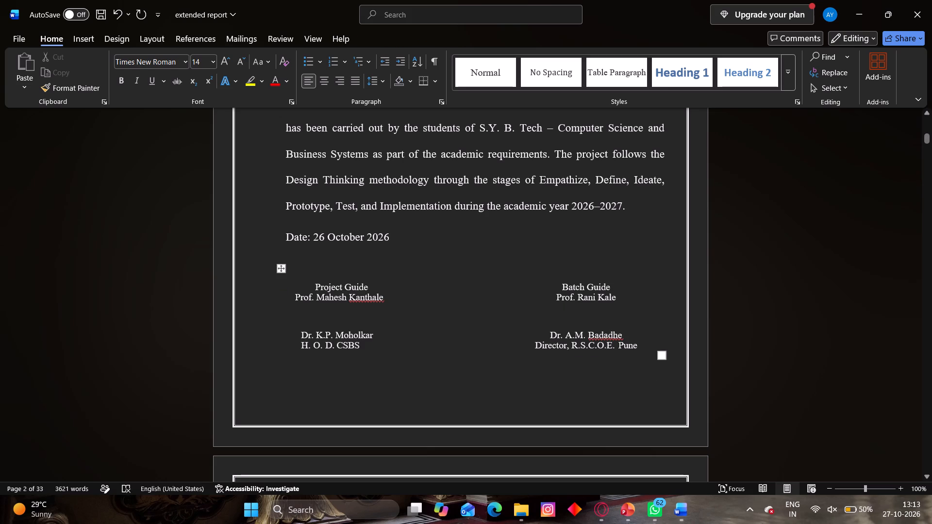
Insert four blank lines below the Project Guide's name to widen the gap above the H.O.D. entry.
left_click(388, 318)
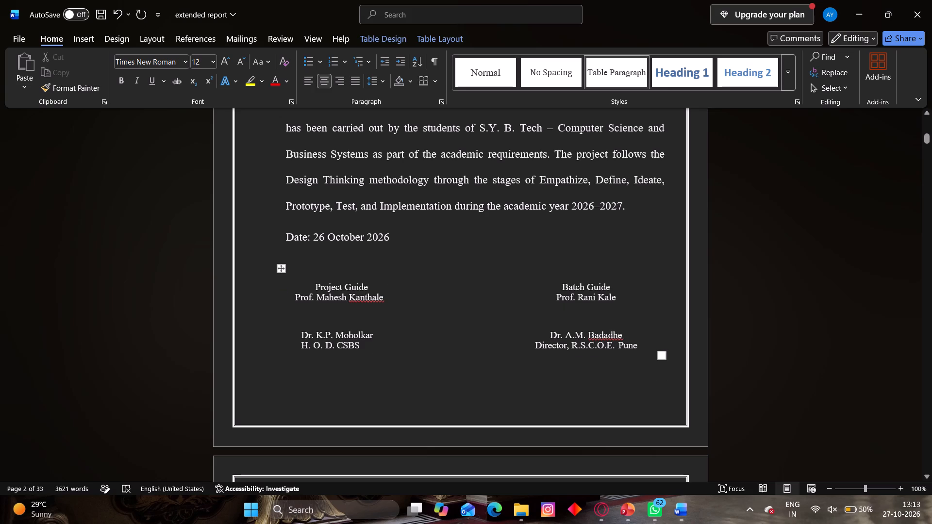
key("Return")
key("Return")
key("Return")
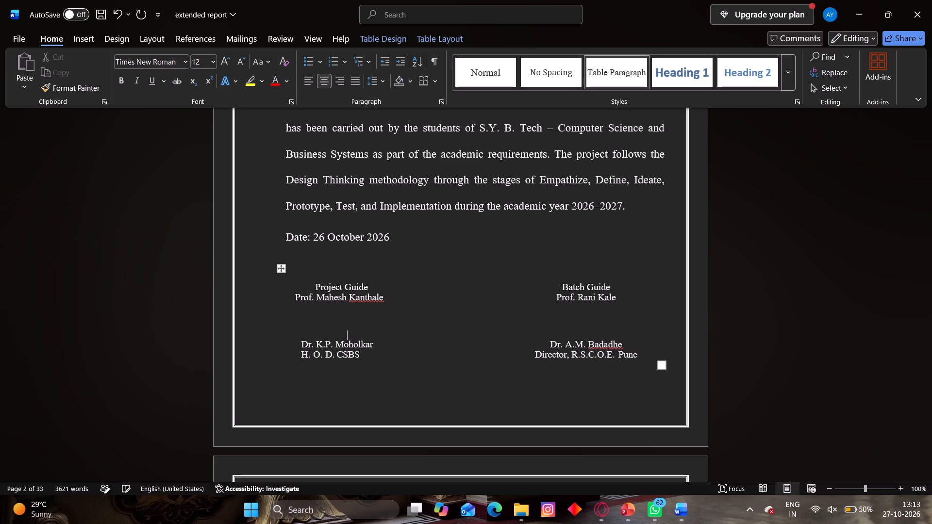
key("Return")
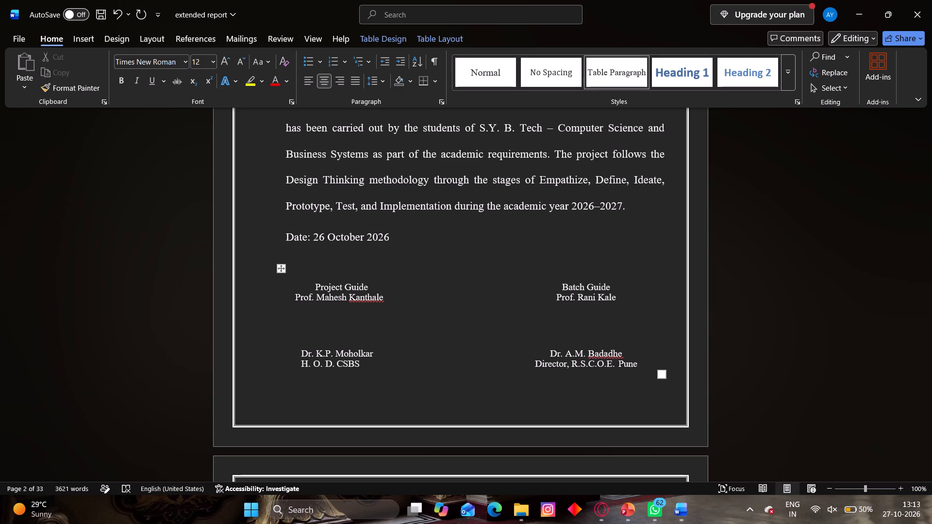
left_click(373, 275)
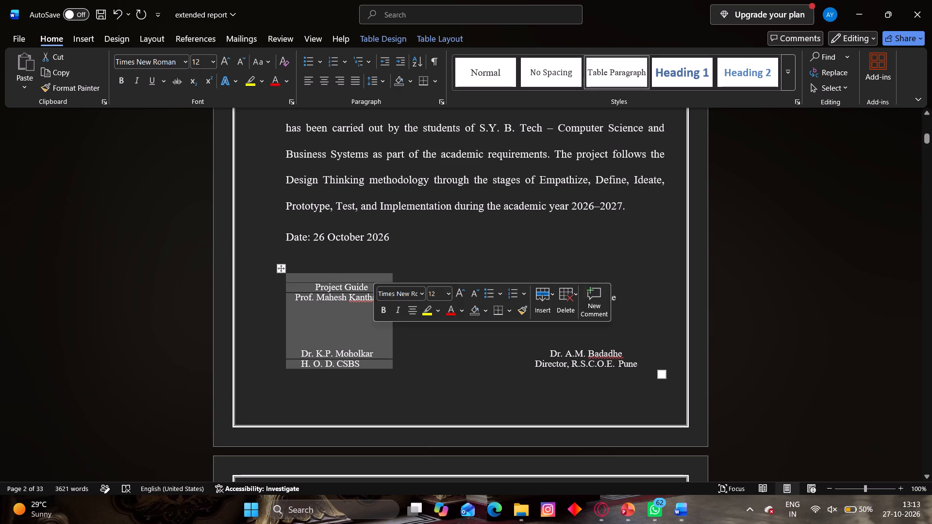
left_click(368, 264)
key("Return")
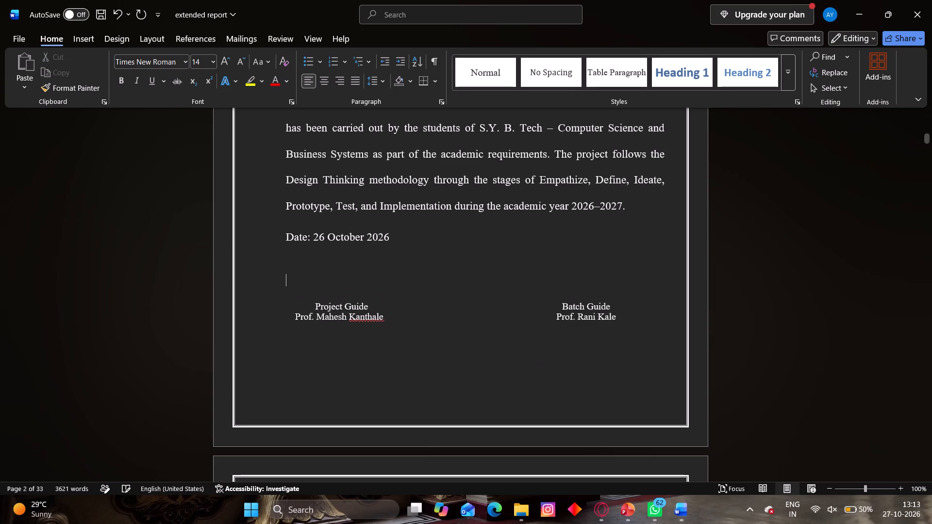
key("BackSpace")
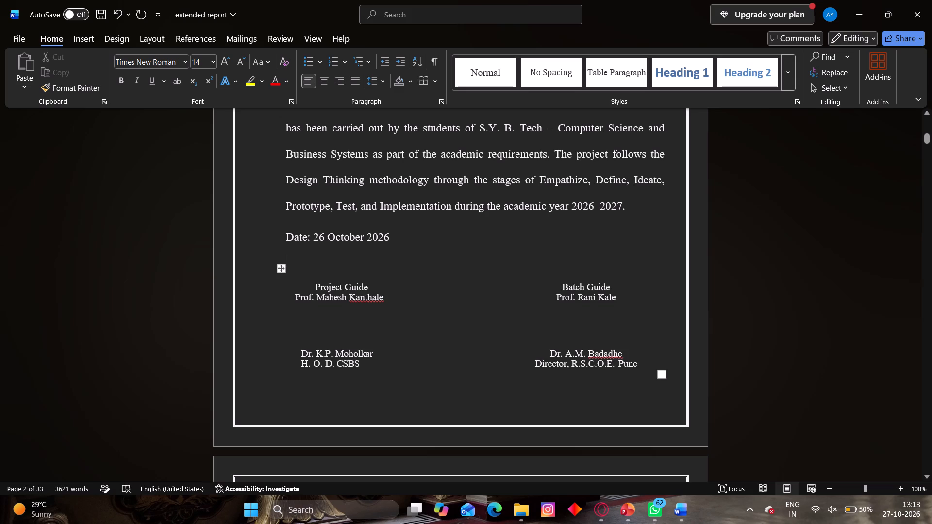
Examine the adjusted certificate page and the layout of the Acknowledgement page, including its closing list of students.
left_click(802, 258)
scroll(802, 258, "up", 3)
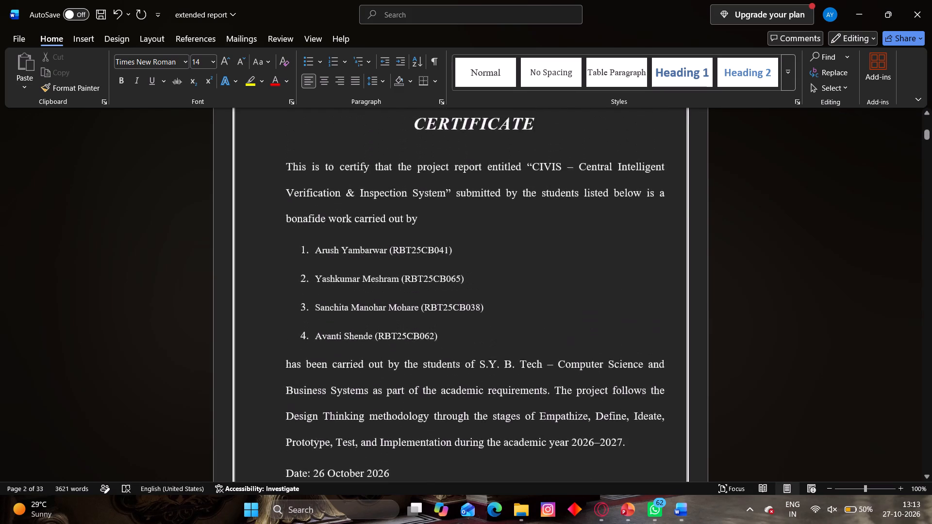
scroll(802, 258, "down", 6)
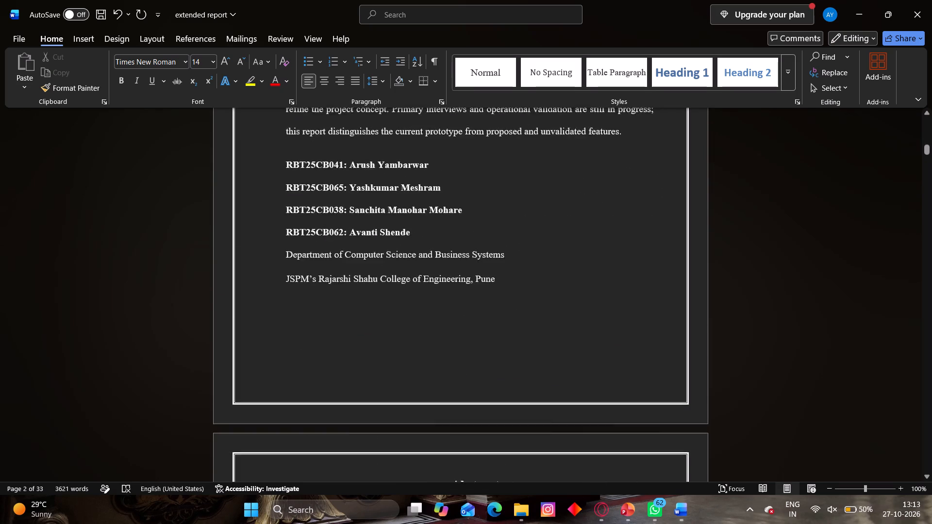
scroll(802, 258, "up", 3)
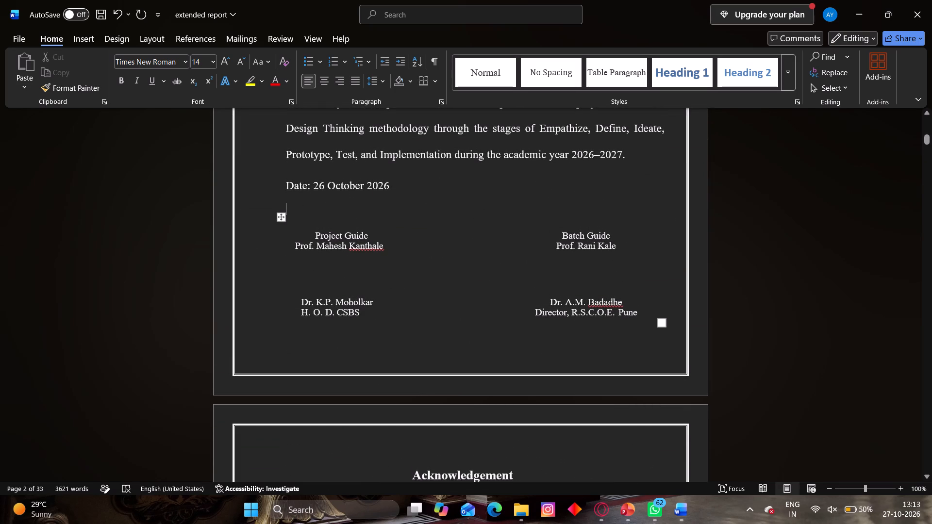
scroll(508, 316, "down", 2)
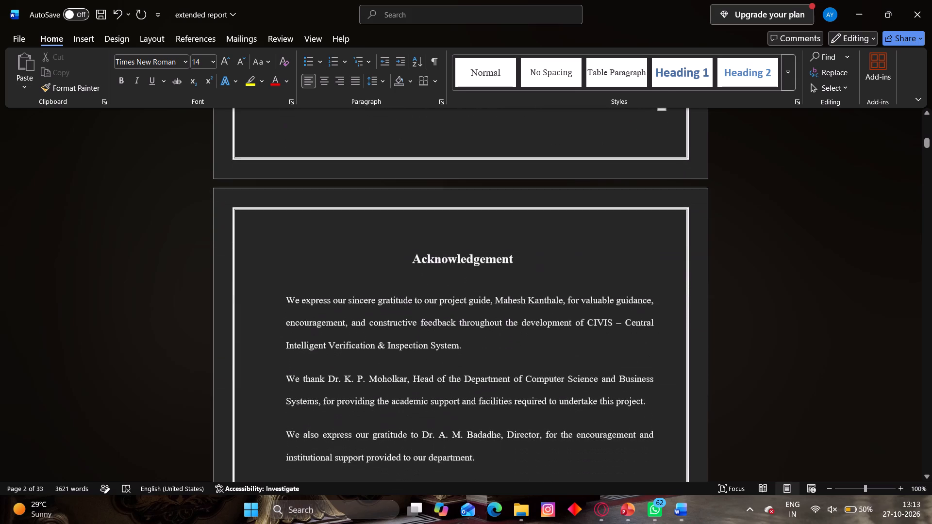
scroll(508, 316, "down", 2)
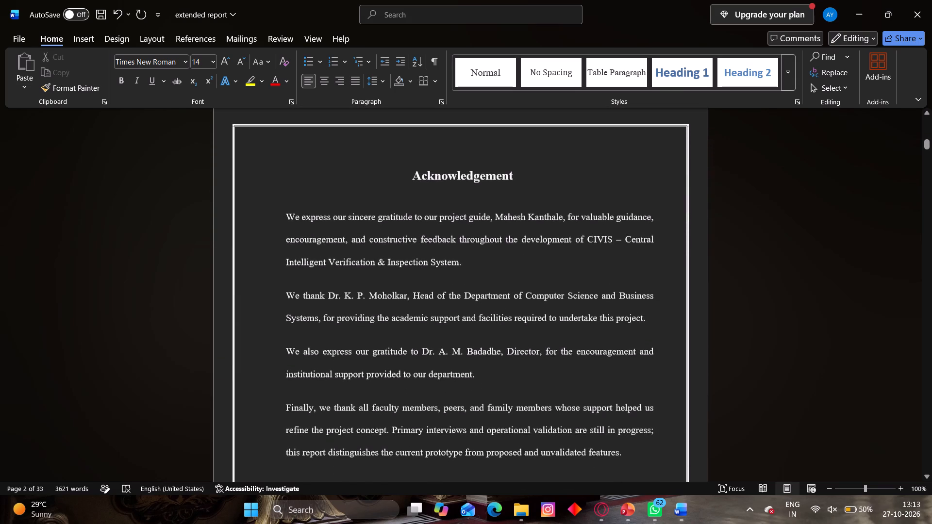
scroll(508, 316, "down", 3)
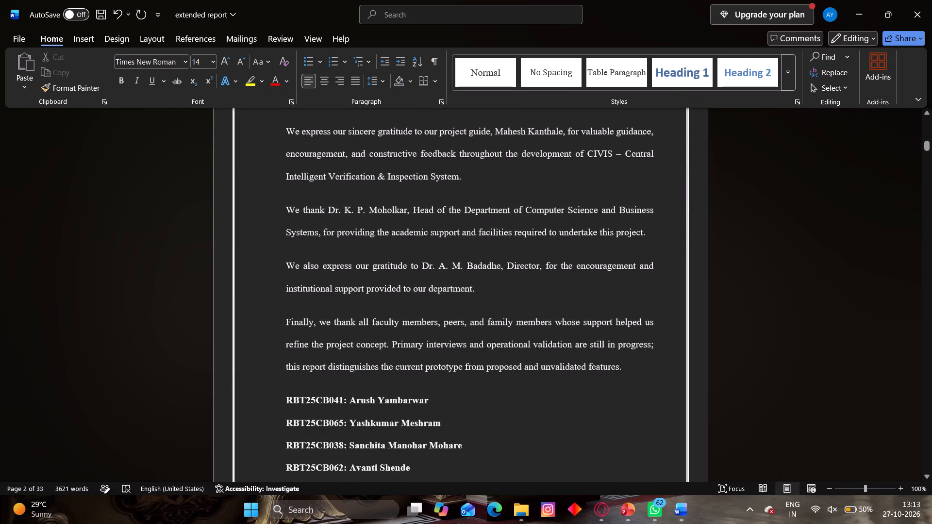
scroll(508, 316, "down", 2)
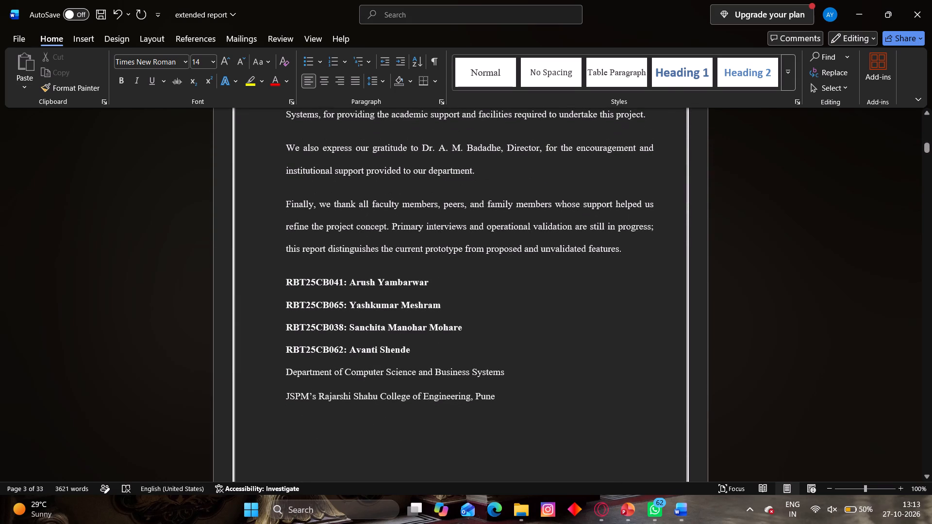
Examine the layout of the Abstract, the List of Figures and List of Tables, and the opening of Chapter 1.
scroll(613, 315, "down", 4)
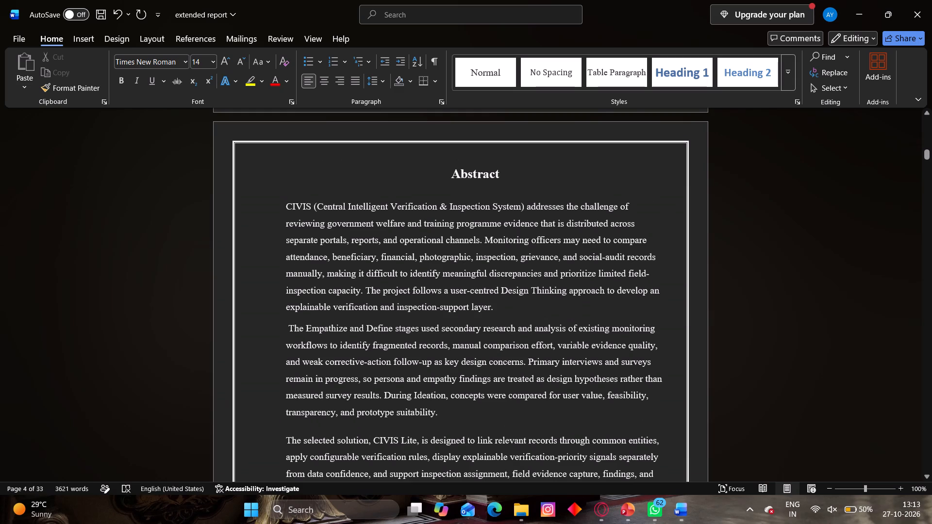
left_click(638, 210)
scroll(638, 210, "down", 7)
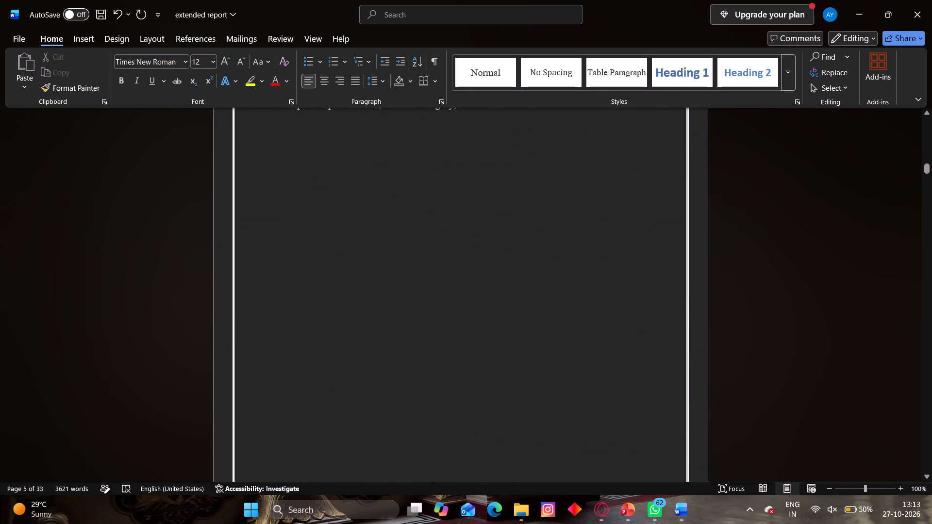
scroll(638, 210, "down", 8)
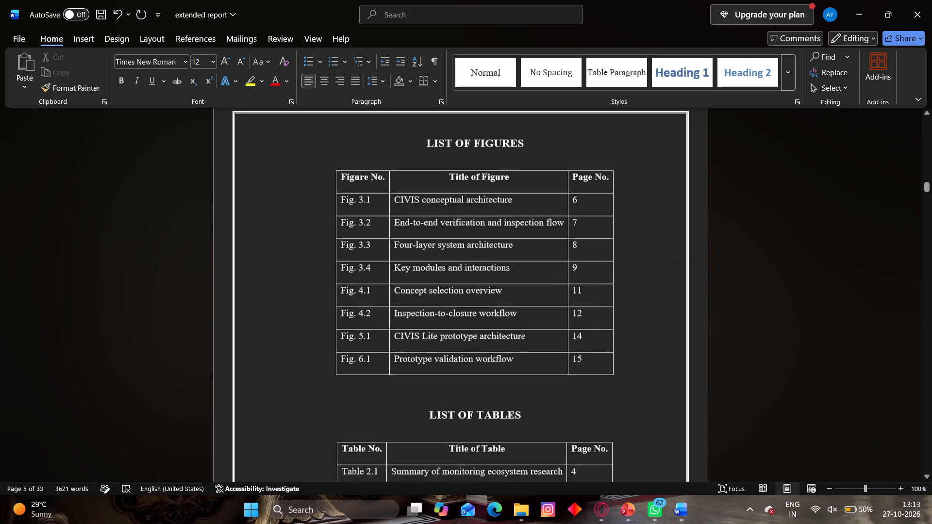
scroll(638, 210, "down", 4)
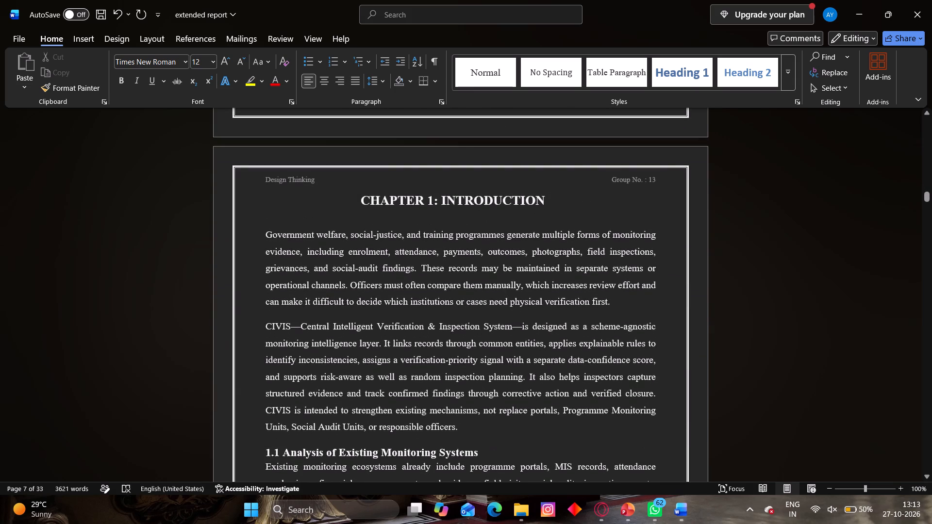
Examine the layout of the chapters from Chapter 1 through the Chapter 5 prototype figures up to the start of Chapter 6.
scroll(630, 215, "down", 9)
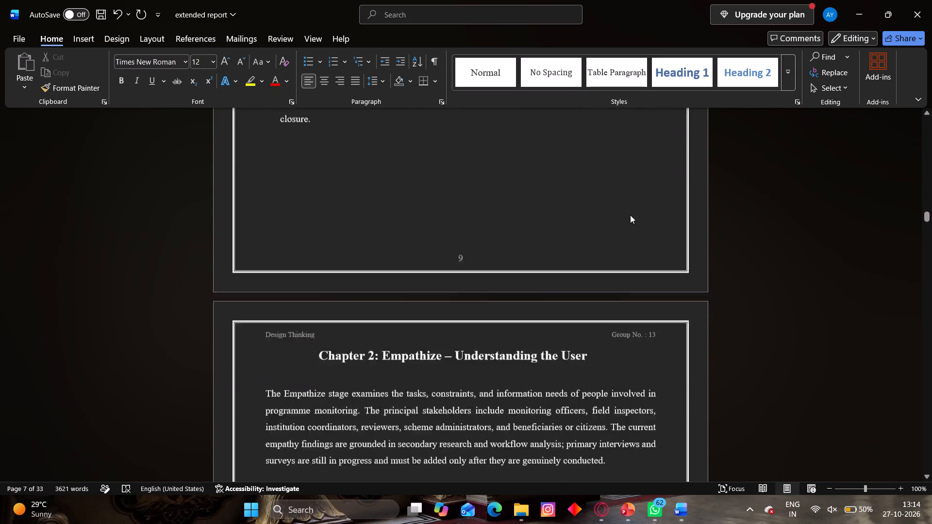
scroll(630, 215, "down", 3)
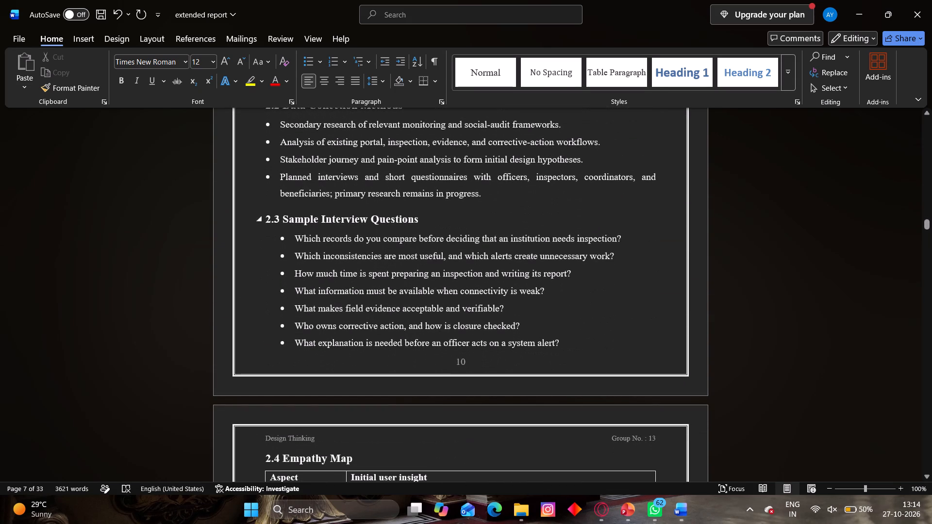
scroll(630, 215, "down", 13)
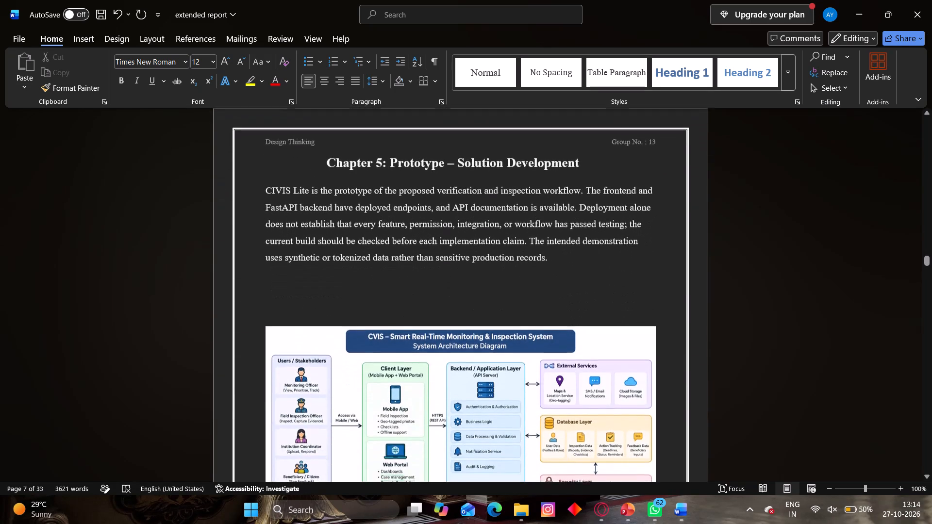
scroll(630, 215, "down", 10)
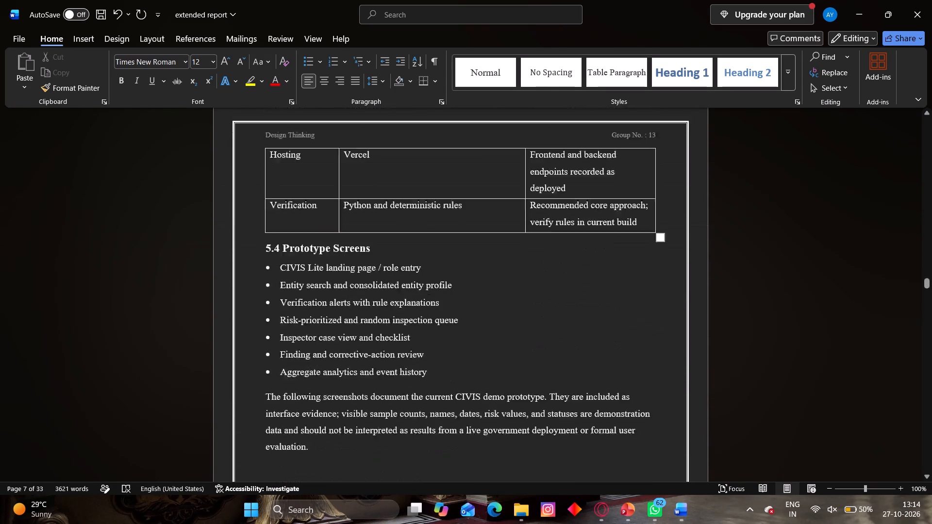
scroll(630, 215, "down", 10)
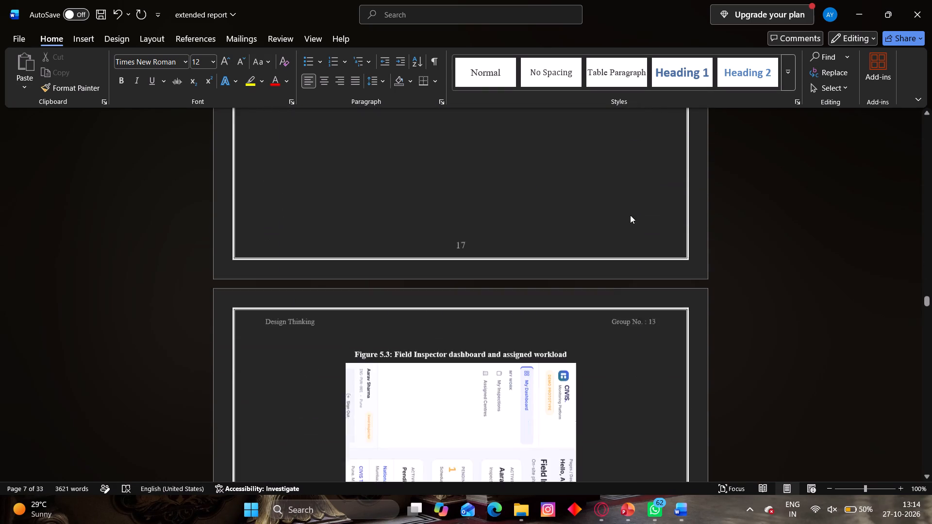
scroll(630, 215, "down", 10)
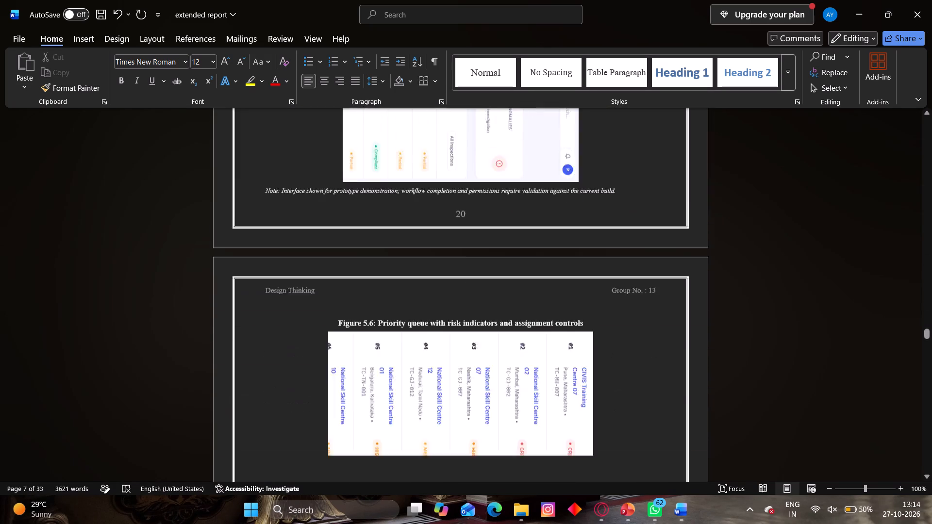
scroll(630, 215, "down", 10)
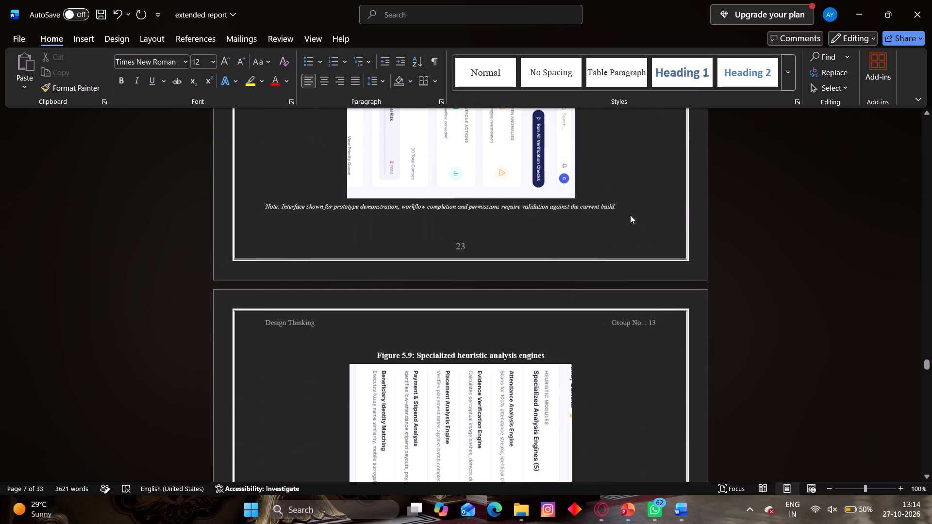
scroll(630, 215, "down", 10)
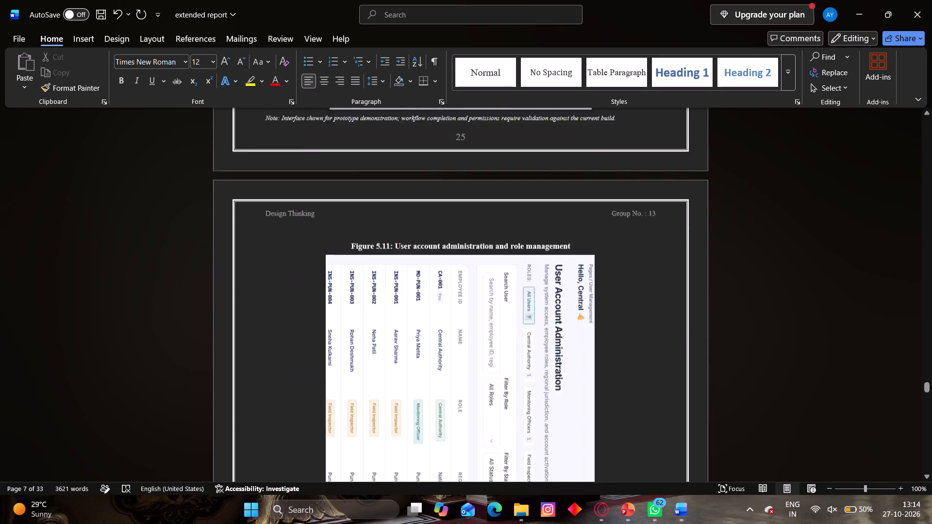
scroll(630, 215, "down", 5)
Delete the blank lines above the Chapter 6: Test – Validation and Feedback heading so it starts at the top of its page.
scroll(630, 215, "up", 1)
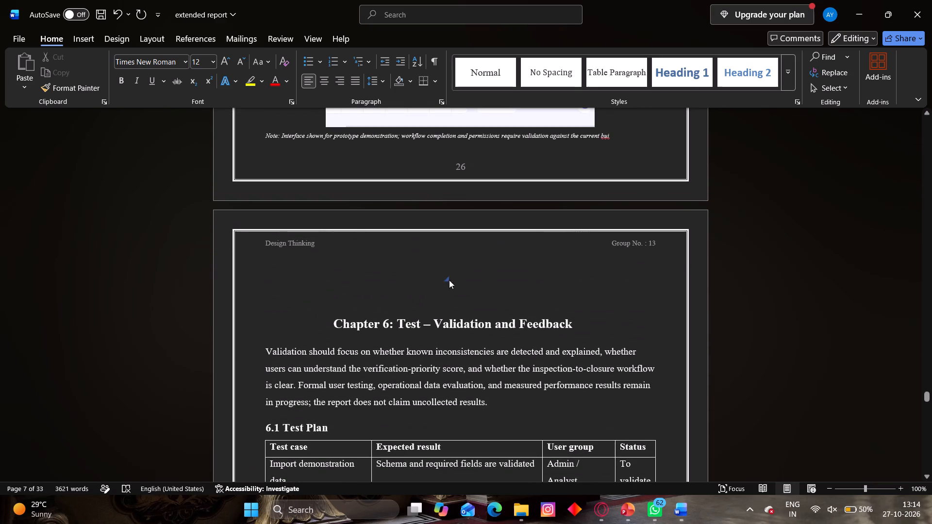
left_click(443, 288)
left_click(427, 302)
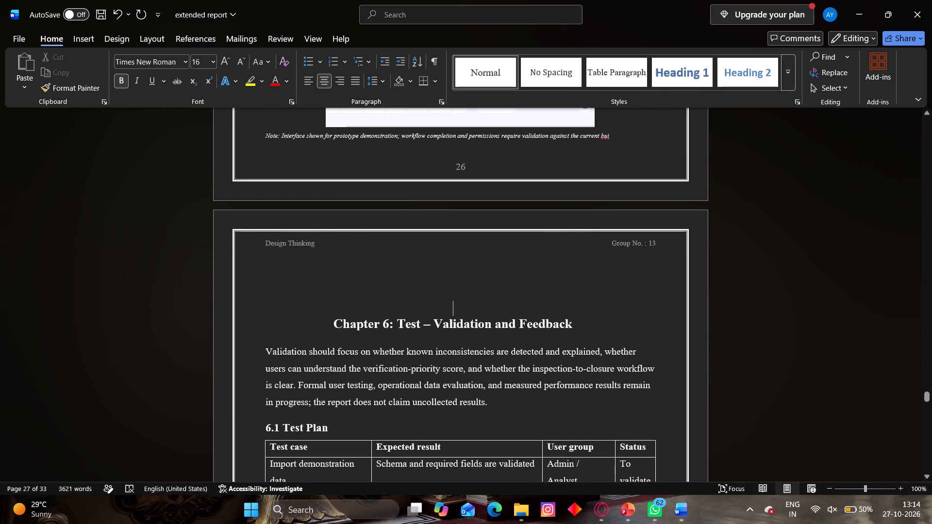
key("BackSpace")
key("BackSpace")
key("BackSpace")
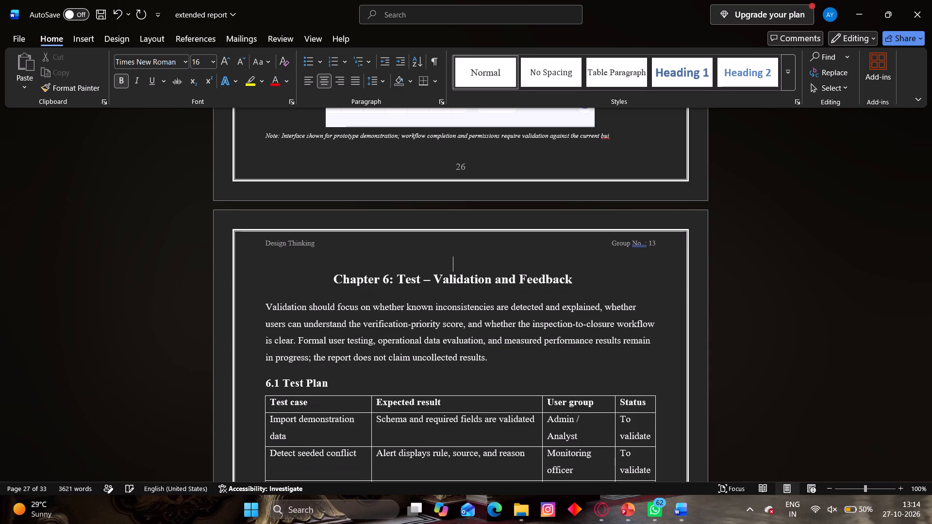
key("BackSpace")
key("BackSpace")
key("BackSpace")
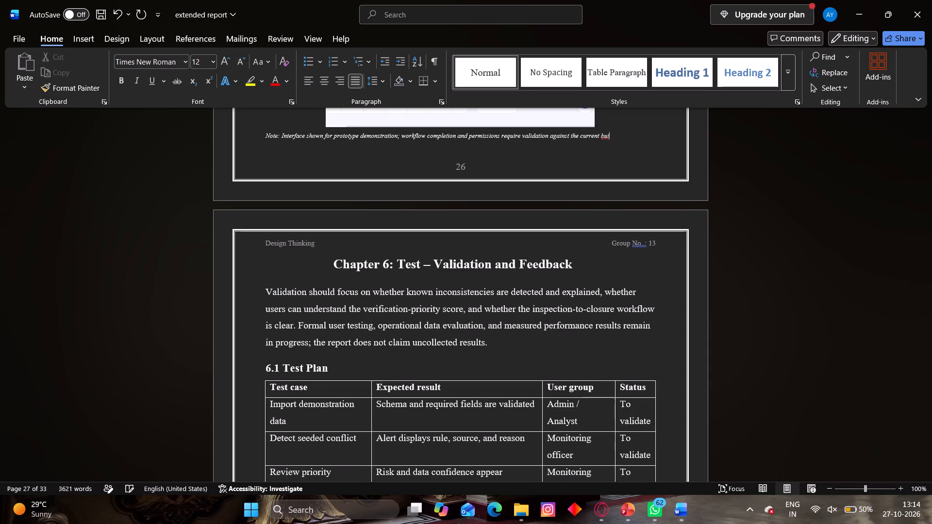
Examine the layout of the remaining pages from Chapter 6 through Chapters 7 and 8 to the references.
scroll(427, 302, "down", 2)
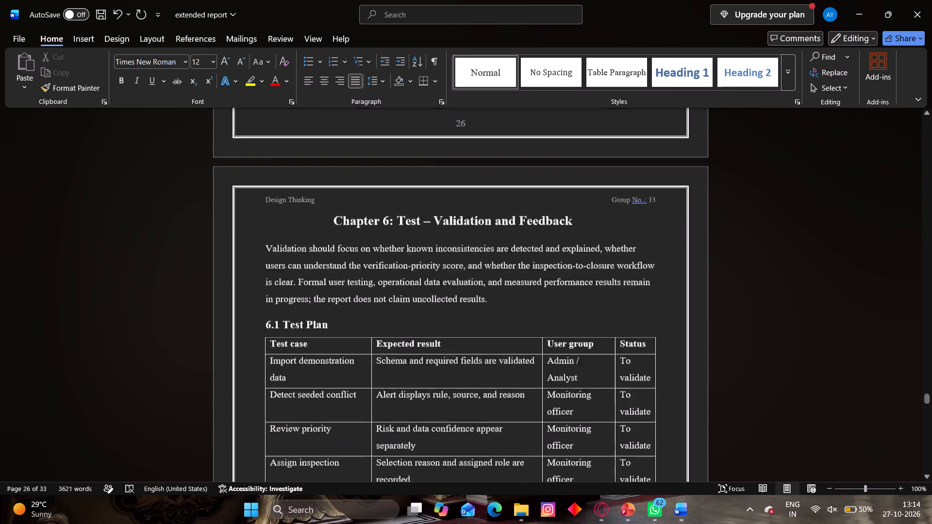
scroll(427, 302, "down", 13)
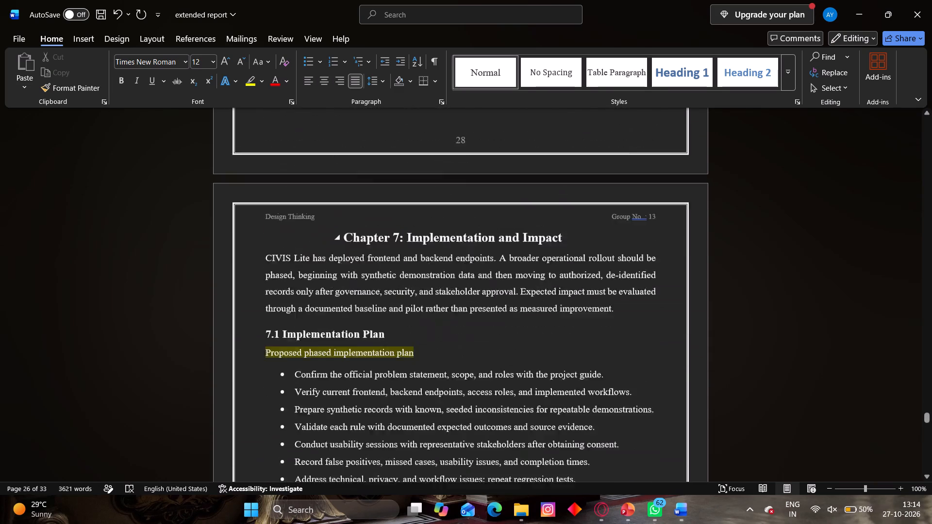
scroll(427, 302, "down", 7)
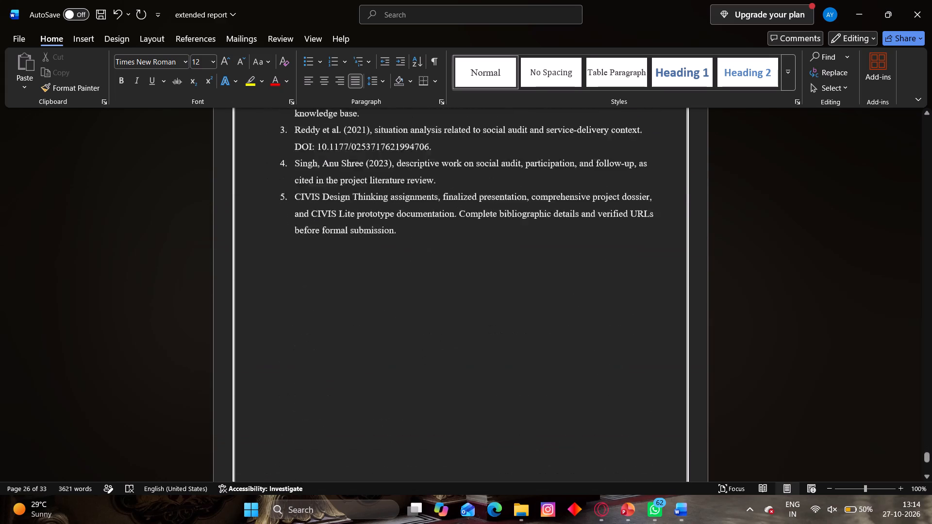
scroll(427, 302, "down", 1)
scroll(427, 302, "up", 8)
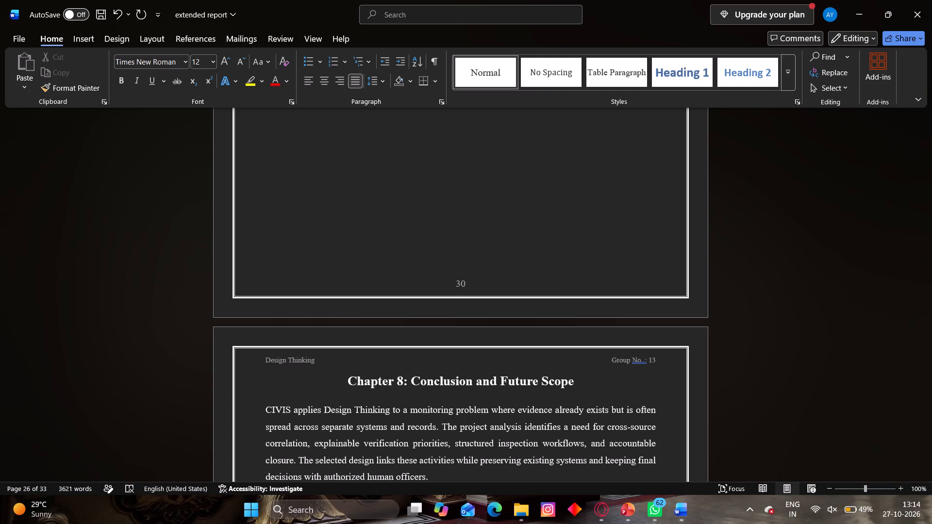
left_click(427, 302)
Delete the highlighted line "Proposed phased implementation plan" under the 7.1 Implementation Plan heading.
scroll(368, 333, "up", 16)
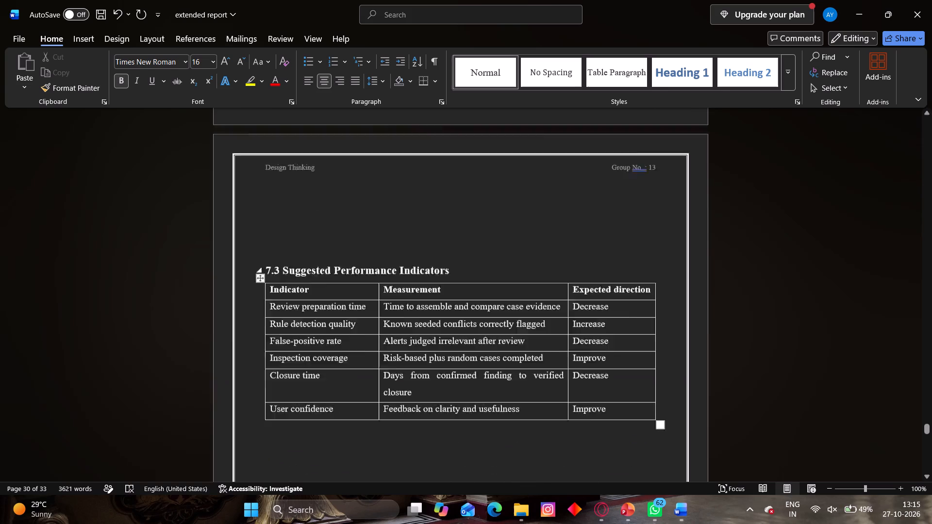
scroll(367, 322, "up", 15)
scroll(367, 322, "up", 11)
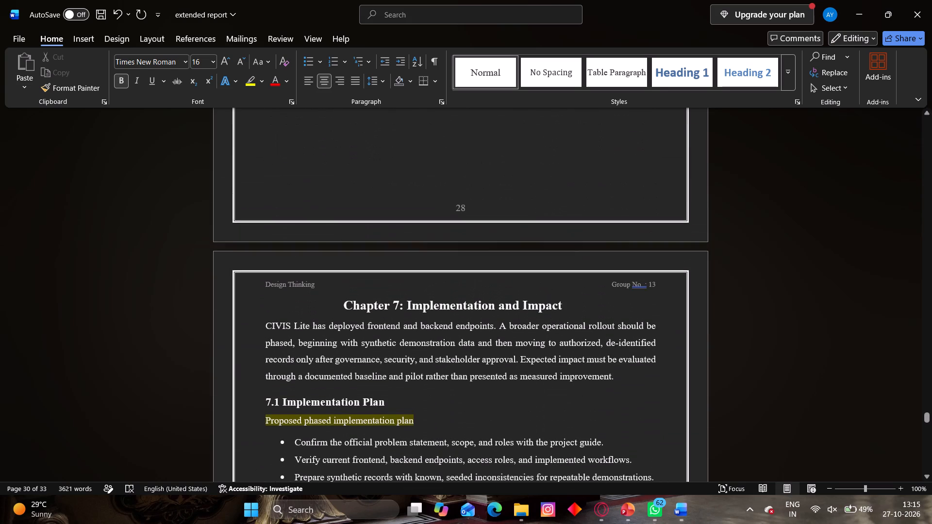
left_click(391, 426)
left_click(410, 422)
left_click_drag(425, 414, 287, 408)
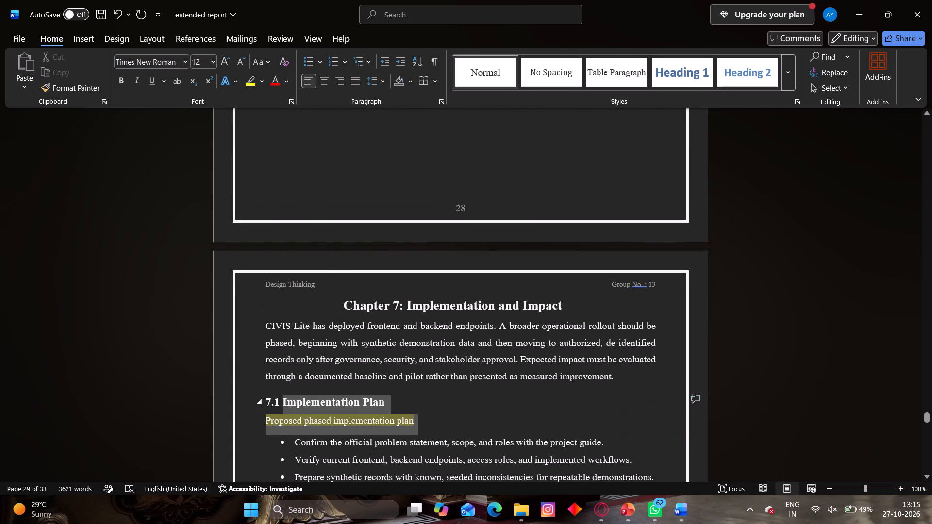
left_click_drag(287, 408, 263, 416)
key("BackSpace")
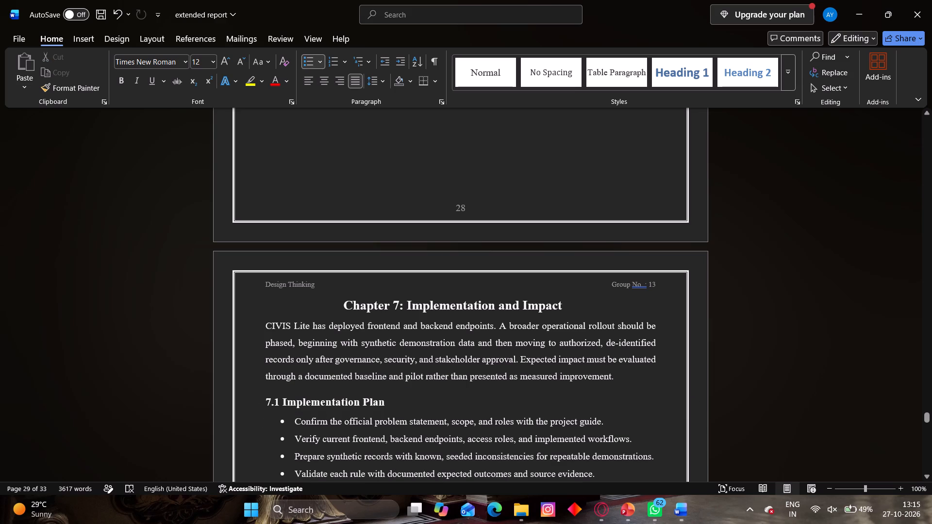
Insert a blank line below the Chapter 7: Implementation and Impact heading.
scroll(417, 339, "up", 1)
left_click(582, 342)
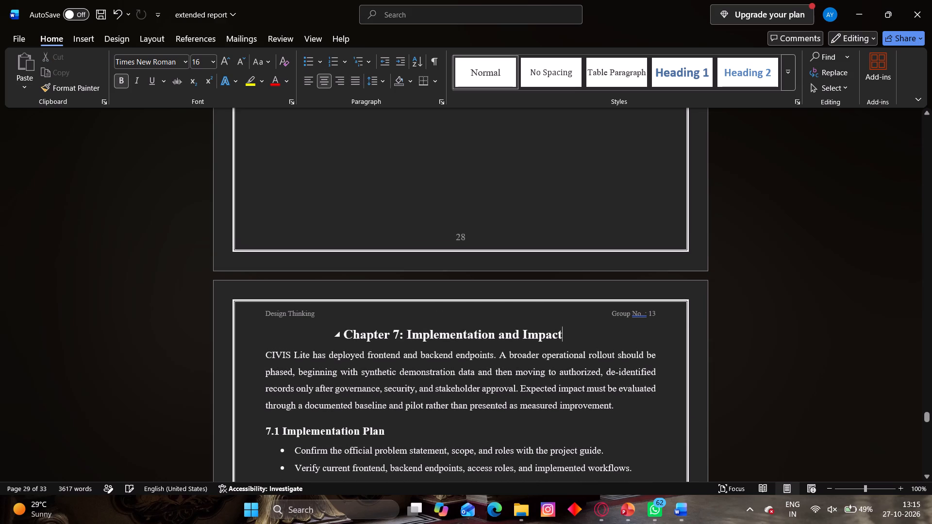
key("Return")
Remove the blank line above the 6.3 Improvements Based on Feedback heading.
scroll(595, 381, "up", 8)
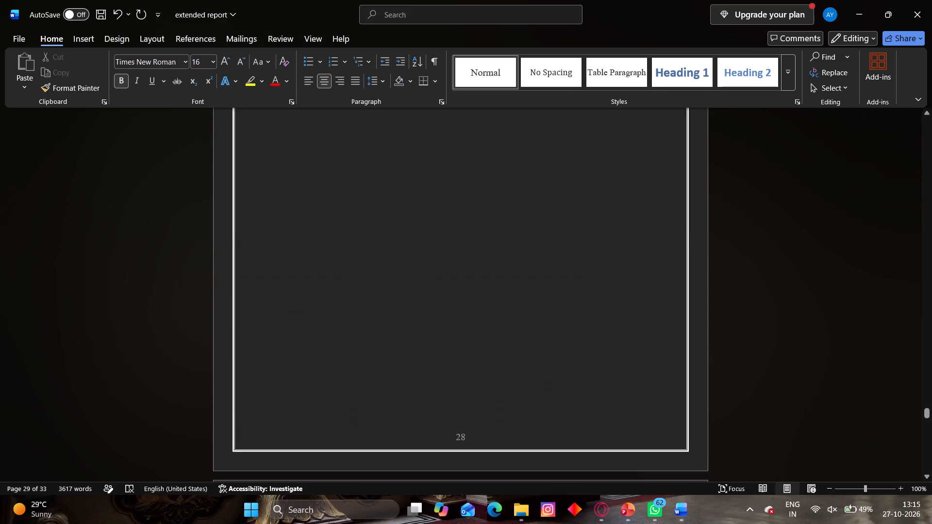
scroll(590, 375, "up", 14)
scroll(341, 320, "up", 2)
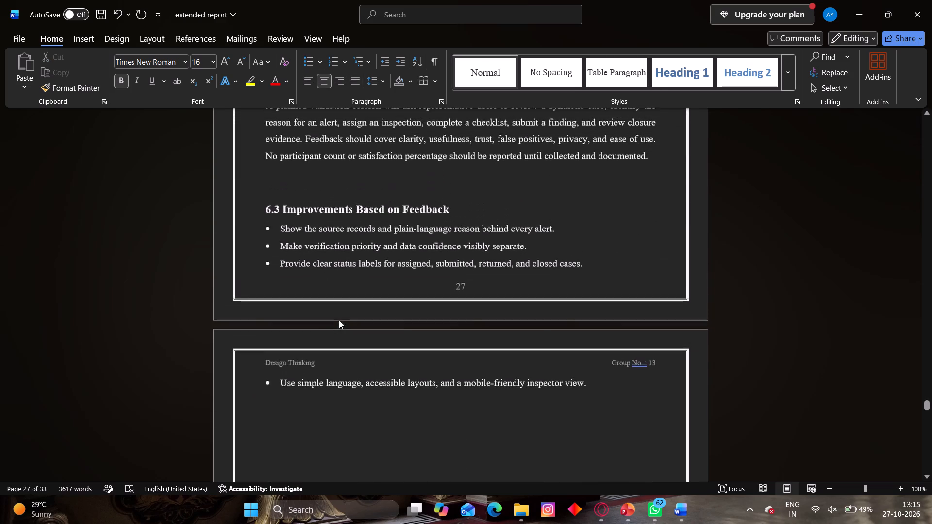
scroll(319, 301, "up", 2)
left_click(307, 253)
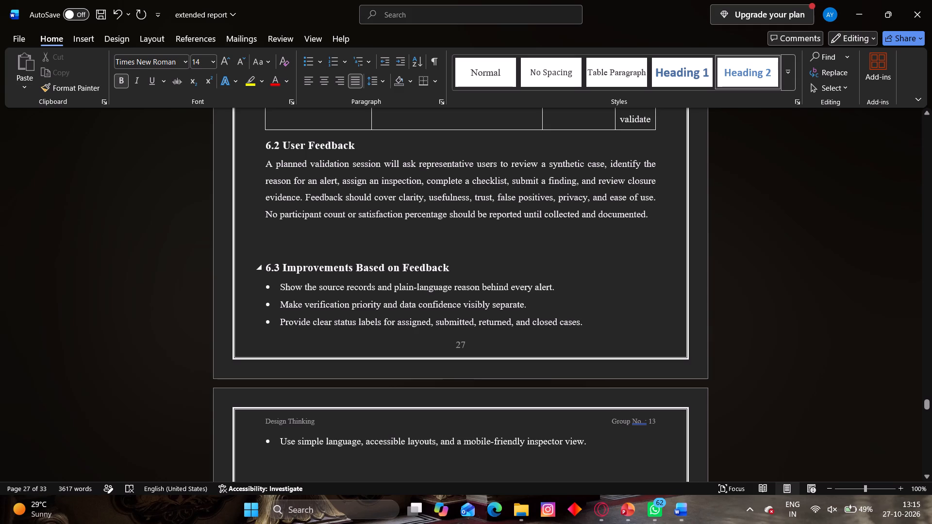
left_click(268, 265)
key("BackSpace")
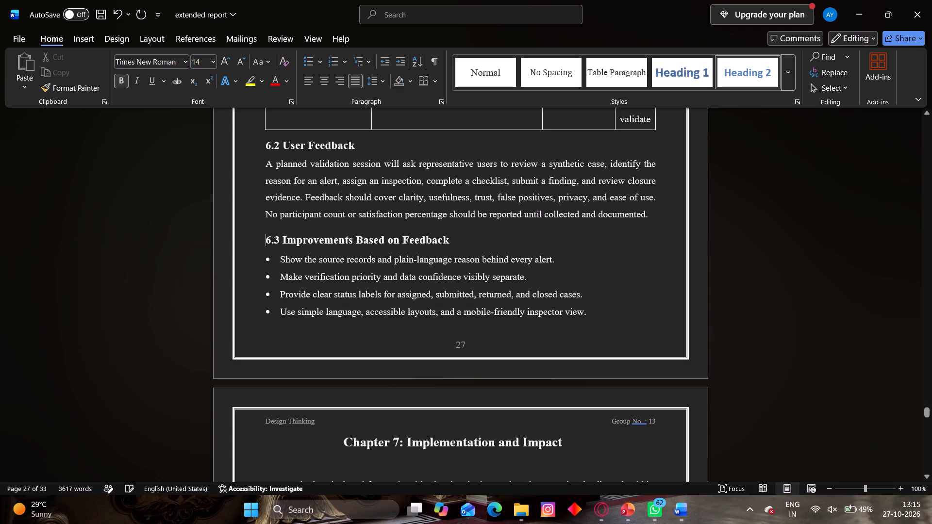
Look back over Chapter 6 and the last prototype figures, and re-examine the cover, certificate and Acknowledgement pages.
scroll(436, 293, "up", 13)
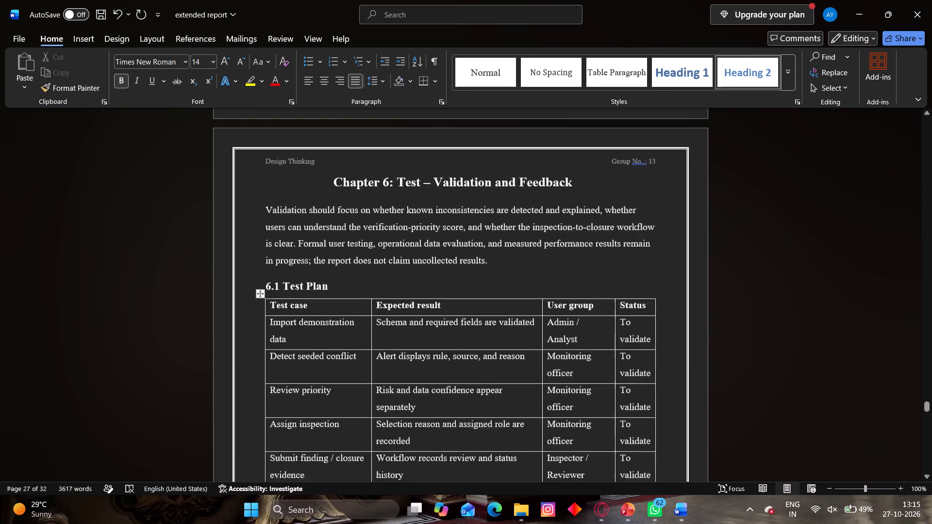
scroll(436, 291, "up", 4)
scroll(436, 291, "up", 20)
scroll(436, 291, "up", 10)
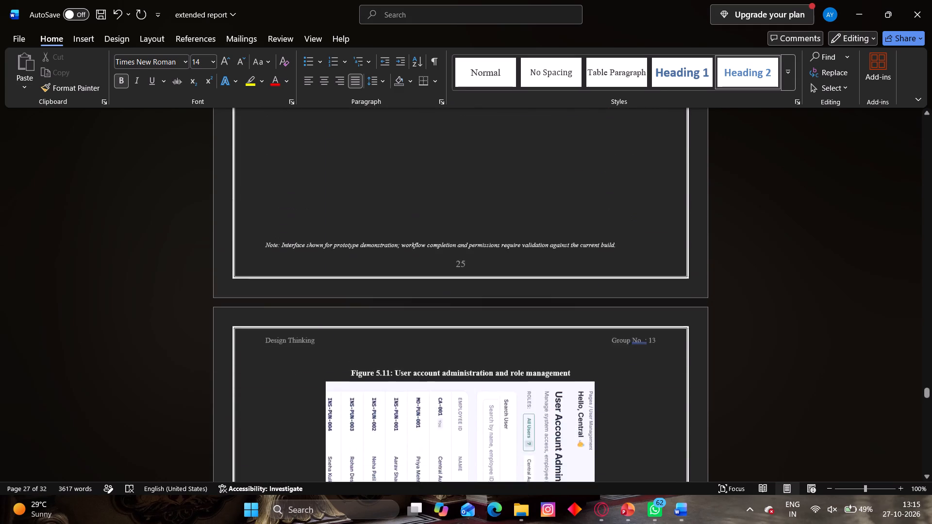
scroll(436, 289, "up", 4)
left_click_drag(928, 385, 911, 91)
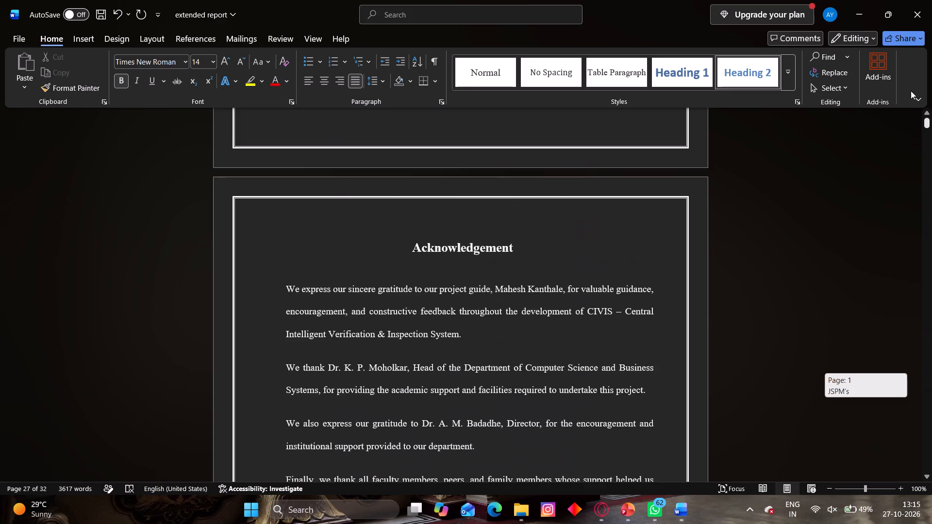
left_click_drag(911, 91, 900, 66)
scroll(587, 206, "down", 5)
scroll(591, 289, "down", 2)
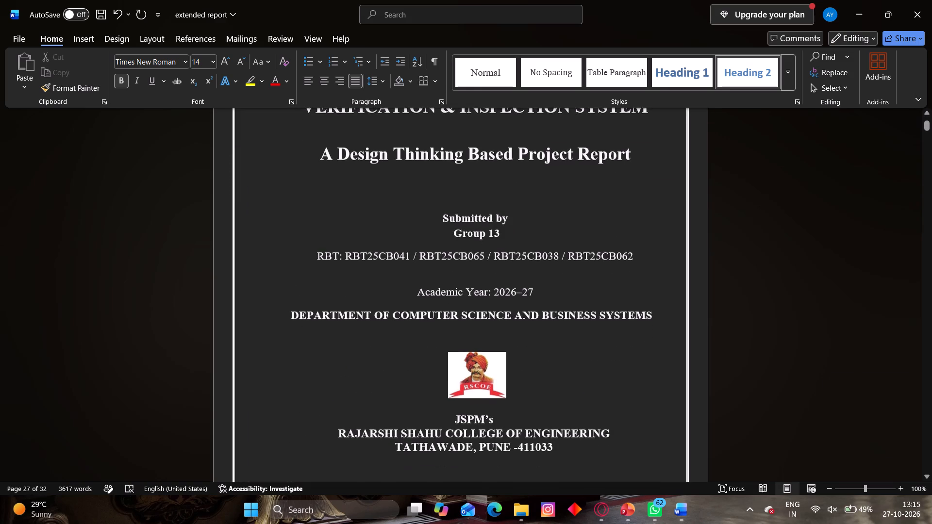
scroll(590, 293, "down", 2)
scroll(583, 339, "up", 2)
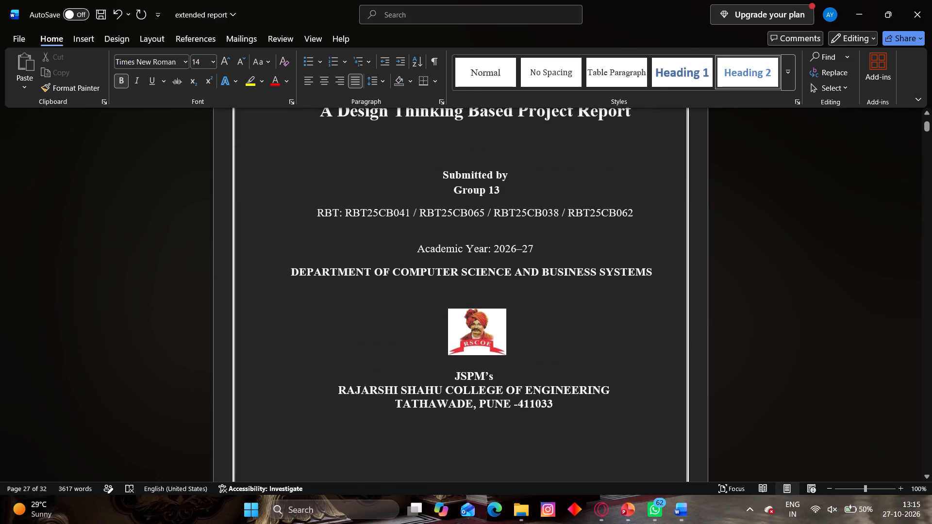
scroll(578, 229, "down", 17)
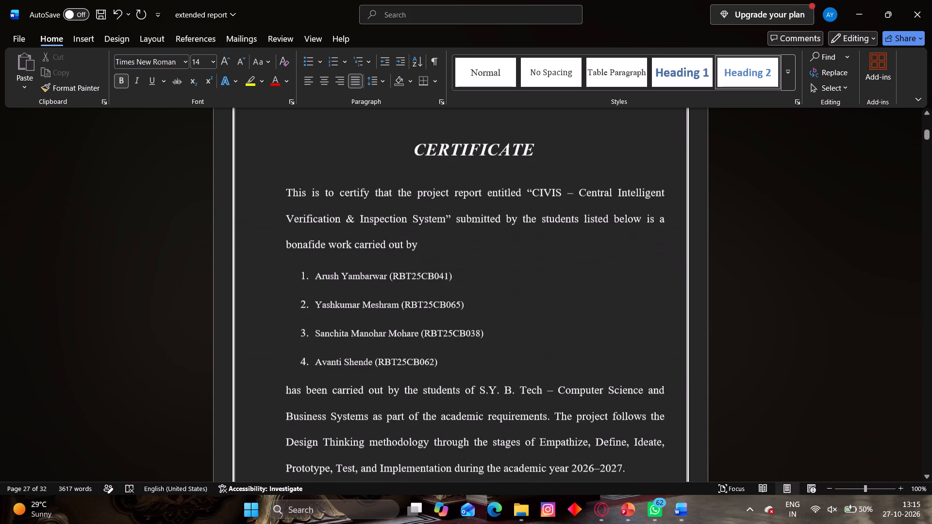
scroll(575, 244, "down", 9)
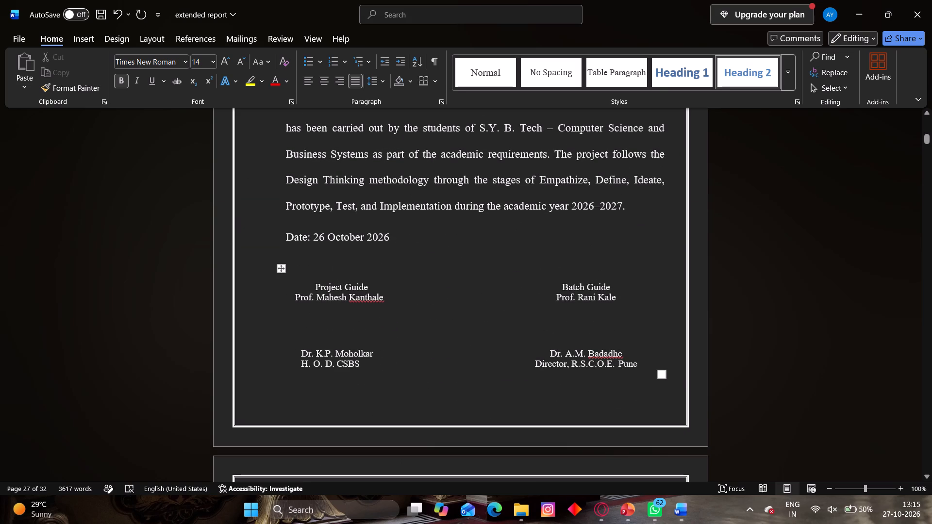
scroll(392, 356, "down", 4)
scroll(474, 357, "down", 7)
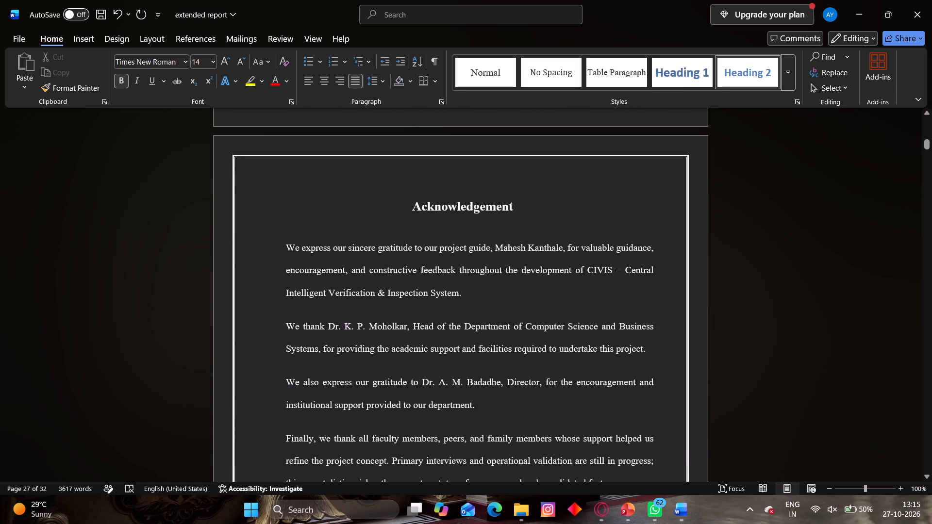
scroll(455, 254, "down", 3)
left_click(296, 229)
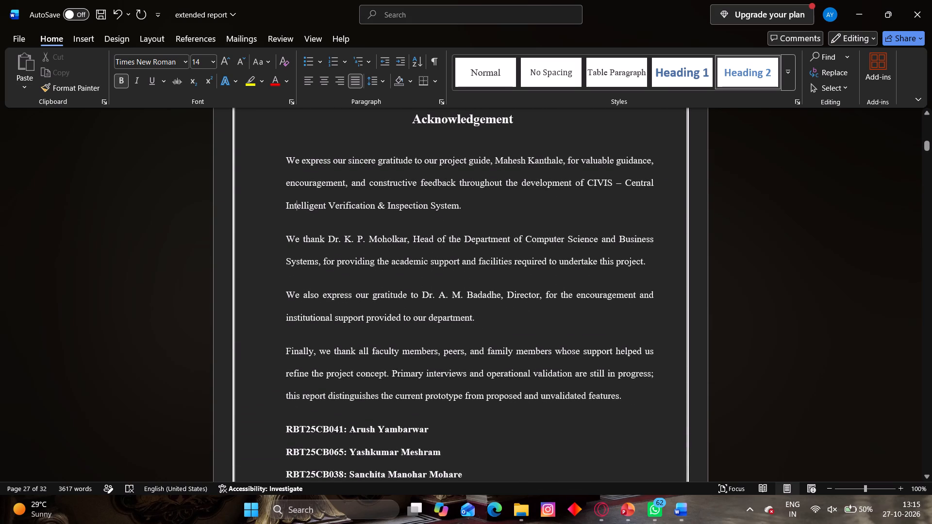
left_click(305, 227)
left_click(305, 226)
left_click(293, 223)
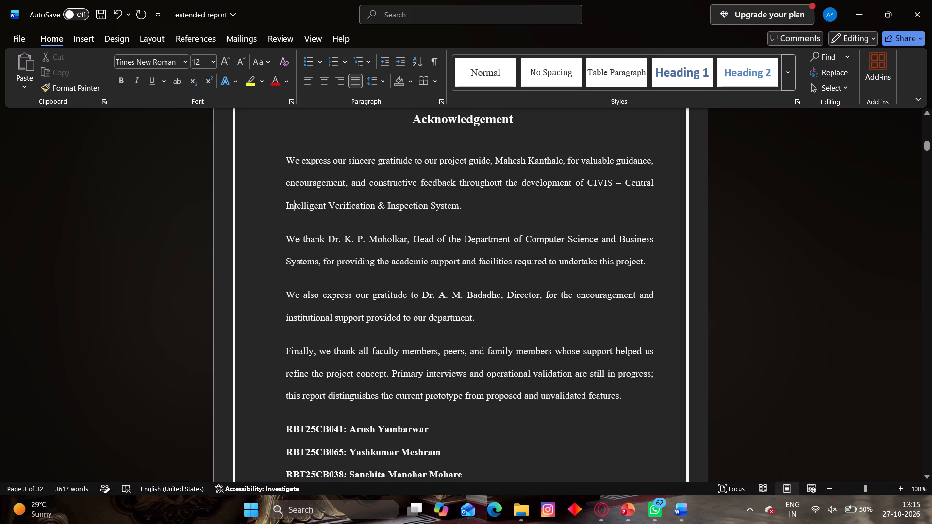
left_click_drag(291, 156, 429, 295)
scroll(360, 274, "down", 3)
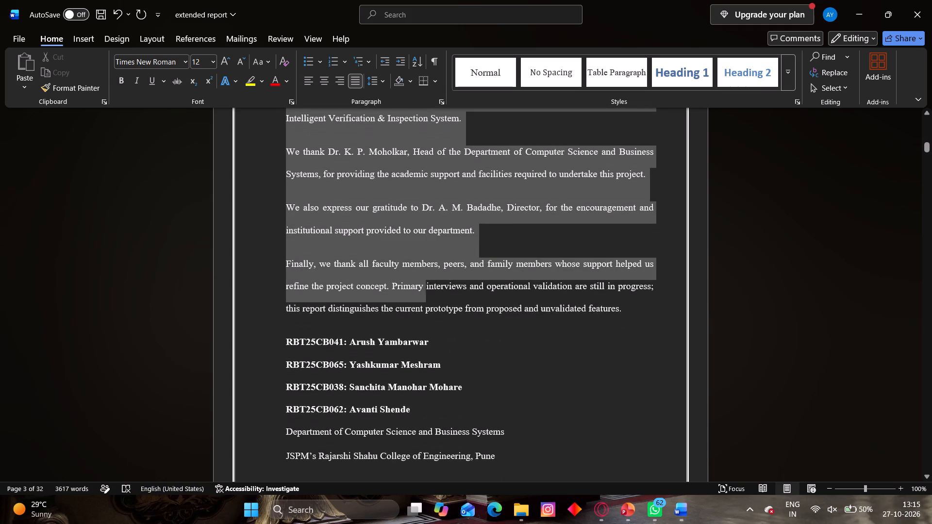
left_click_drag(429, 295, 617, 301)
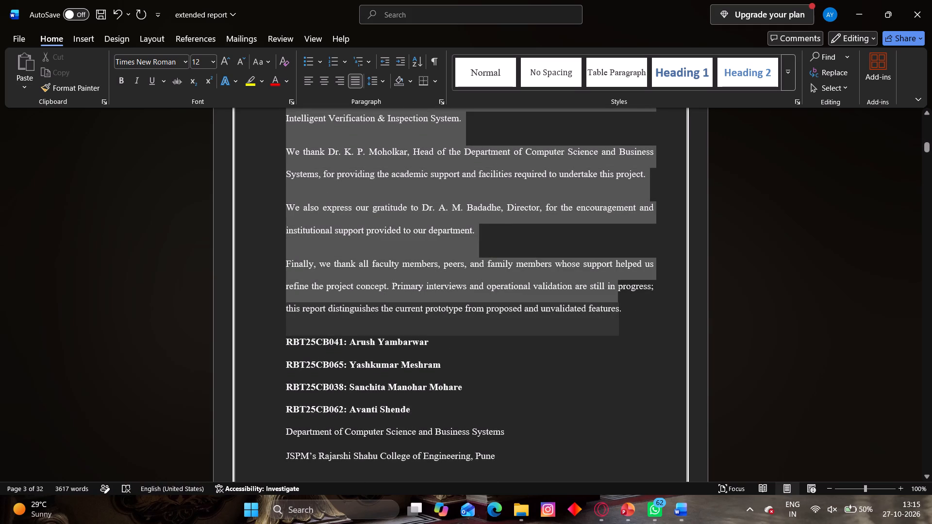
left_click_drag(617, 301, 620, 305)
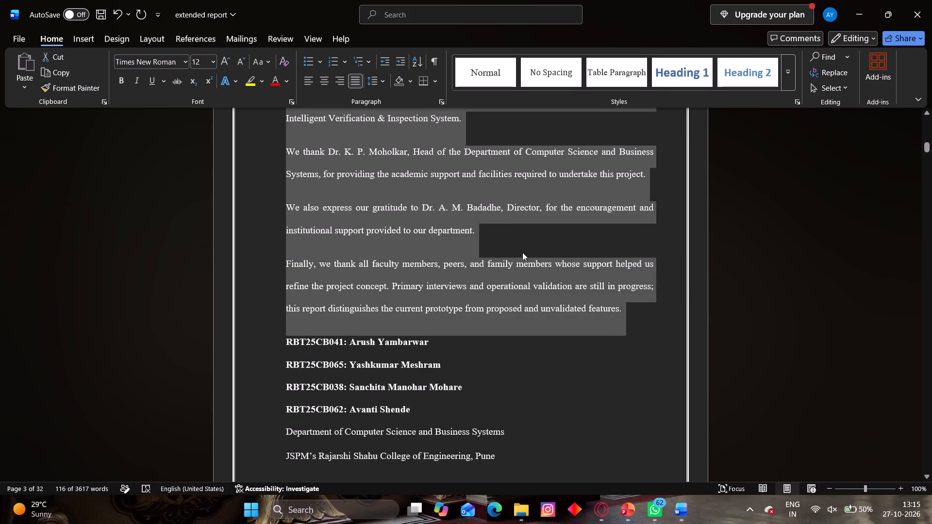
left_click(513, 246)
Set the line spacing of the four Acknowledgement body paragraphs, from the project guide thanks through the closing thanks, to 1.5.
left_click_drag(628, 312, 623, 312)
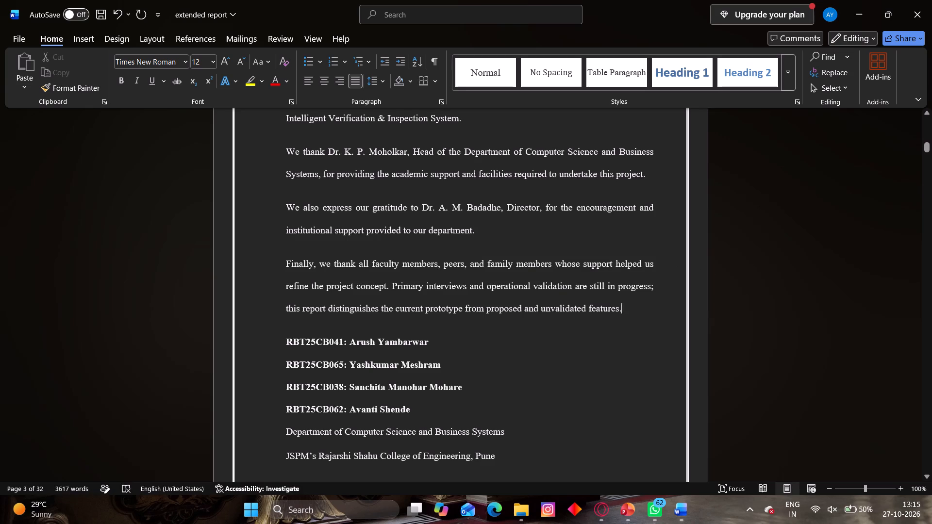
left_click_drag(623, 312, 284, 240)
scroll(359, 243, "up", 5)
scroll(303, 230, "up", 1)
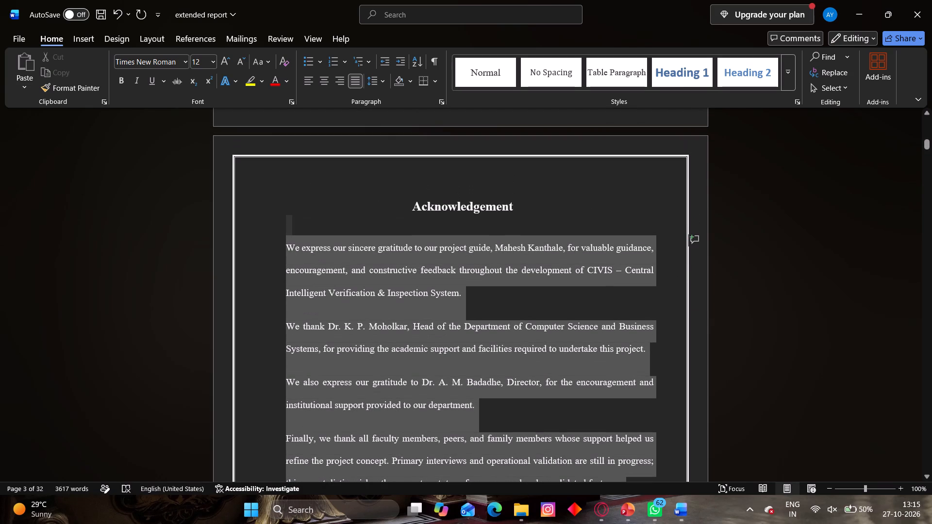
left_click_drag(284, 240, 284, 242)
left_click(371, 81)
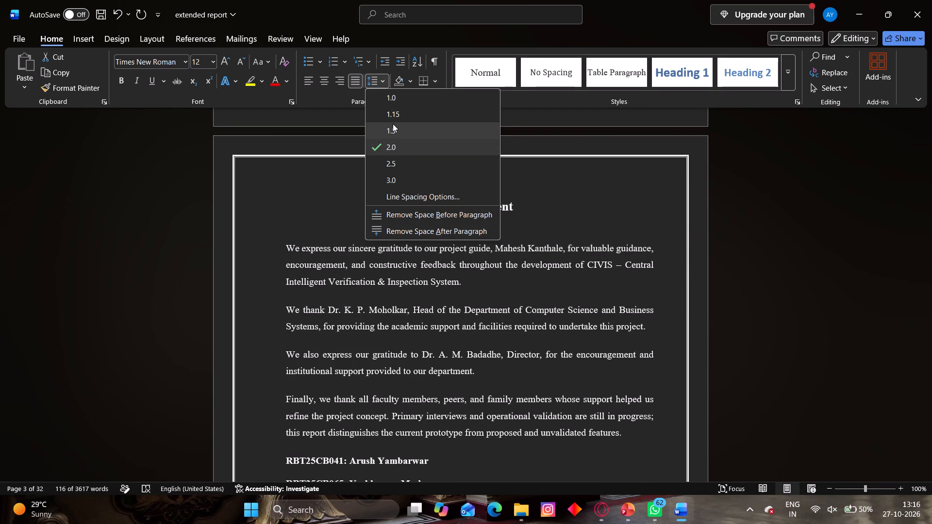
left_click(393, 124)
left_click(514, 284)
Join the Abstract paragraph starting "The Empathize and Define stages" onto the first paragraph, separated by a single space.
scroll(514, 284, "down", 3)
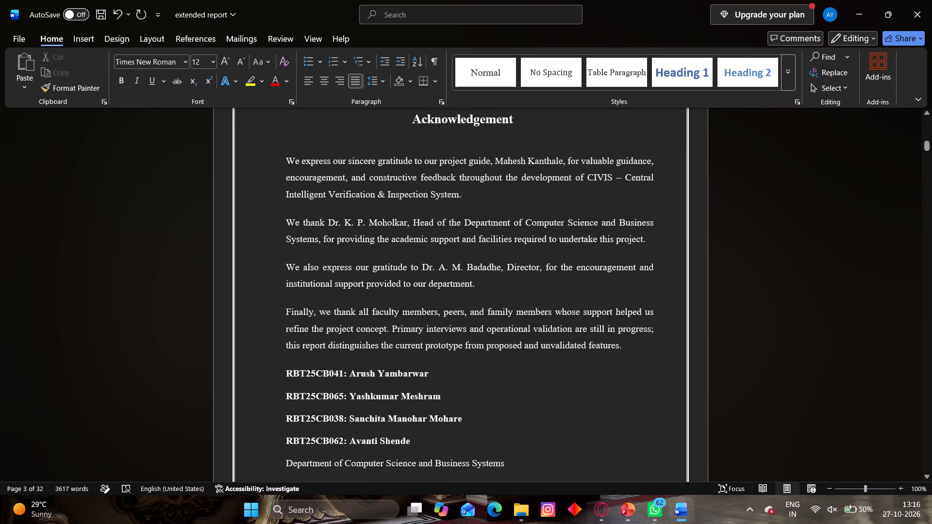
scroll(345, 298, "down", 20)
scroll(345, 298, "down", 1)
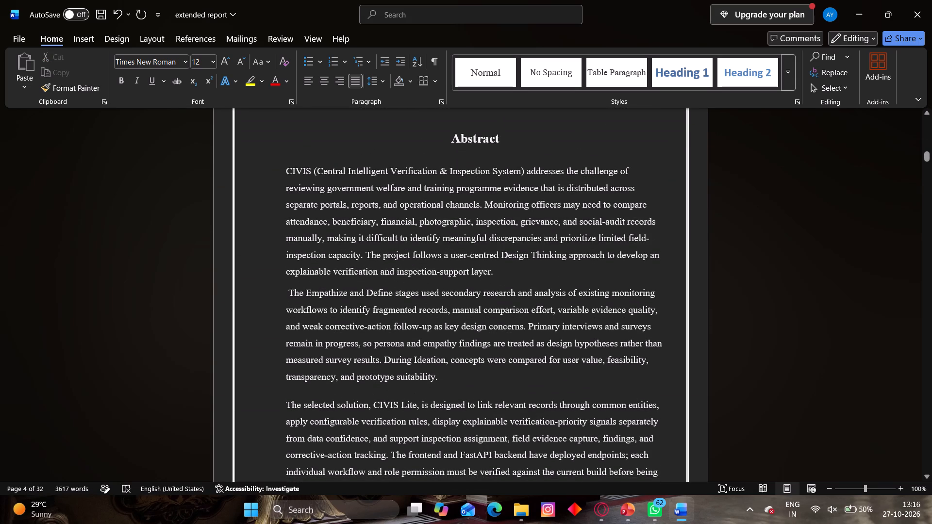
left_click(300, 283)
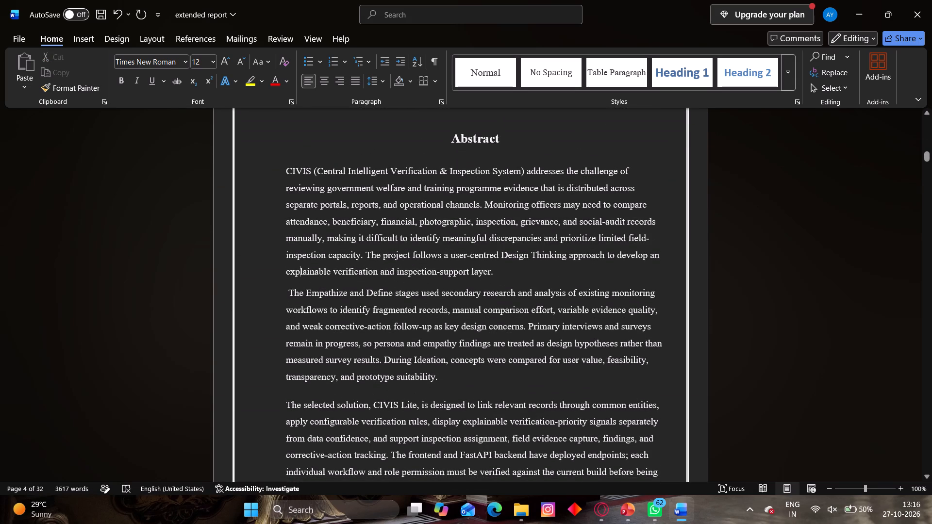
left_click(289, 291)
key("BackSpace")
key("BackSpace")
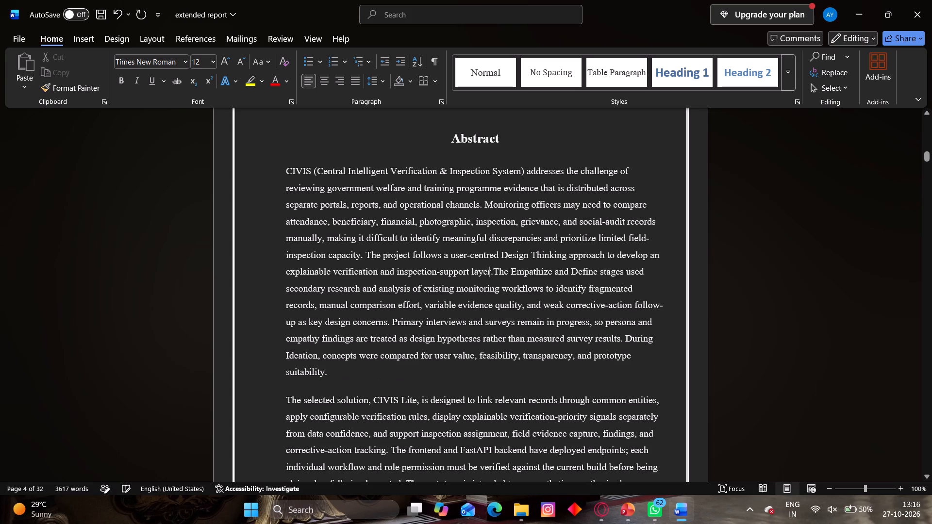
key("space")
Join the Abstract paragraph starting "The selected solution, CIVIS Lite" onto the preceding paragraph, separated by a single space.
left_click_drag(356, 330, 332, 341)
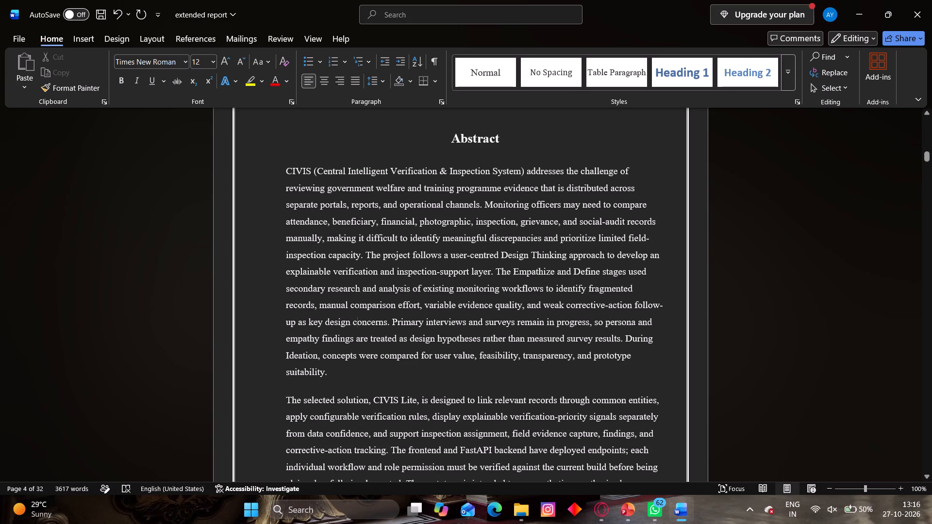
left_click(288, 398)
left_click_drag(304, 405, 292, 403)
left_click(285, 401)
key("BackSpace")
key("space")
Remove the blank lines before "CIVIS demonstrates how Design Thinking" in the Abstract and join it to the preceding paragraph with a space.
scroll(376, 385, "down", 3)
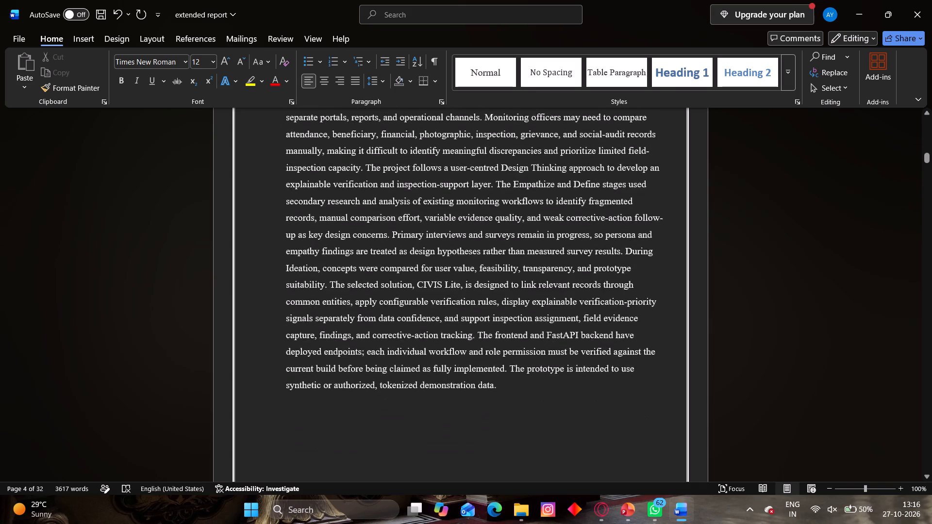
scroll(407, 373, "down", 6)
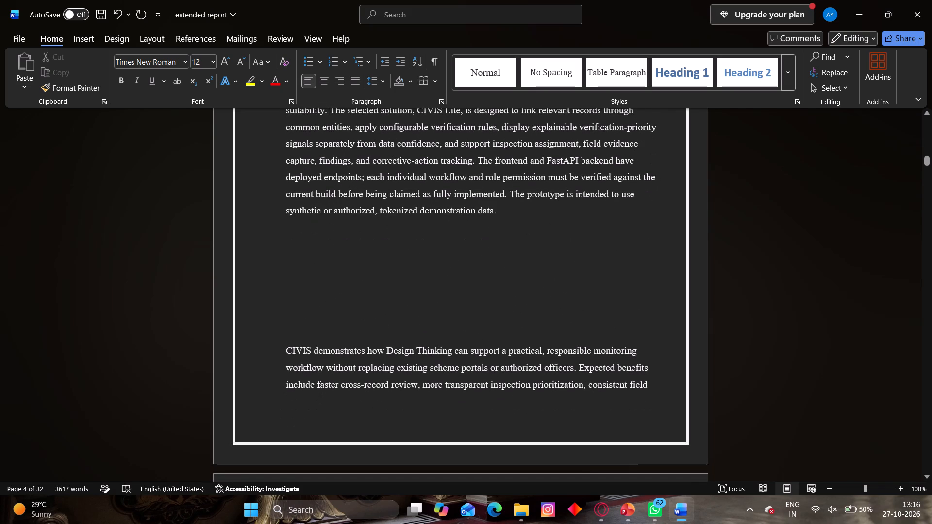
left_click(288, 347)
key("BackSpace")
key("BackSpace")
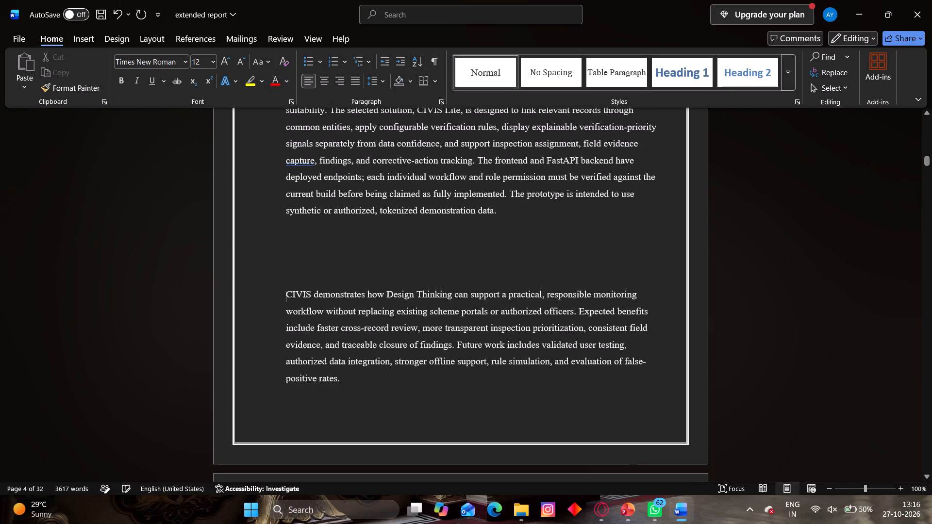
key("BackSpace")
key("BackSpace")
key("BackSpace")
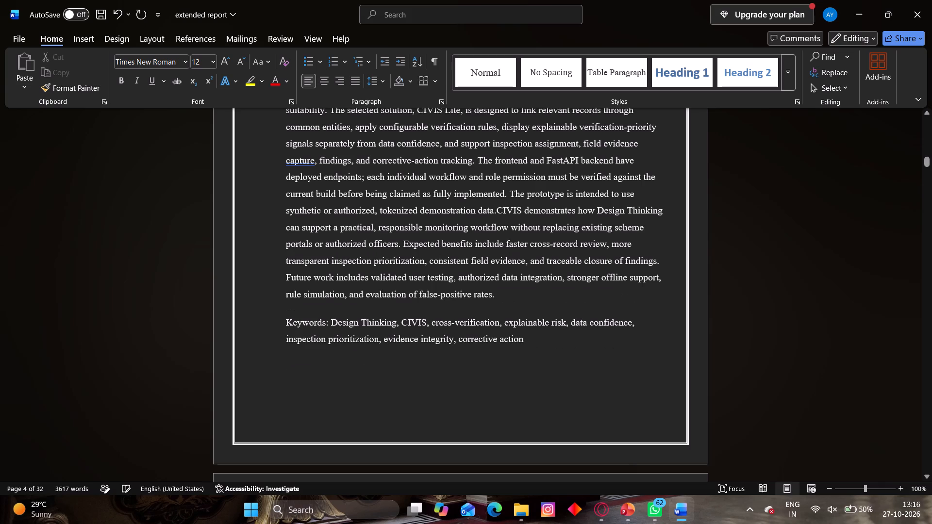
key("space")
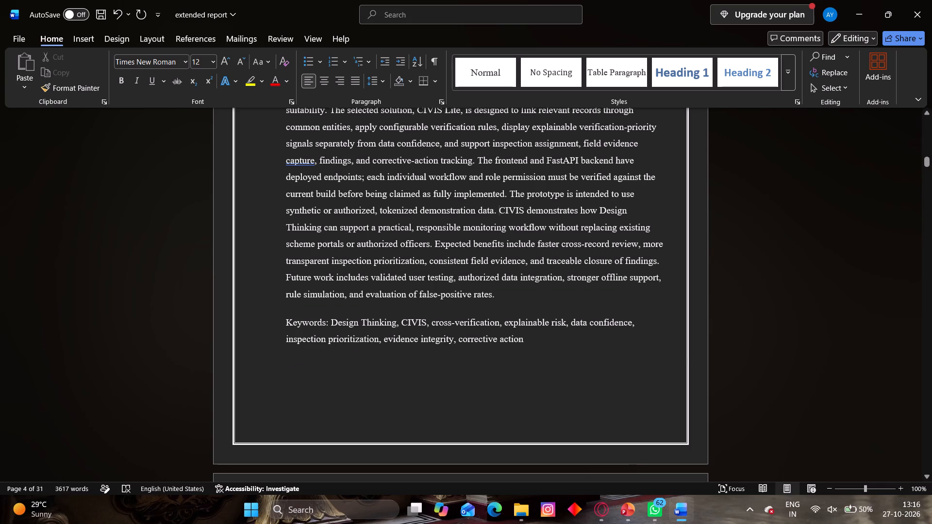
Check the layout of the merged Abstract page and the respaced Acknowledgement page.
scroll(285, 319, "down", 7)
scroll(363, 327, "up", 13)
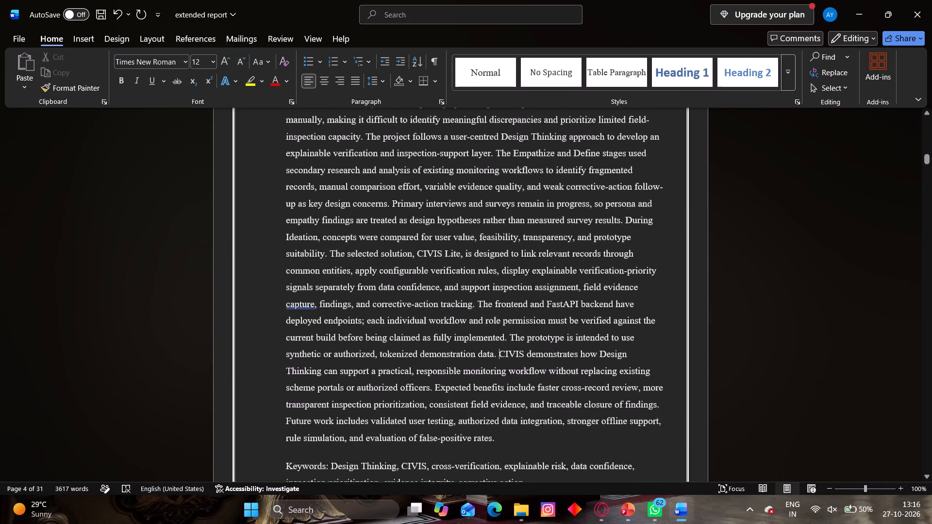
scroll(417, 345, "up", 5)
scroll(490, 246, "down", 10)
scroll(495, 267, "up", 15)
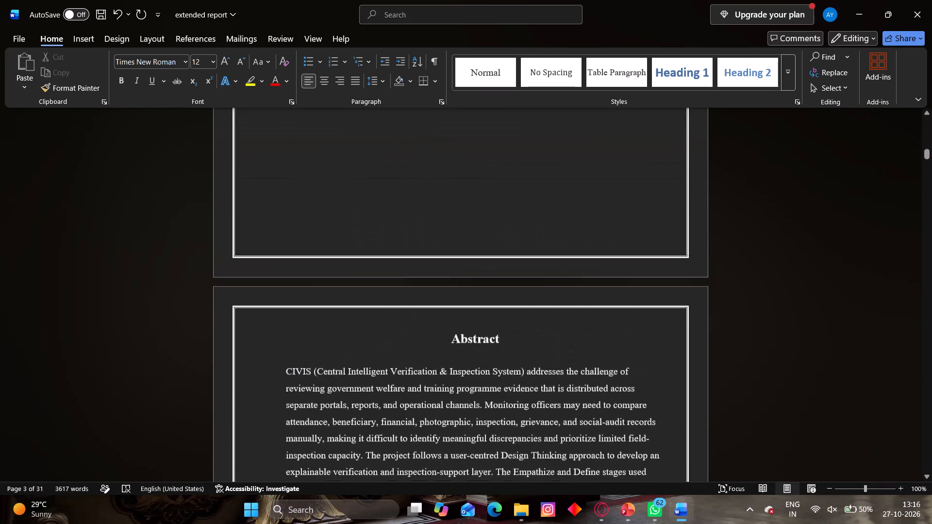
scroll(495, 267, "down", 19)
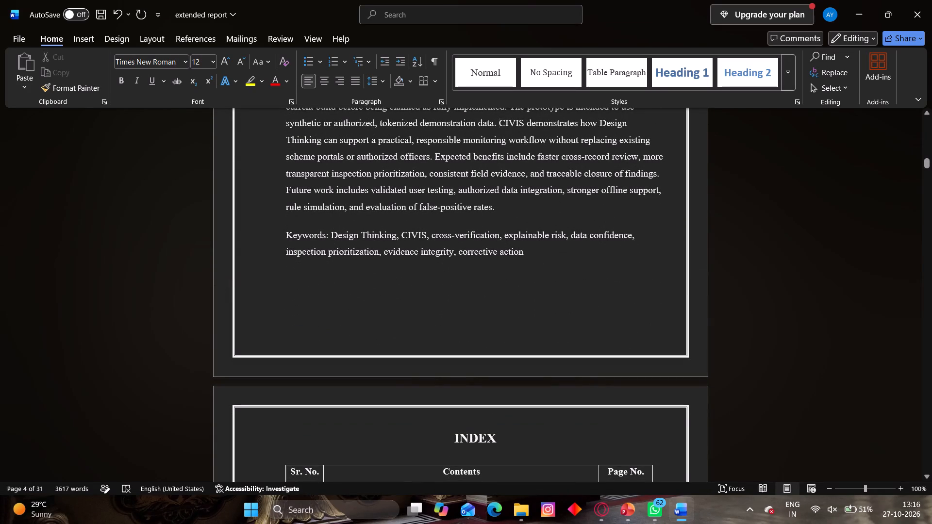
scroll(361, 263, "up", 20)
scroll(361, 263, "up", 11)
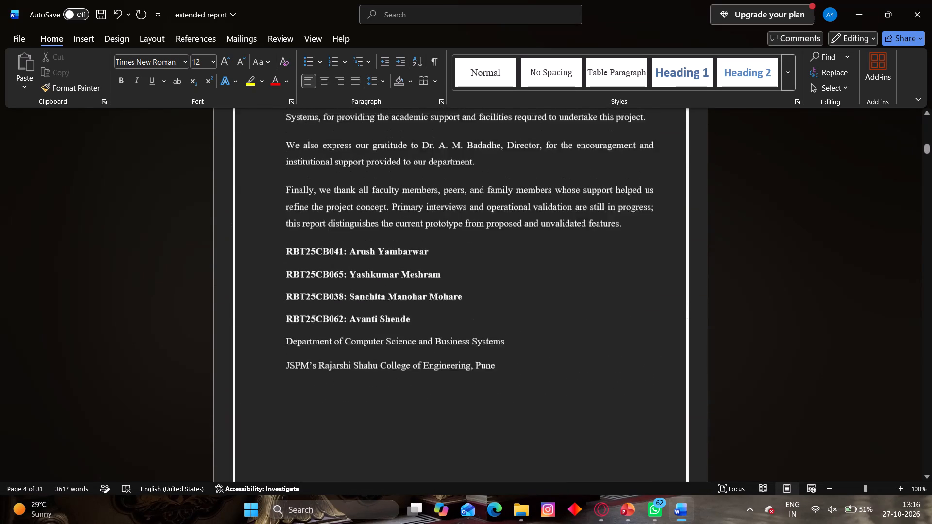
scroll(363, 249, "up", 4)
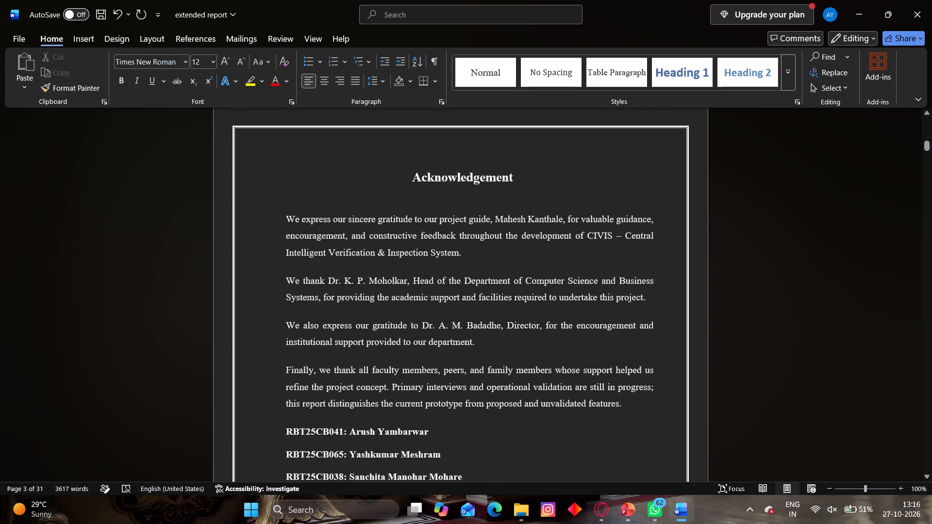
Review the page layout from the Acknowledgement through the index, lists of figures and tables, and Chapters 1 to 5.
scroll(375, 249, "down", 12)
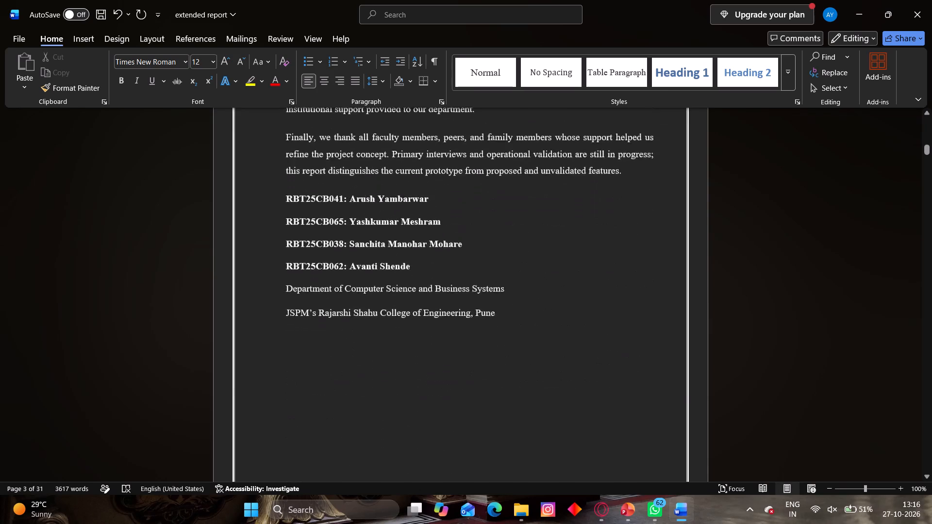
scroll(404, 277, "down", 10)
scroll(405, 277, "down", 20)
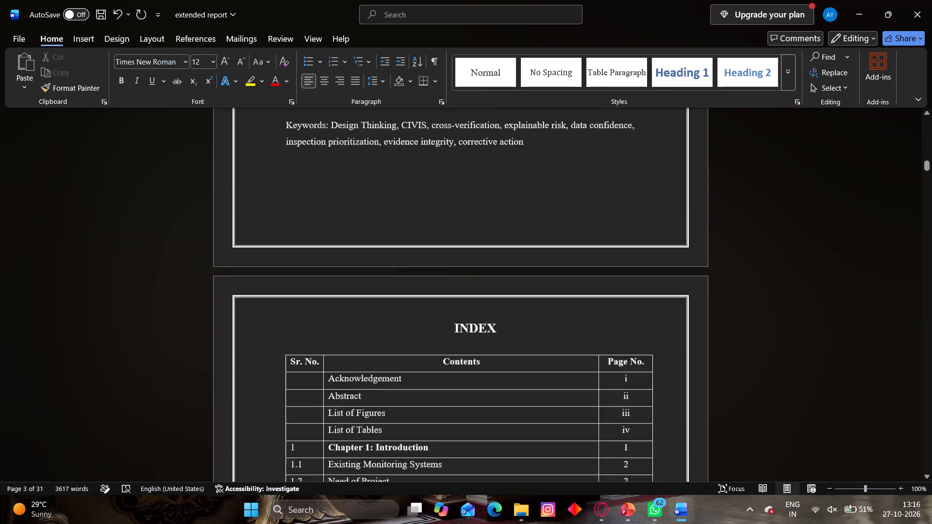
scroll(404, 275, "down", 19)
scroll(404, 273, "down", 7)
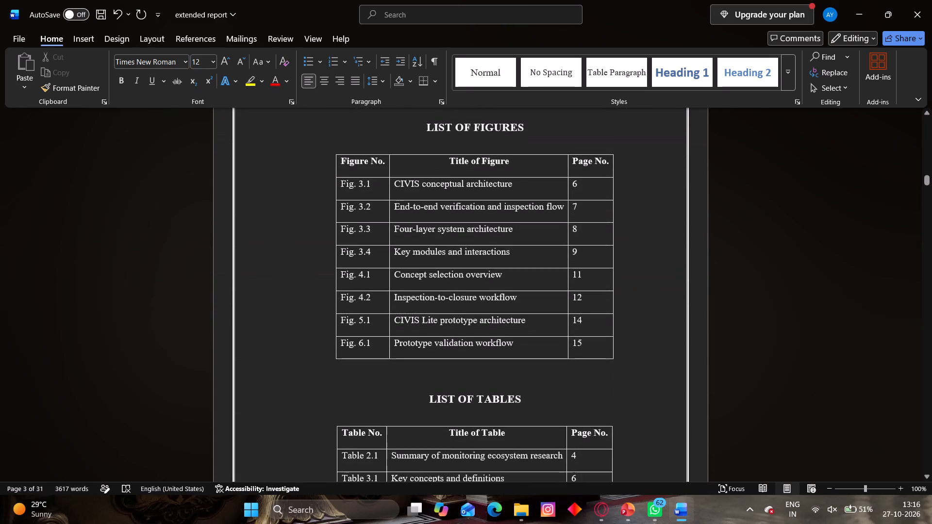
scroll(404, 272, "down", 7)
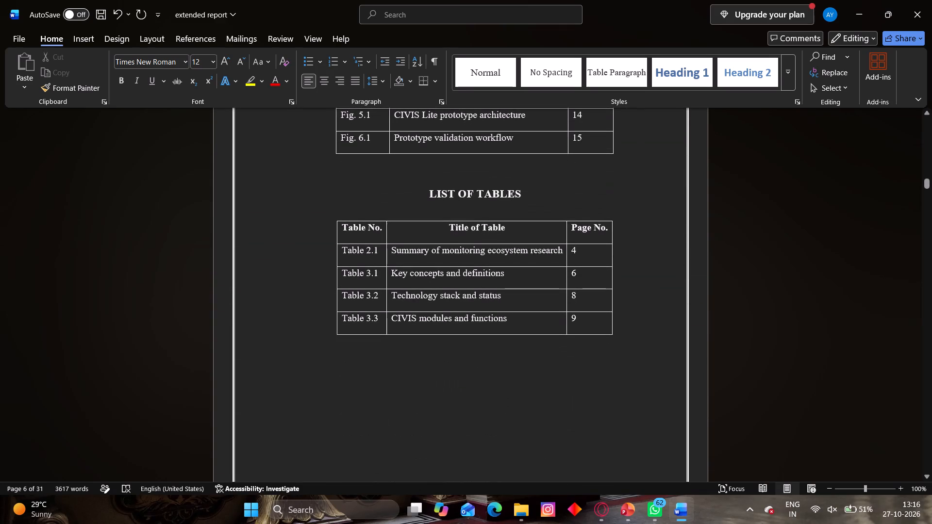
scroll(404, 272, "down", 18)
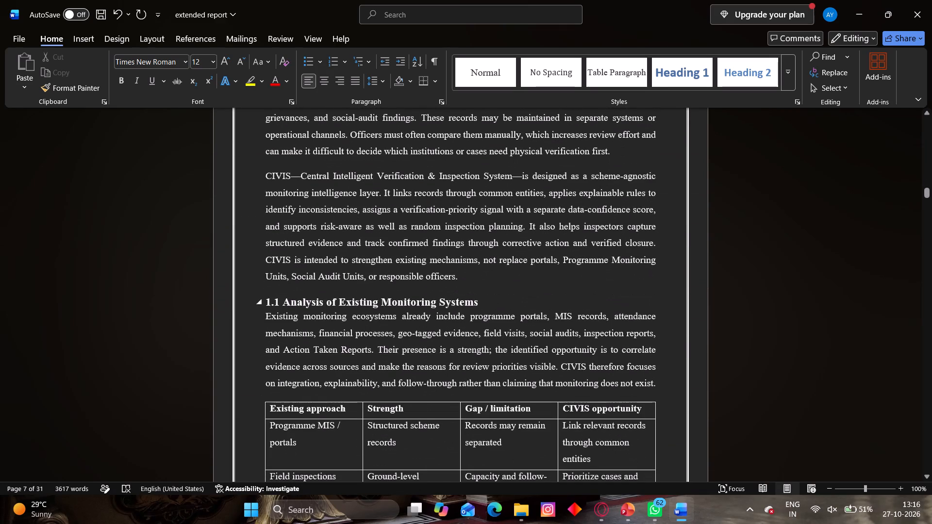
scroll(395, 308, "down", 19)
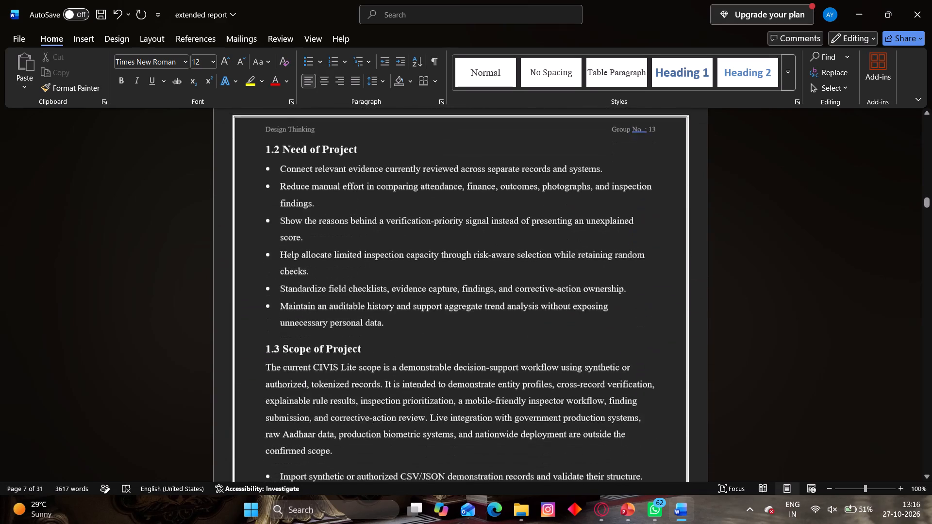
scroll(395, 309, "down", 17)
scroll(395, 310, "down", 5)
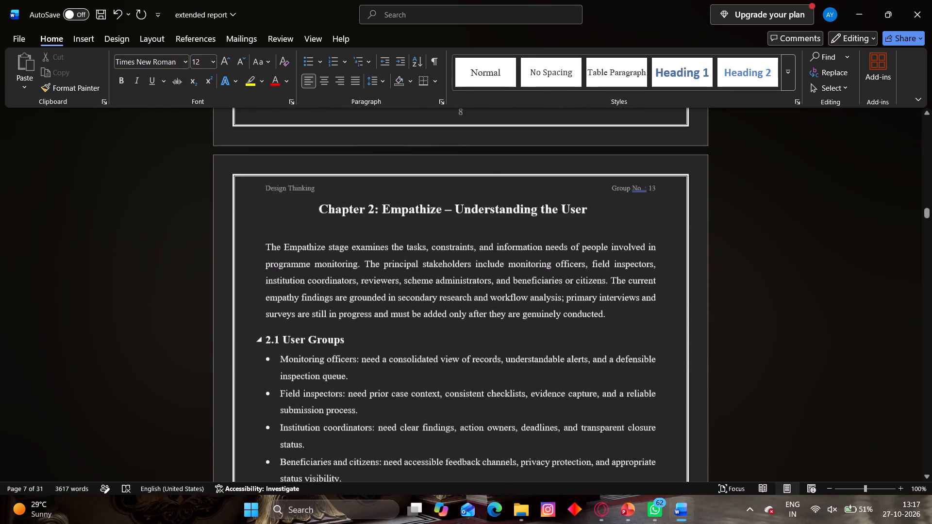
scroll(395, 310, "down", 13)
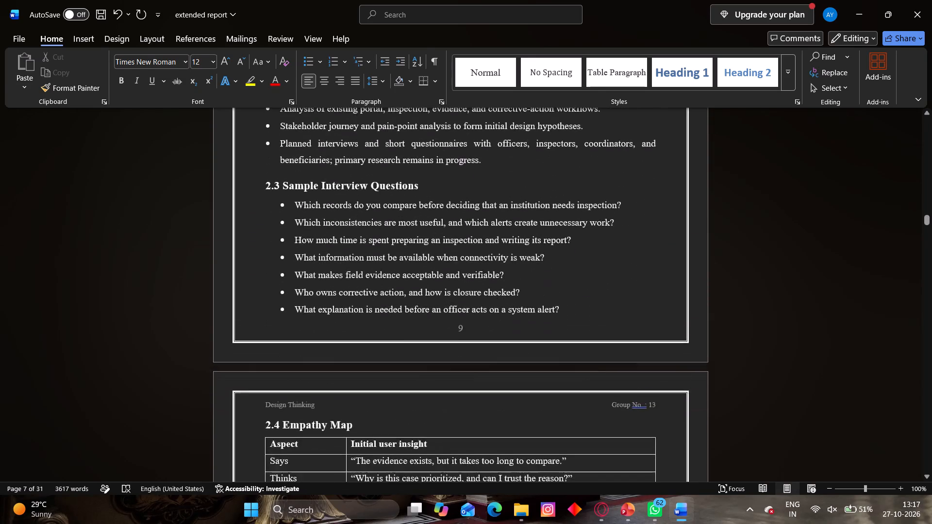
scroll(395, 310, "down", 15)
scroll(395, 311, "down", 8)
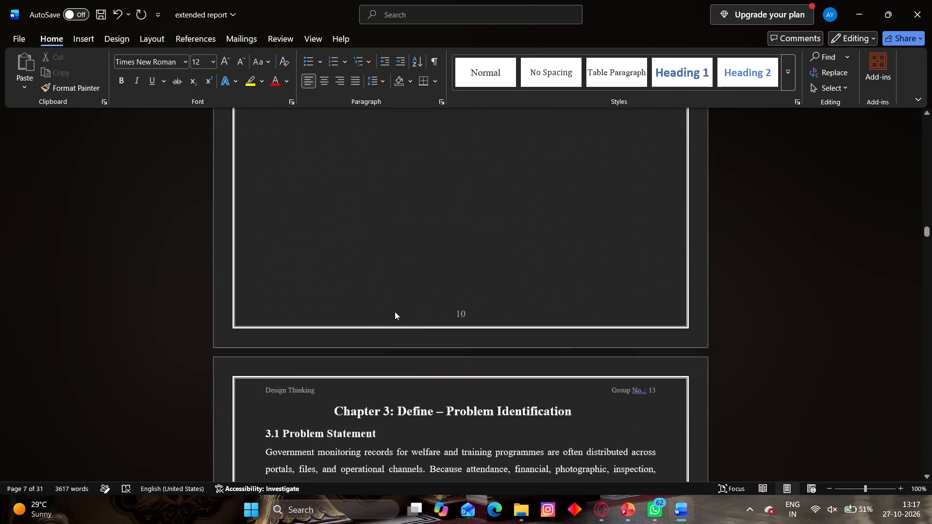
scroll(395, 311, "down", 19)
scroll(395, 311, "down", 8)
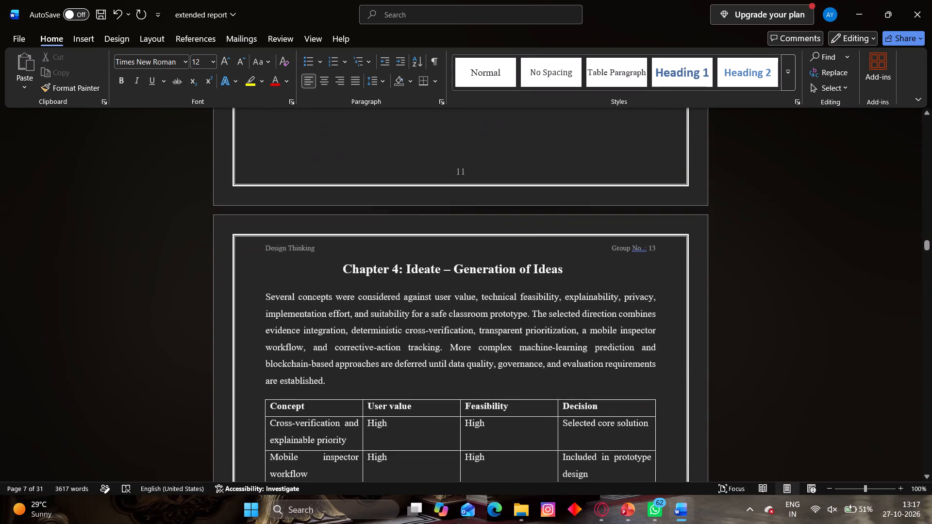
scroll(395, 316, "down", 14)
scroll(395, 316, "down", 12)
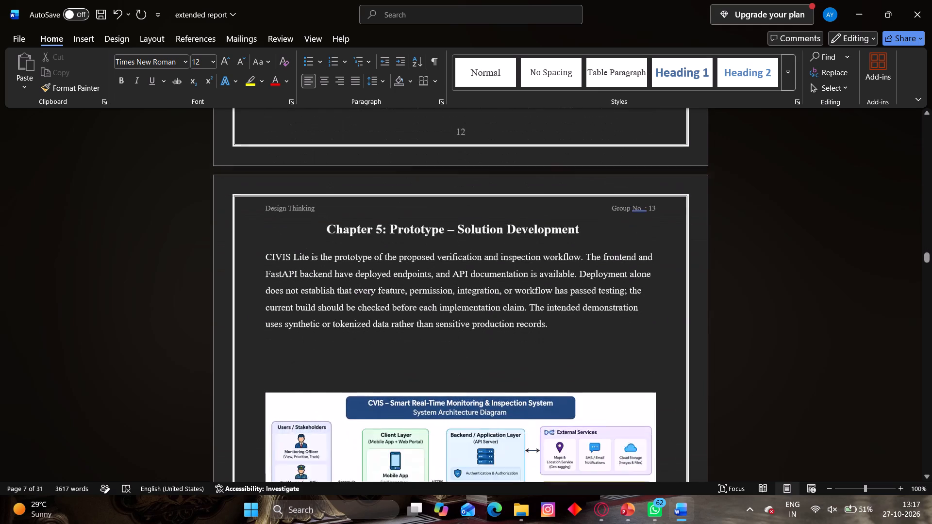
scroll(395, 313, "down", 3)
scroll(395, 313, "up", 4)
scroll(395, 312, "down", 10)
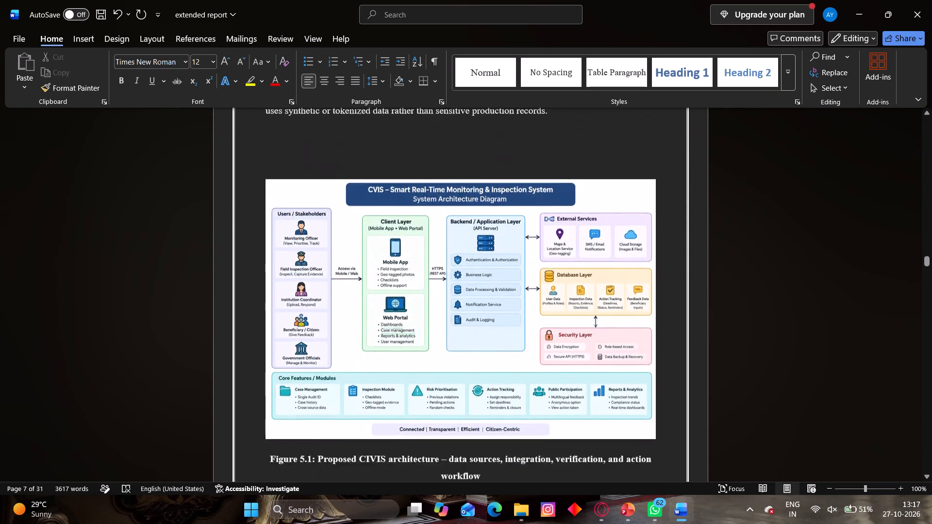
Delete the highlighted paragraph starting "The modules below describe the solution design" under the 5.1 Proposed System Modules heading.
scroll(395, 312, "down", 4)
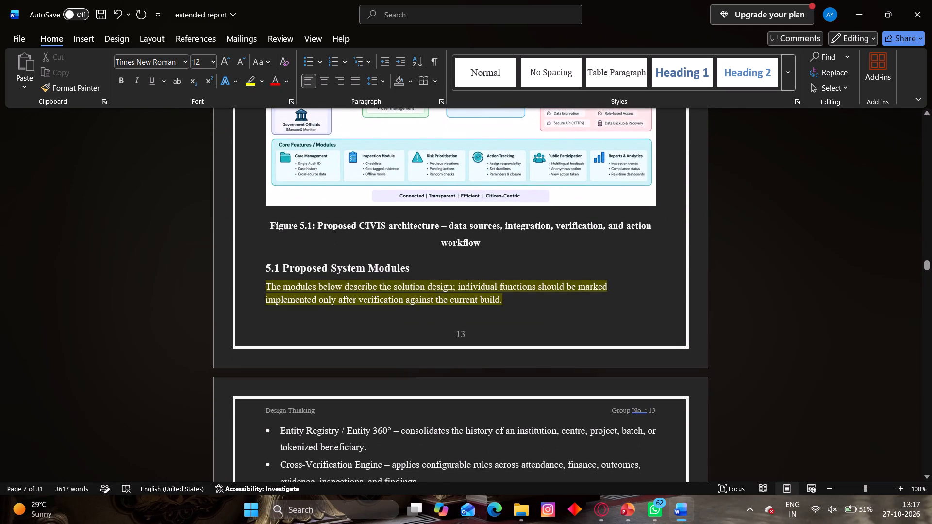
left_click_drag(507, 302, 258, 285)
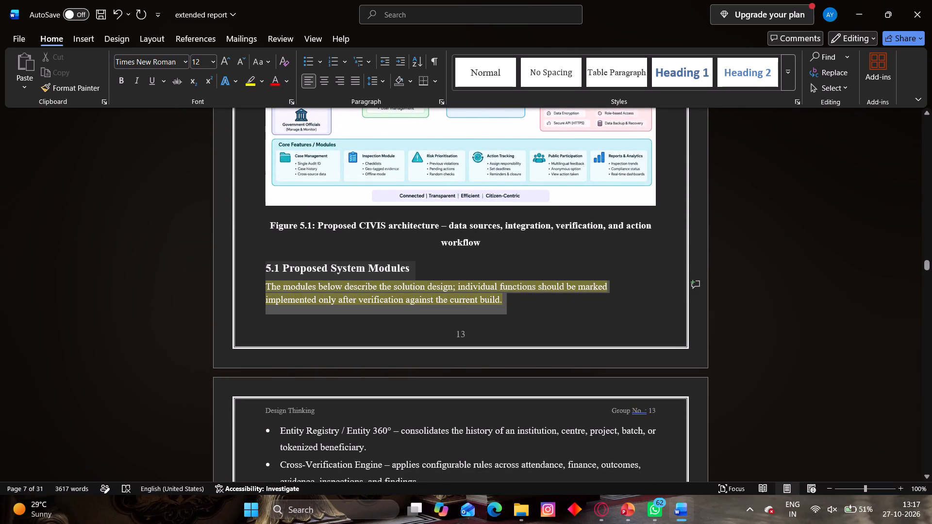
key("BackSpace")
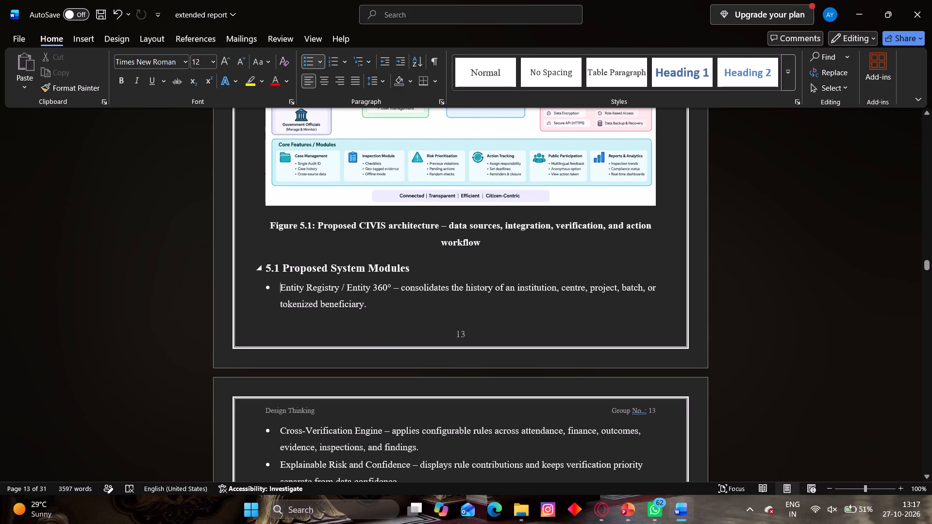
left_click(360, 258)
left_click(495, 246)
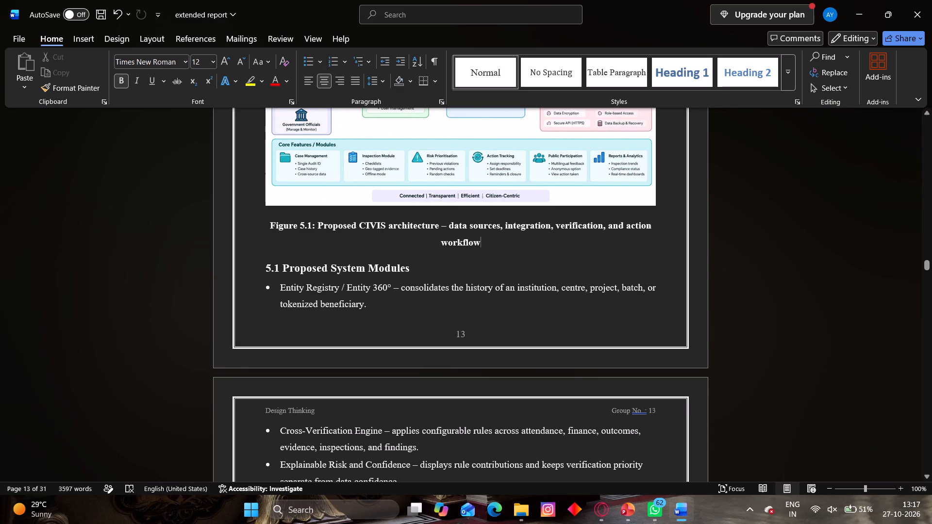
Insert a blank line after the Figure 5.1 caption, above the 5.1 Proposed System Modules heading.
key("Return")
Delete the highlighted line "Proposed end-to-end workflow for the prototype" under the 5.2 User Flow heading.
scroll(470, 292, "down", 12)
left_click_drag(463, 319, 232, 312)
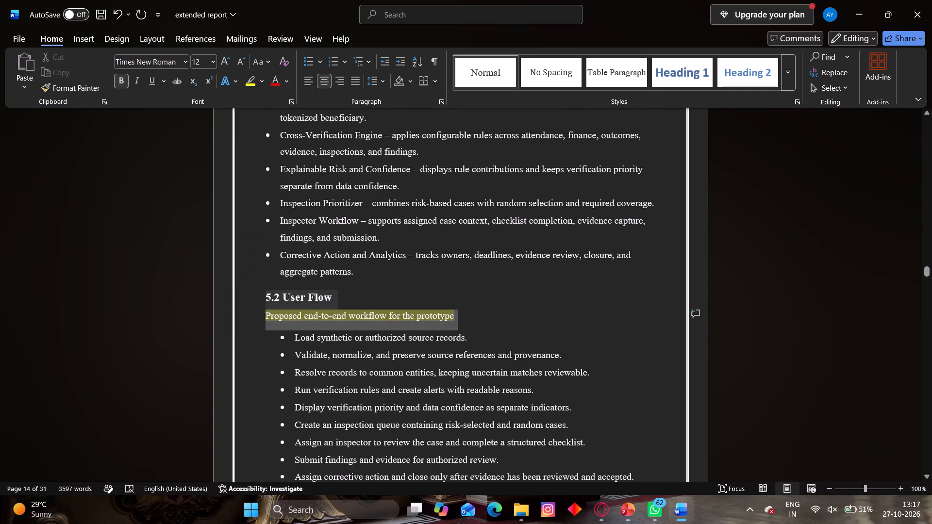
left_click_drag(232, 312, 233, 313)
key("BackSpace")
Review the page layout from section 5.2 through the technology table, prototype screenshots, Chapter 6 and the start of Chapter 7.
scroll(476, 326, "down", 6)
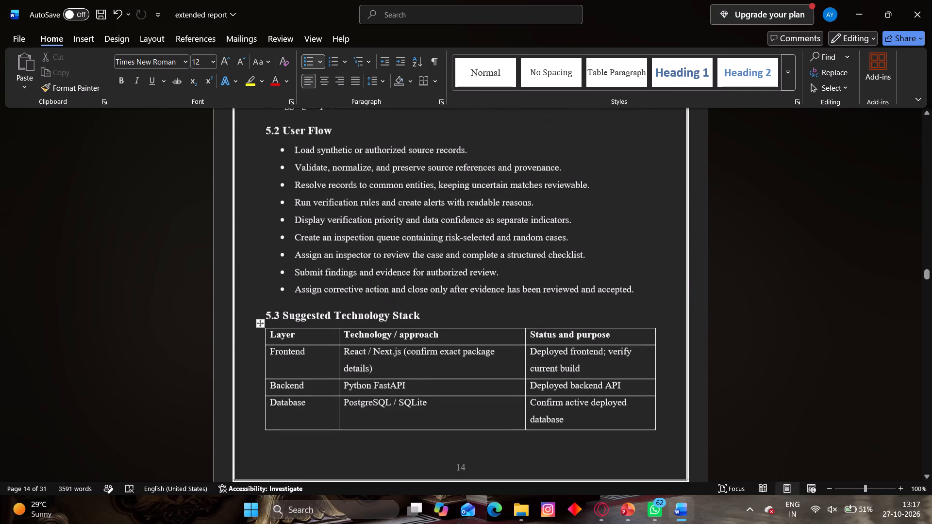
scroll(406, 328, "down", 13)
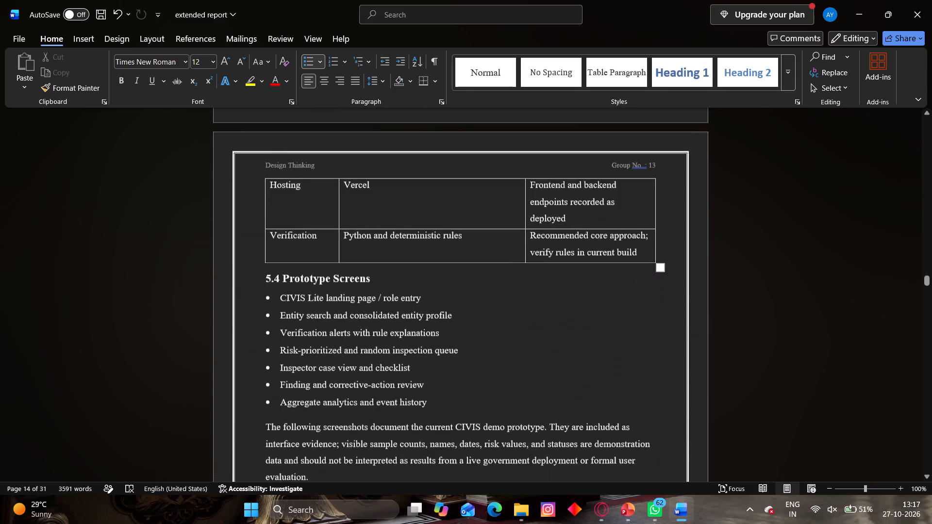
scroll(415, 334, "down", 6)
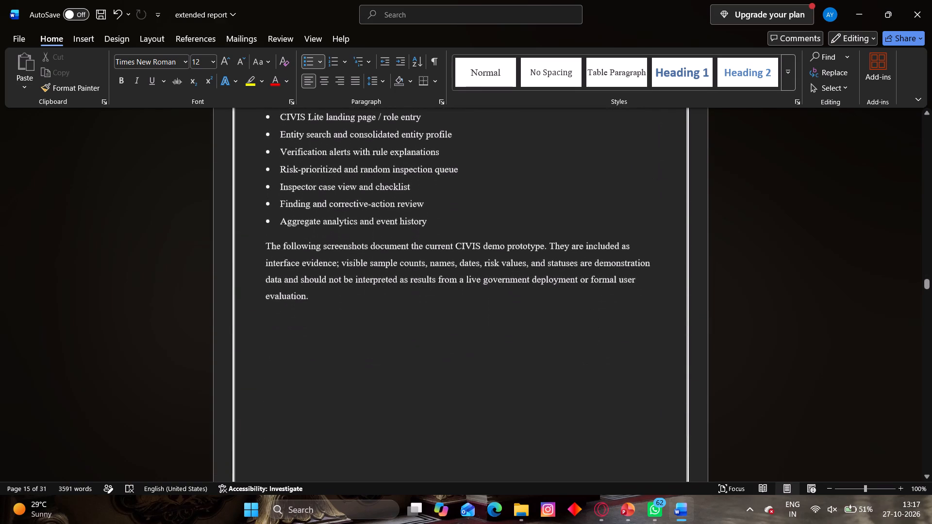
scroll(415, 334, "down", 14)
scroll(429, 331, "up", 7)
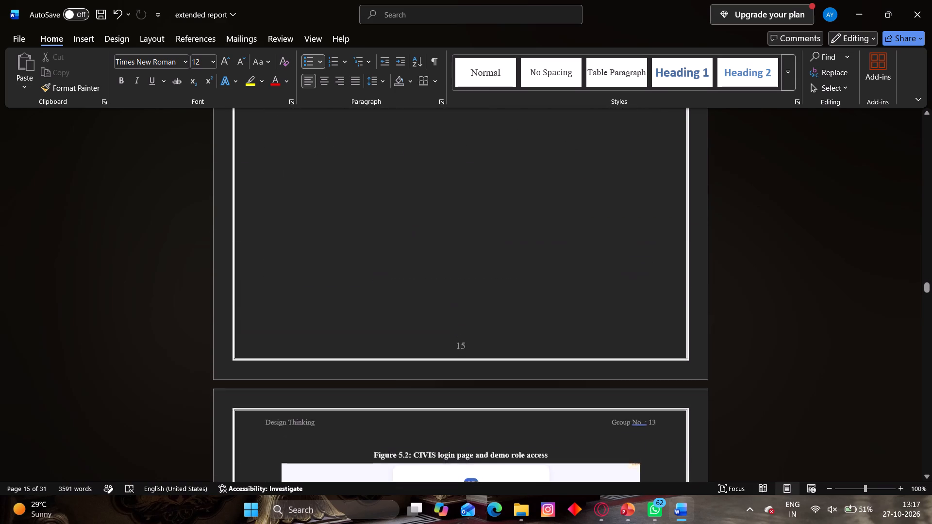
scroll(429, 331, "up", 6)
scroll(429, 331, "down", 20)
scroll(429, 331, "down", 20)
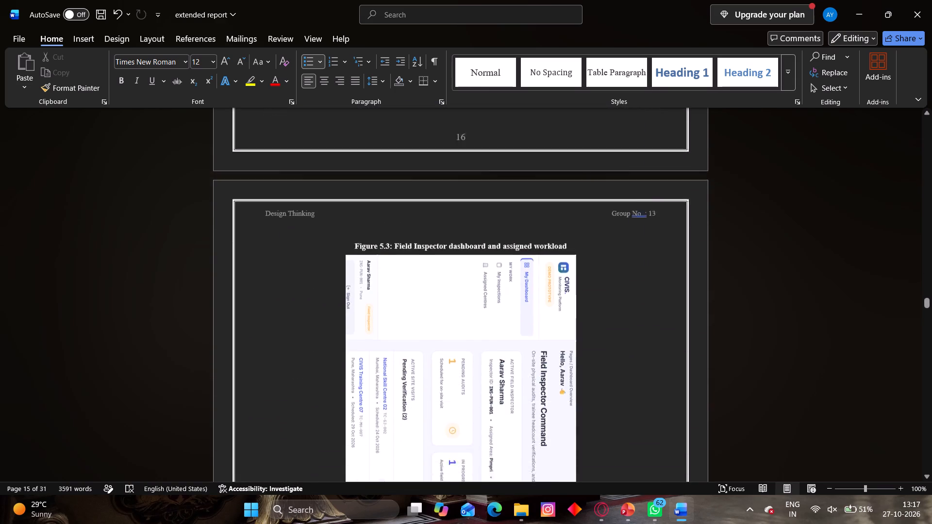
scroll(423, 327, "down", 3)
scroll(423, 327, "down", 18)
scroll(423, 327, "down", 20)
scroll(423, 327, "down", 5)
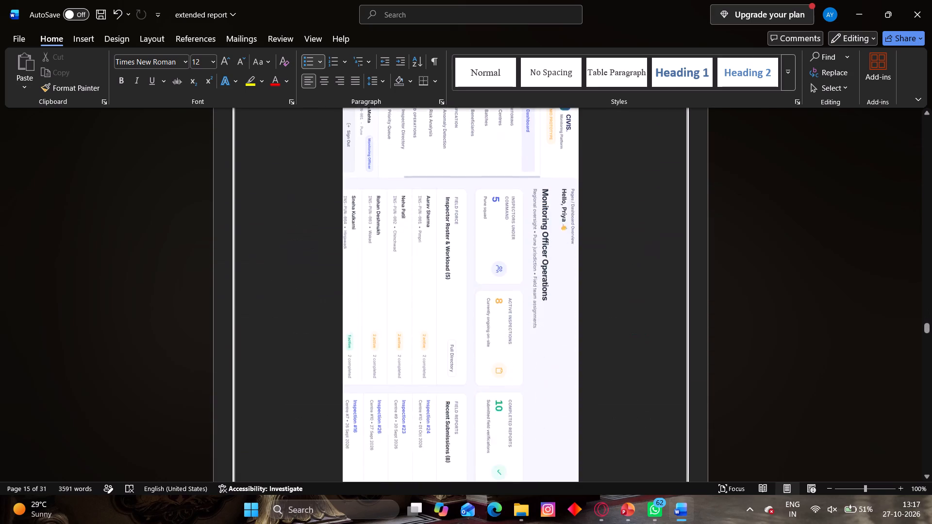
scroll(422, 327, "down", 20)
scroll(422, 327, "down", 20)
scroll(422, 327, "down", 12)
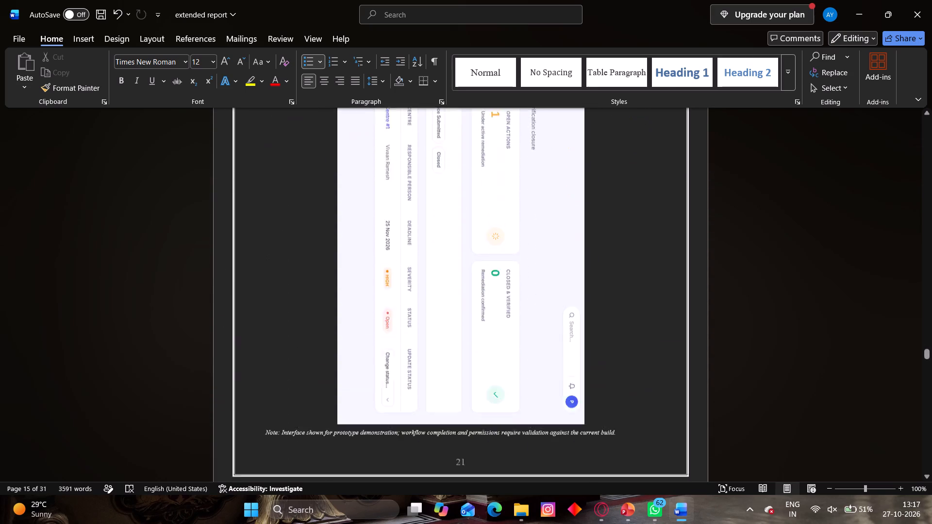
scroll(420, 324, "down", 20)
scroll(420, 324, "down", 14)
scroll(407, 309, "down", 11)
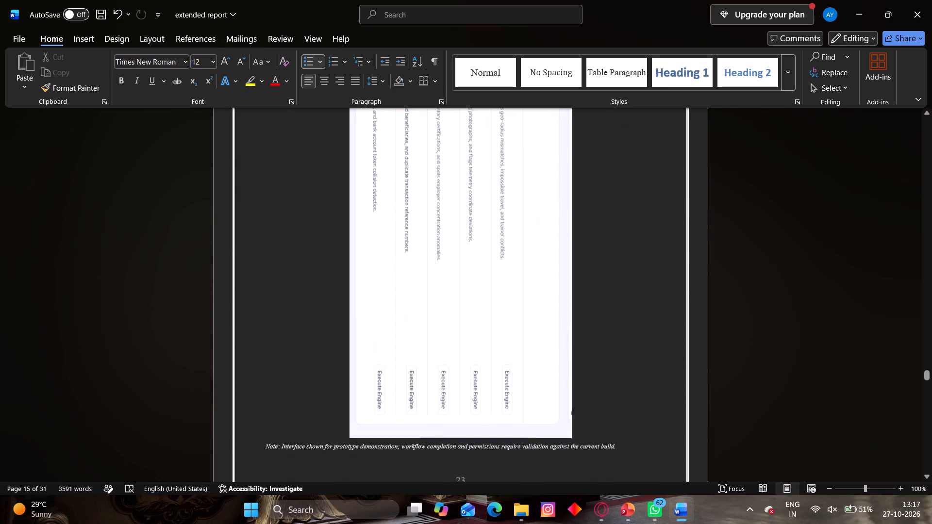
scroll(407, 309, "down", 20)
scroll(407, 309, "down", 20)
scroll(407, 309, "down", 5)
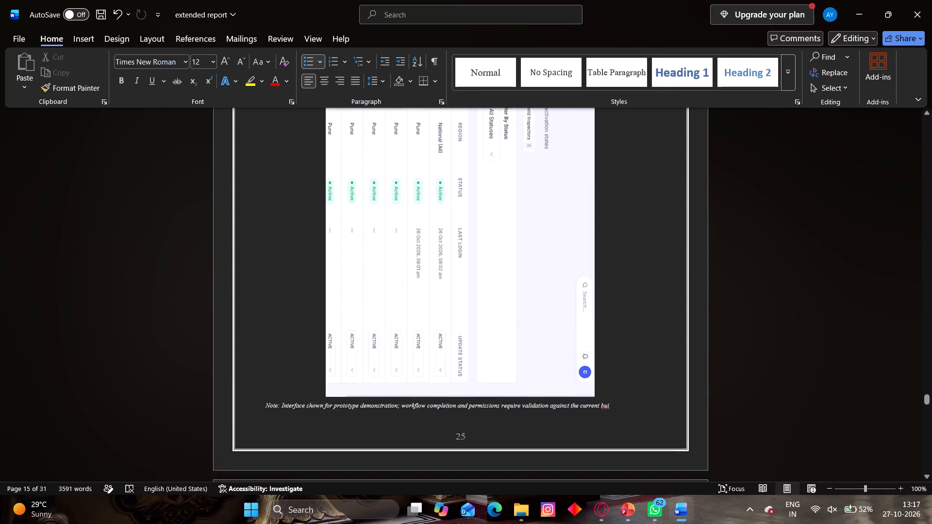
scroll(407, 311, "down", 17)
scroll(416, 319, "up", 8)
scroll(416, 319, "down", 8)
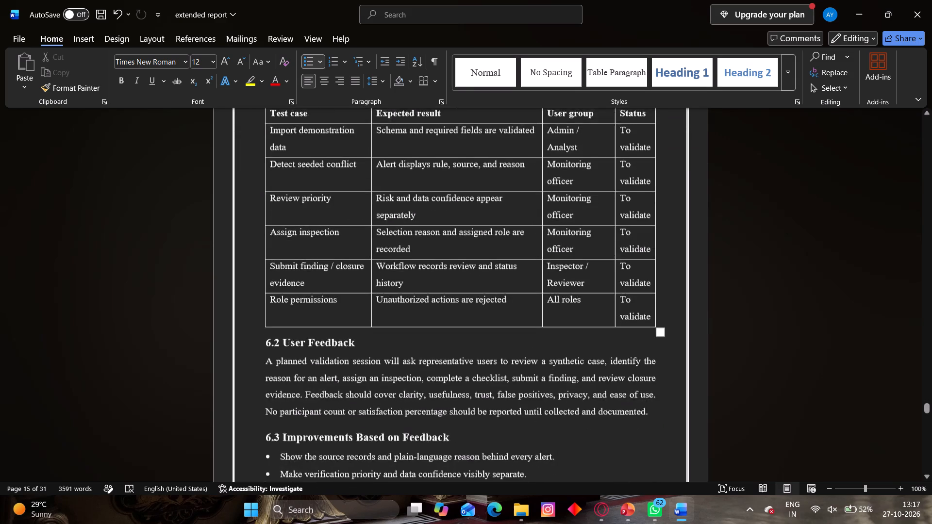
scroll(416, 319, "down", 14)
scroll(416, 319, "up", 7)
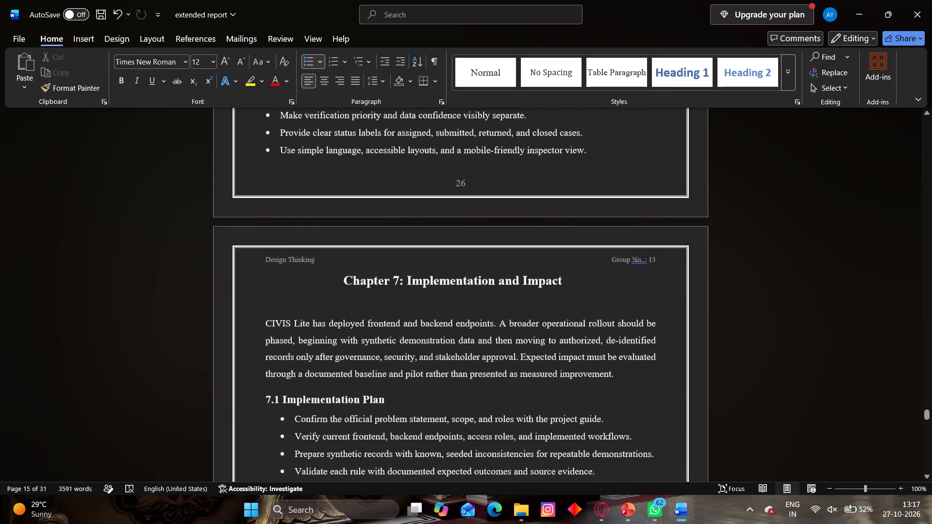
scroll(416, 319, "up", 12)
scroll(416, 319, "down", 12)
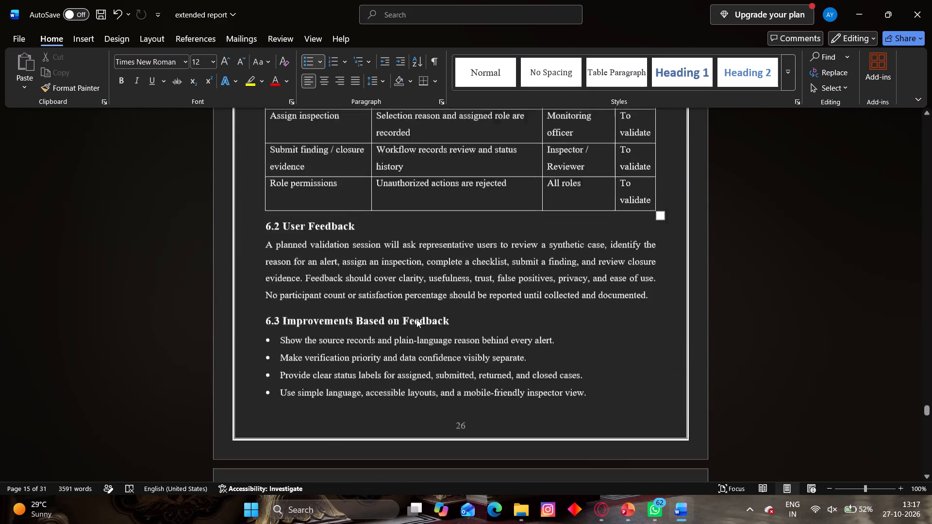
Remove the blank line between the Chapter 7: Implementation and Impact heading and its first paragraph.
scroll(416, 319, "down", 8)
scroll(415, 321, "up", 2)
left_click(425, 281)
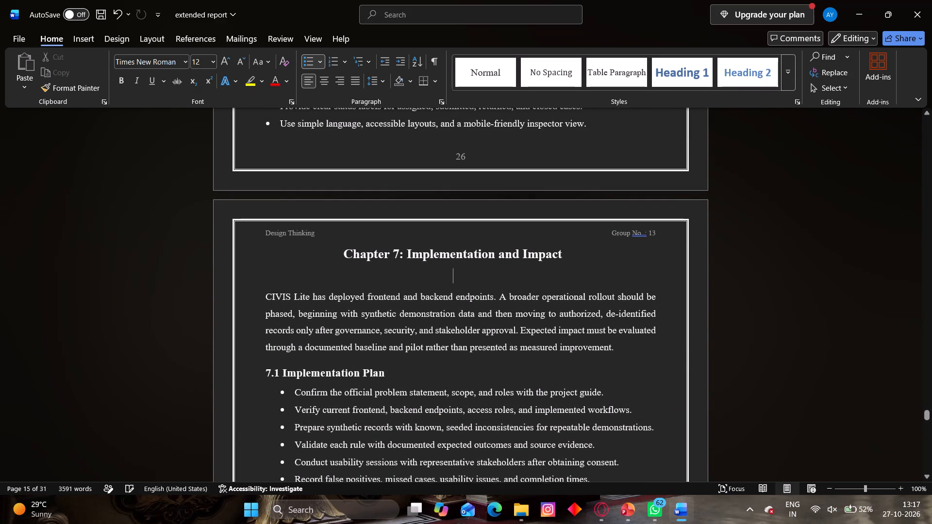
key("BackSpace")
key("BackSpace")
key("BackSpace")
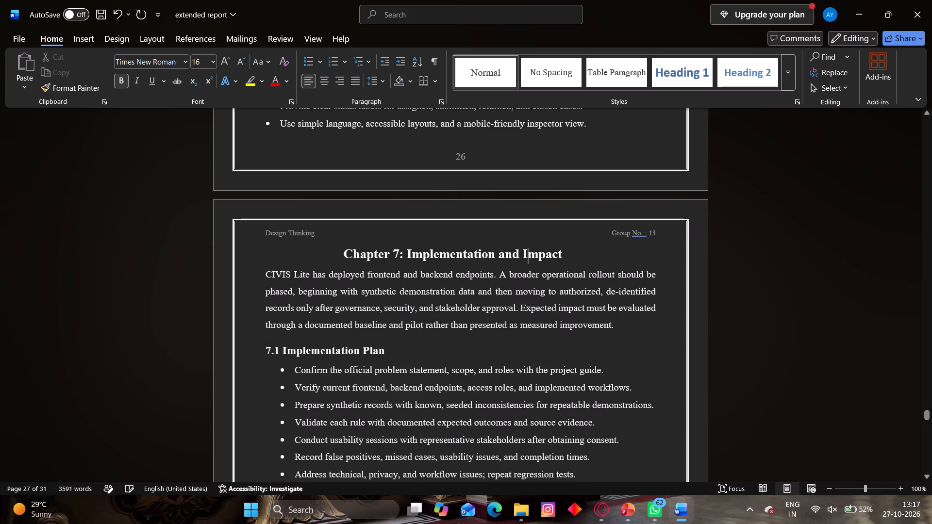
Delete the blank line under the Chapter 6 heading together with the opening text "Validation should focus on whether known inconsistencies are d".
scroll(457, 331, "up", 16)
scroll(457, 328, "down", 1)
scroll(457, 328, "up", 6)
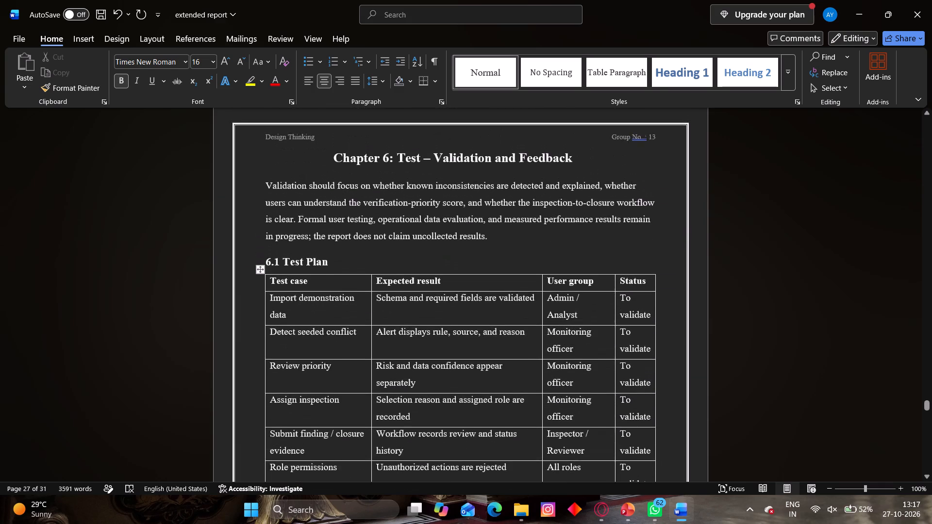
scroll(453, 308, "up", 2)
left_click(486, 289)
left_click_drag(505, 294, 509, 297)
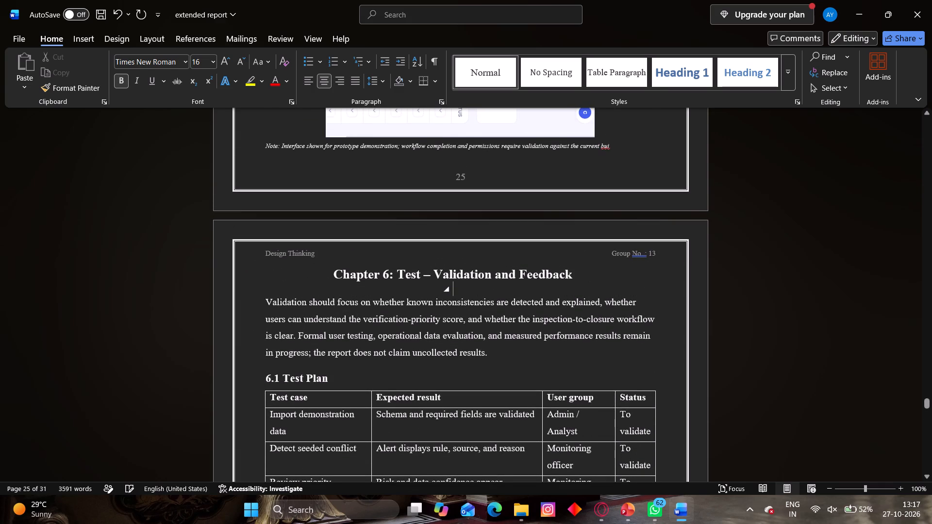
left_click_drag(509, 297, 514, 304)
key("BackSpace")
Check the layout of the Chapter 5 pages again, from the architecture diagram through the prototype screenshots up to Figure 5.11.
scroll(516, 354, "up", 20)
scroll(516, 354, "up", 3)
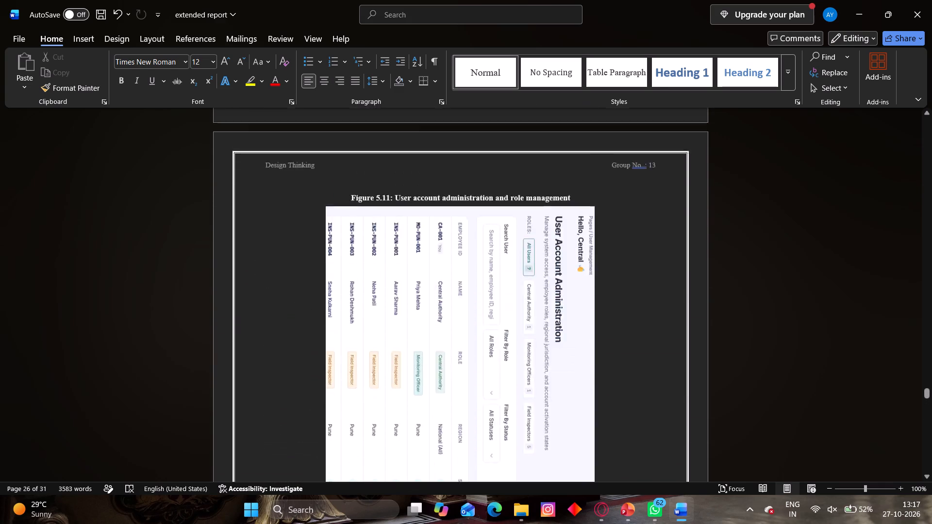
scroll(485, 302, "up", 20)
scroll(485, 302, "up", 20)
scroll(485, 302, "up", 15)
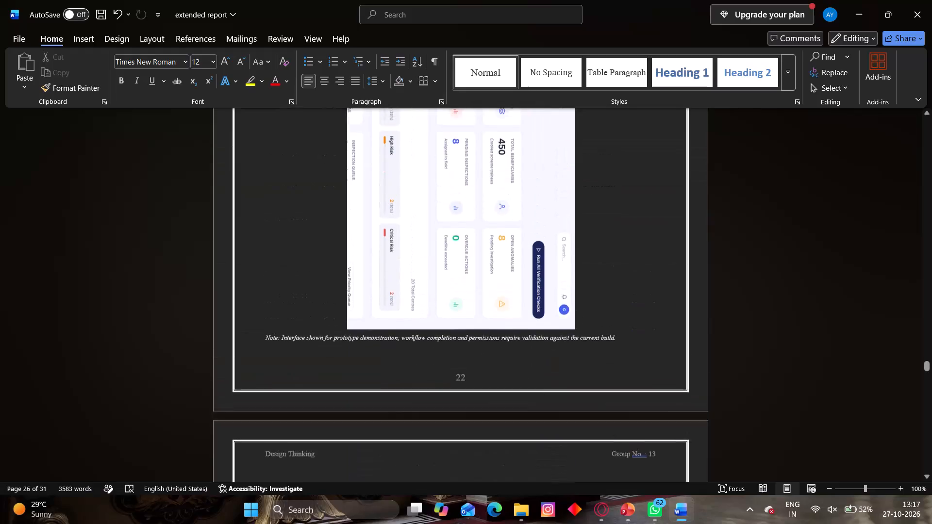
scroll(480, 289, "up", 20)
scroll(480, 289, "up", 20)
scroll(480, 289, "up", 15)
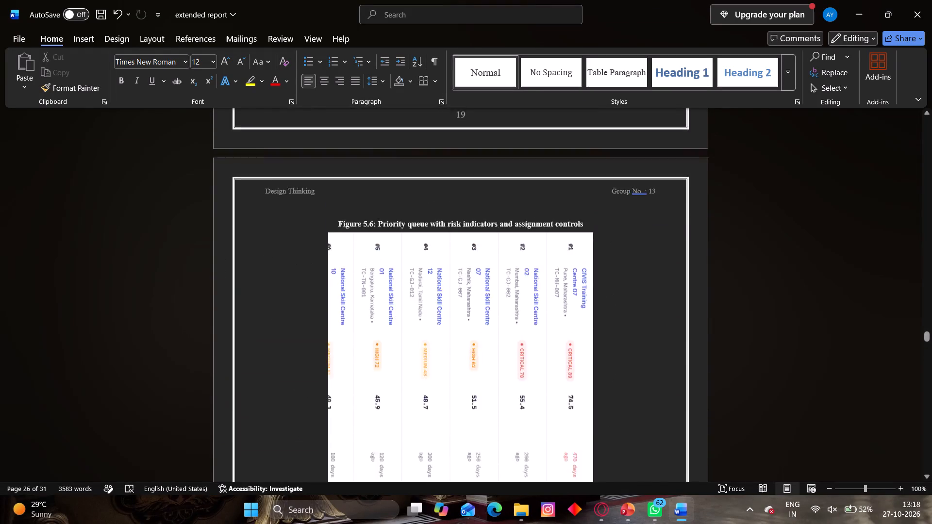
scroll(480, 287, "up", 20)
scroll(480, 287, "up", 20)
scroll(480, 287, "up", 14)
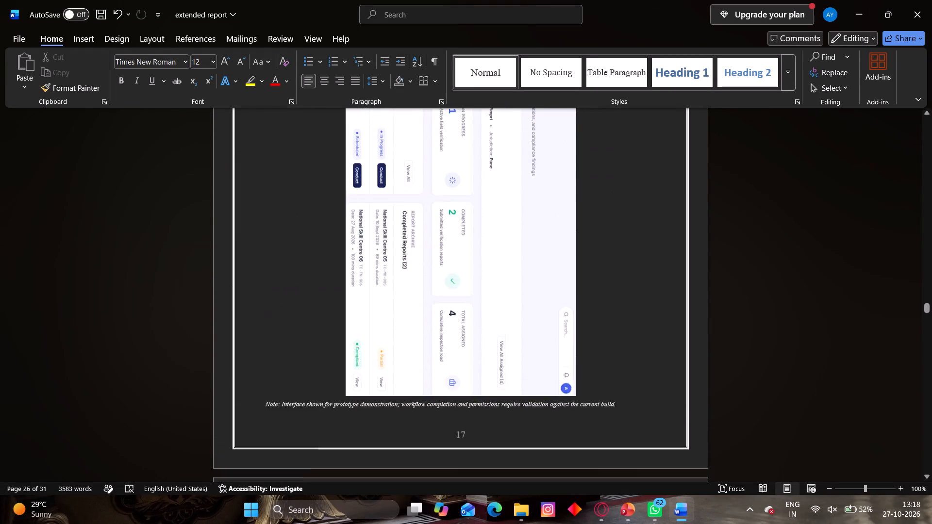
scroll(479, 285, "up", 20)
scroll(479, 285, "up", 20)
scroll(479, 285, "up", 14)
middle_click(478, 284)
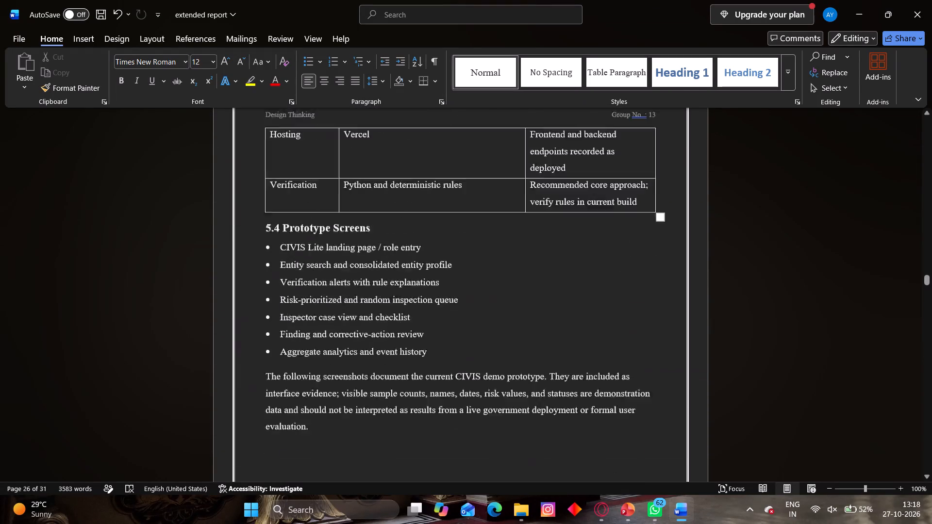
scroll(478, 283, "up", 20)
scroll(478, 283, "up", 10)
scroll(477, 278, "up", 18)
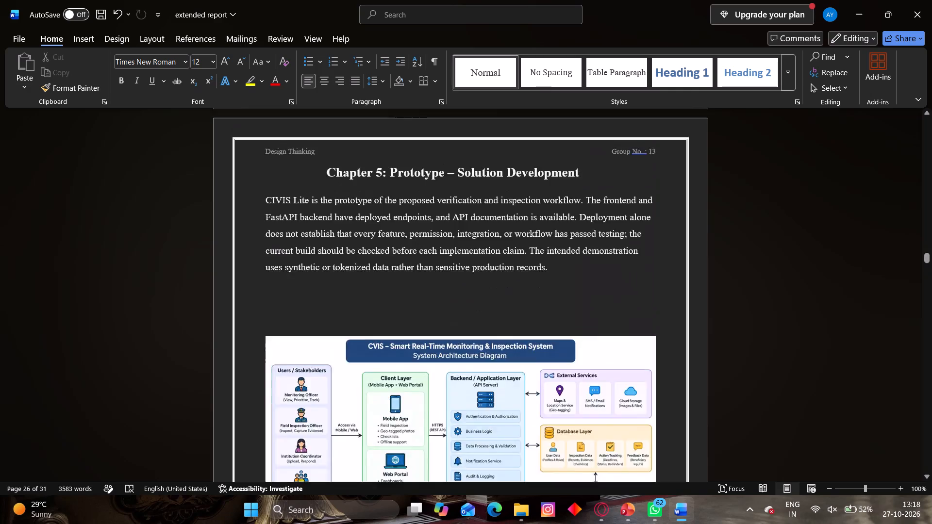
scroll(477, 278, "up", 6)
scroll(477, 278, "down", 20)
scroll(477, 278, "down", 20)
scroll(477, 278, "down", 3)
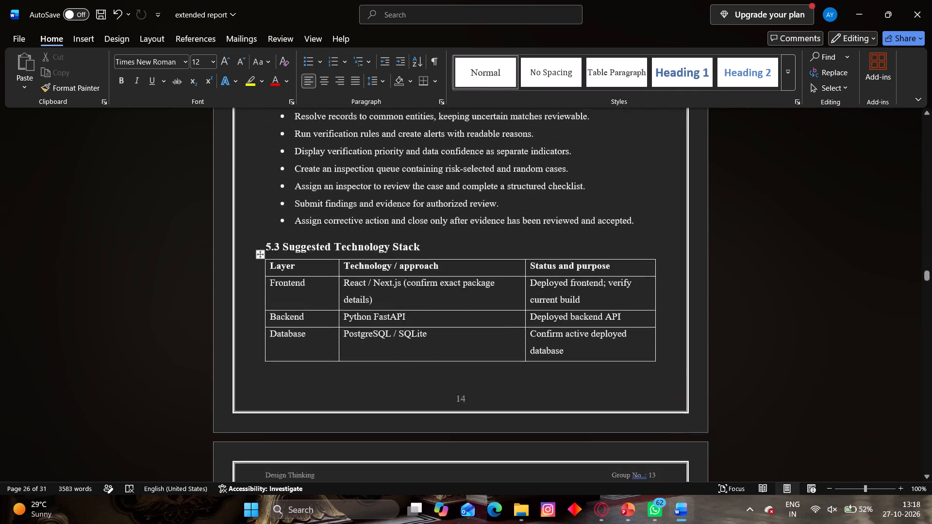
middle_click(436, 272)
middle_click(596, 403)
scroll(596, 403, "up", 1)
scroll(596, 403, "down", 1)
scroll(606, 363, "down", 1)
scroll(605, 339, "up", 20)
scroll(605, 339, "up", 20)
scroll(605, 339, "up", 16)
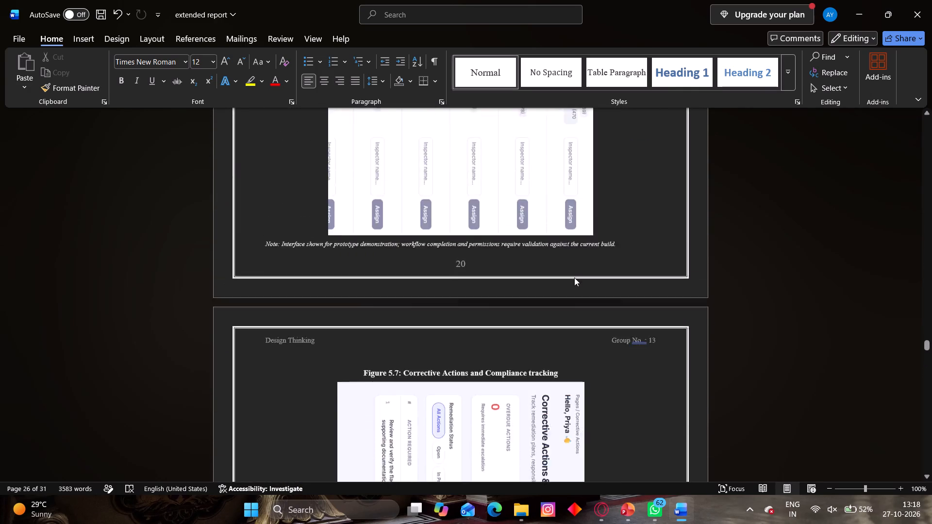
scroll(574, 278, "up", 20)
scroll(574, 278, "up", 20)
scroll(574, 278, "up", 6)
scroll(572, 270, "down", 4)
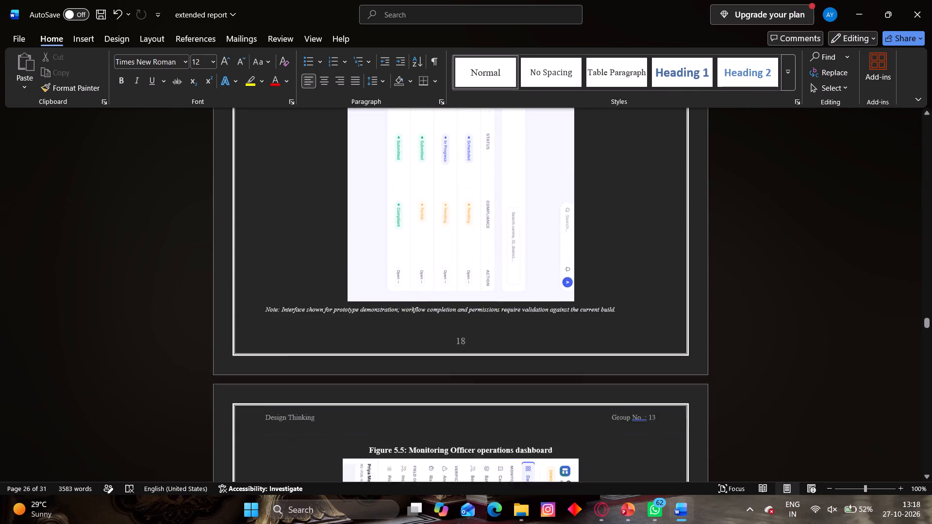
scroll(571, 270, "down", 20)
scroll(571, 270, "down", 20)
scroll(571, 270, "down", 20)
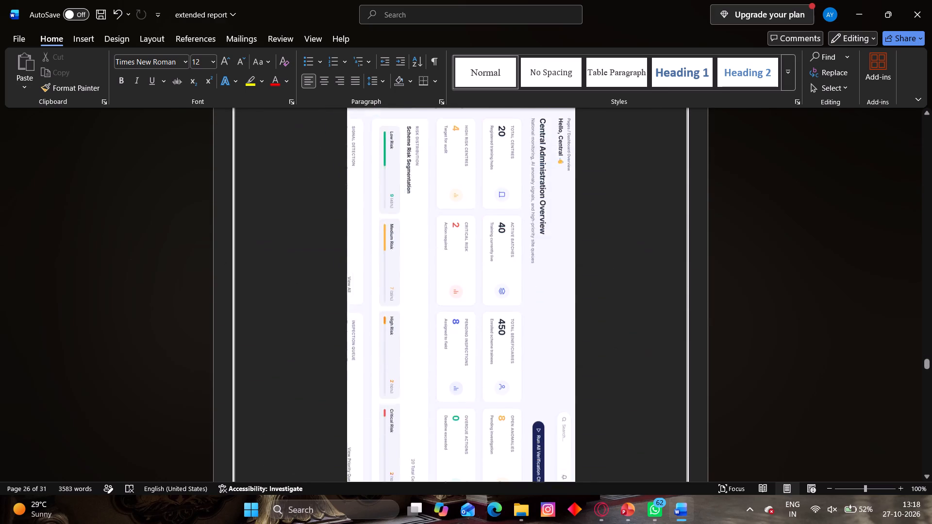
scroll(468, 350, "down", 14)
scroll(467, 356, "down", 14)
scroll(455, 351, "down", 14)
scroll(453, 350, "down", 12)
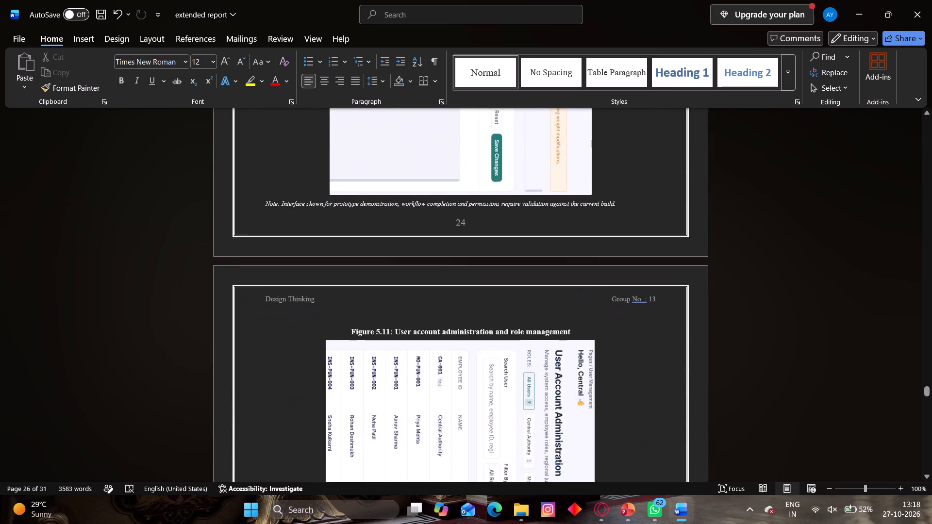
Insert a blank line between the Chapter 6: Test – Validation and Feedback heading and its first paragraph.
scroll(443, 345, "down", 20)
scroll(443, 345, "down", 4)
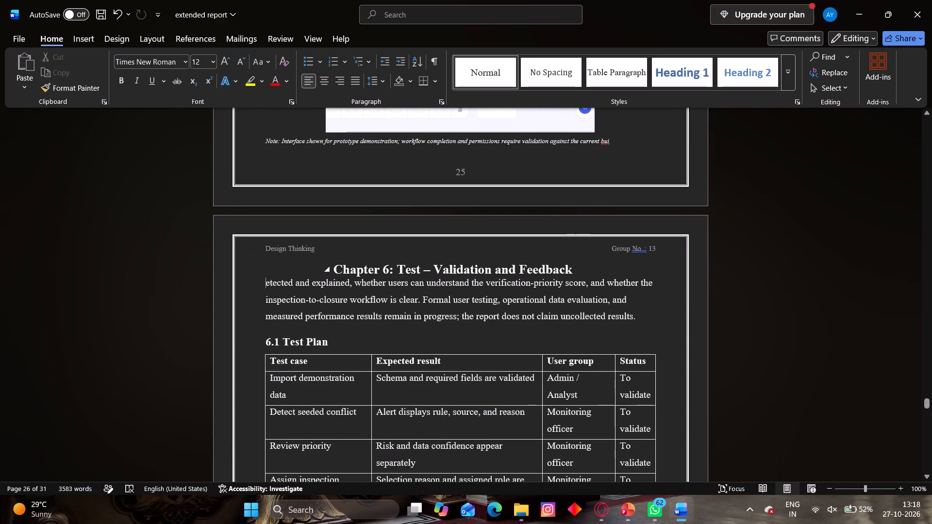
left_click(571, 264)
key("Return")
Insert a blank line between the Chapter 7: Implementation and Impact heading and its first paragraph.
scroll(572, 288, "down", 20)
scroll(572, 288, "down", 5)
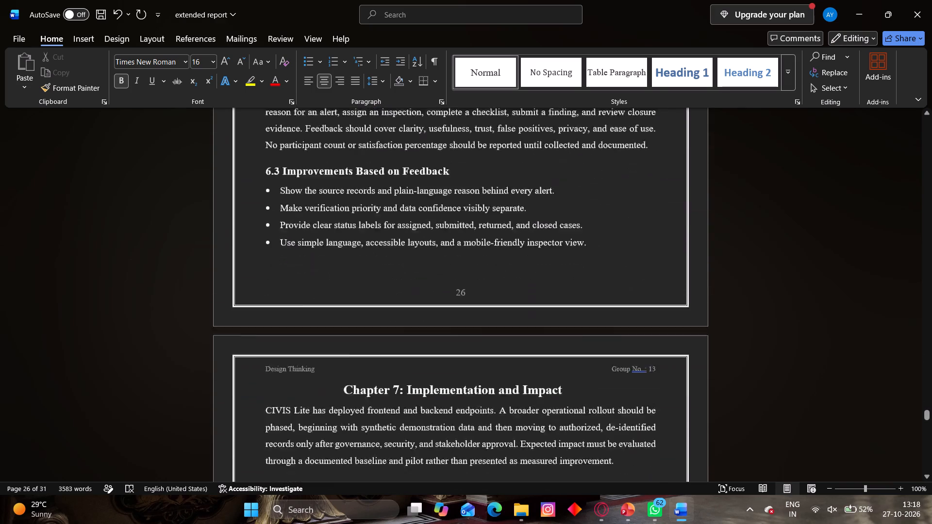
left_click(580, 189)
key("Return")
Delete the blank lines between the last 7.2 Expected Impact bullet and the 7.3 Suggested Performance Indicators heading.
scroll(542, 263, "down", 3)
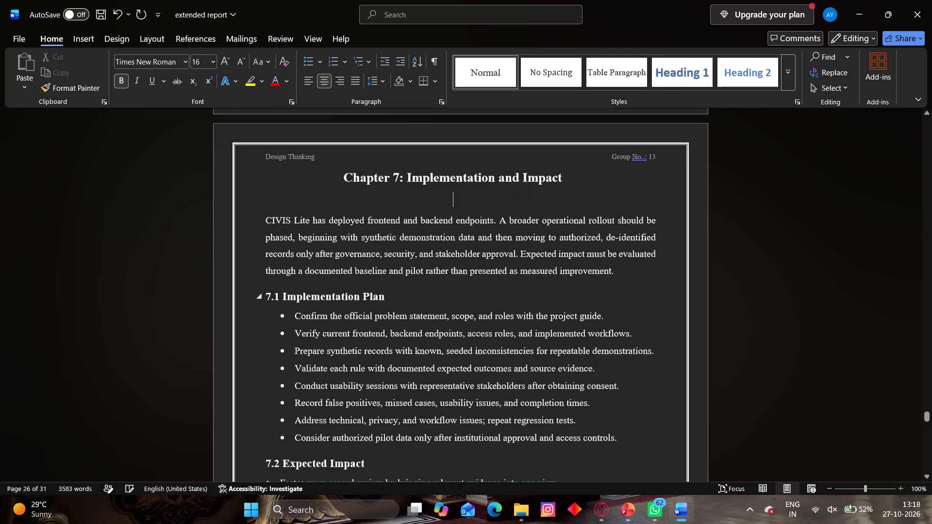
scroll(539, 265, "down", 19)
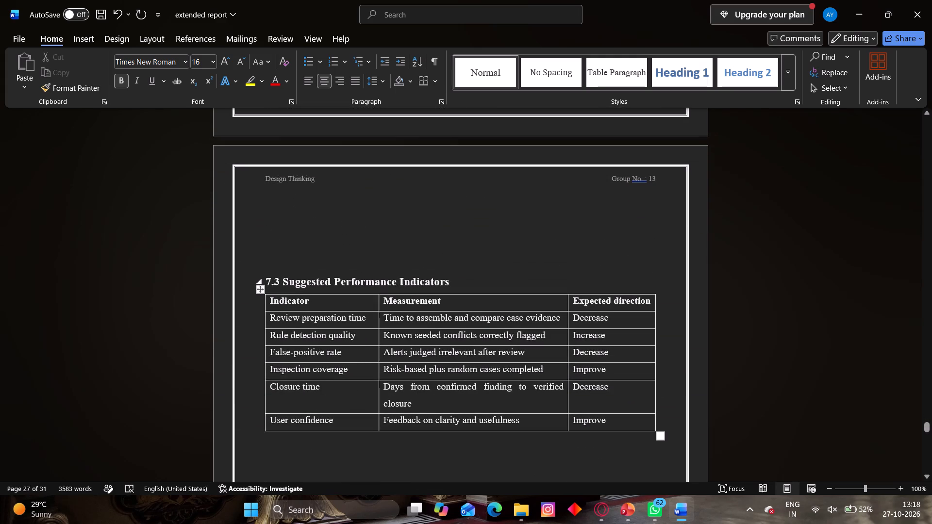
left_click(330, 271)
left_click(267, 282)
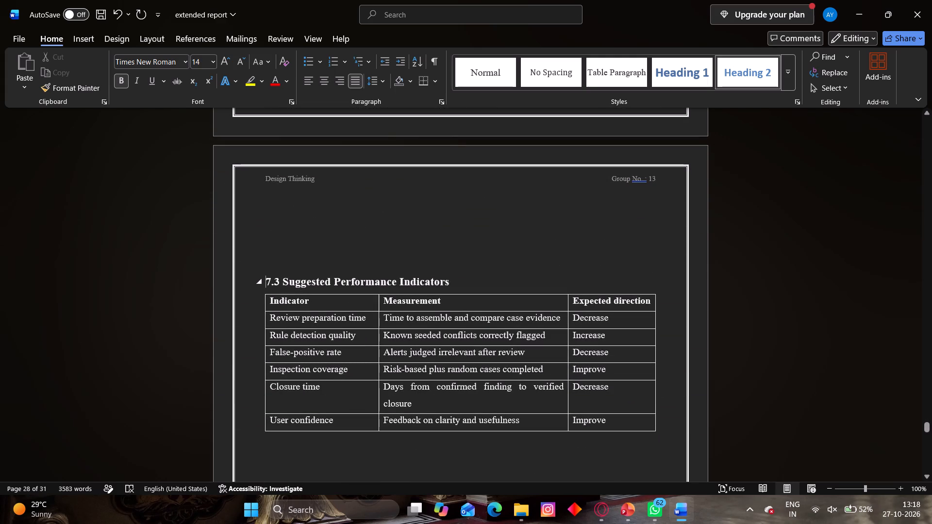
key("BackSpace")
scroll(396, 321, "up", 3)
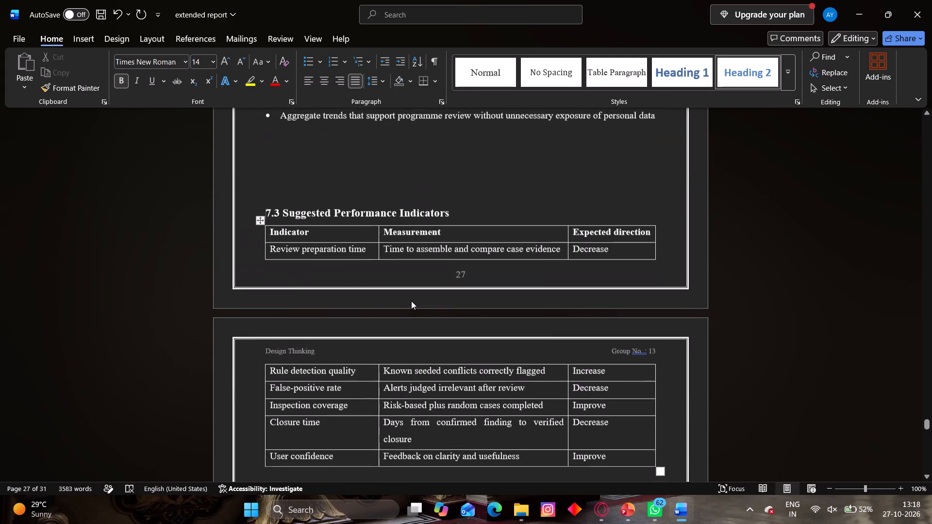
scroll(419, 287, "up", 2)
left_click_drag(419, 287, 411, 289)
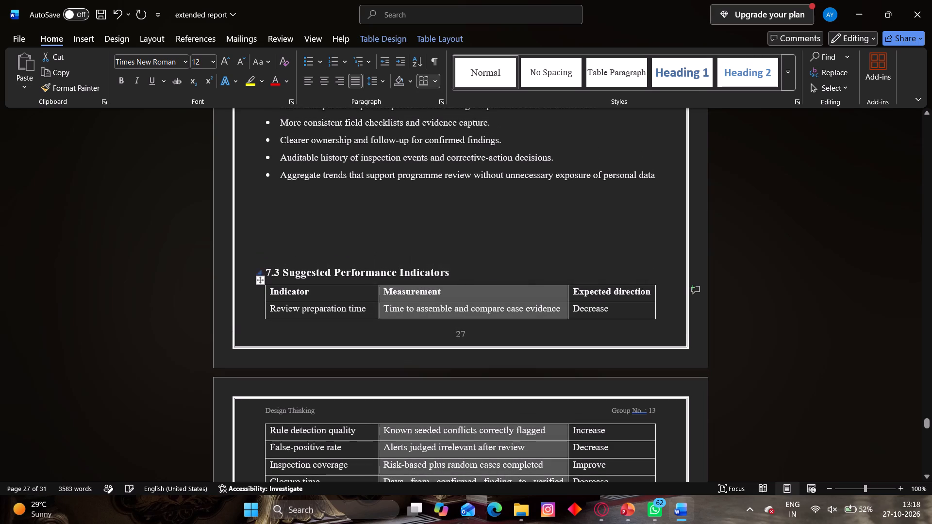
left_click(266, 267)
key("BackSpace")
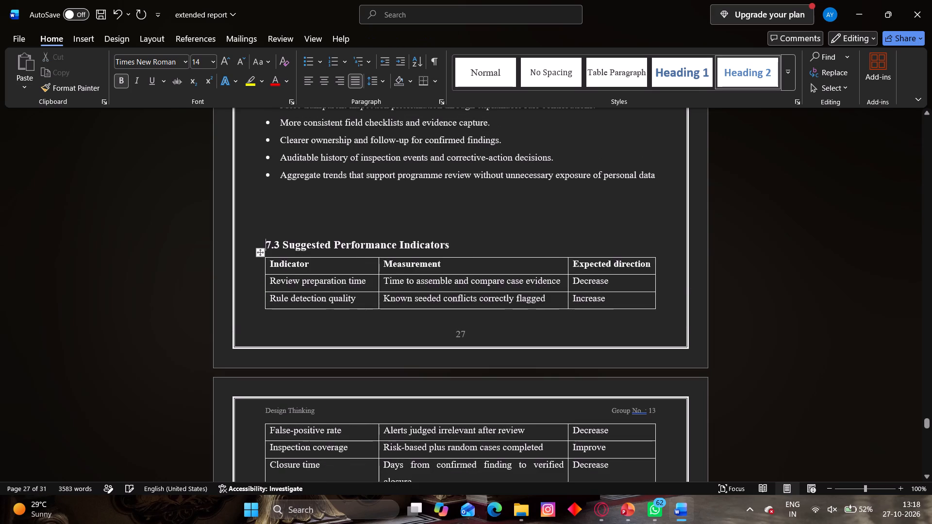
key("BackSpace")
key("BackSpace")
key("BackSpace")
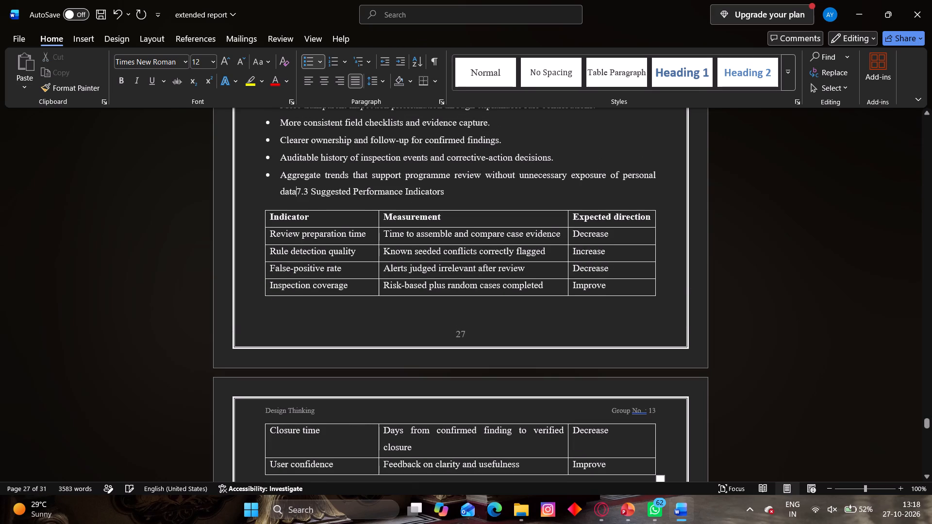
Put the 7.3 heading on its own line with one blank line above it, and remove the bullets and indents from both lines.
key("Return")
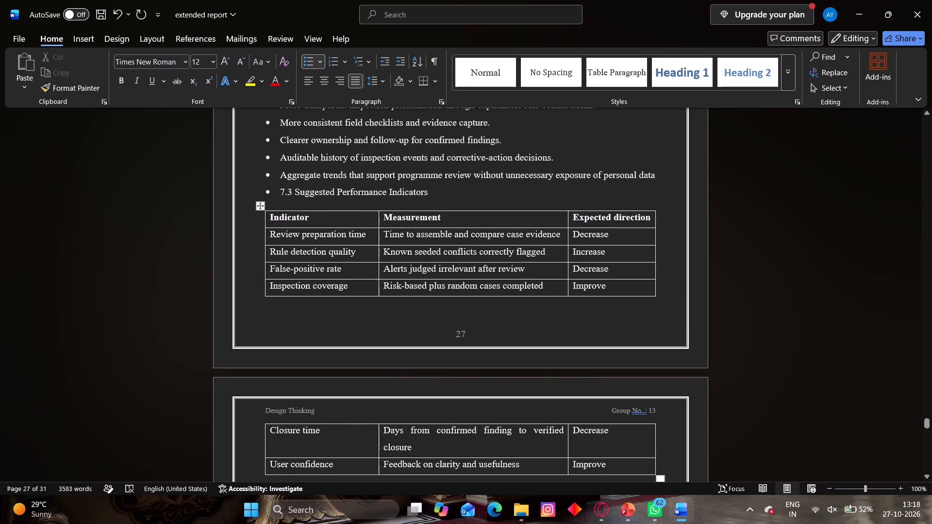
key("Return")
left_click(283, 198)
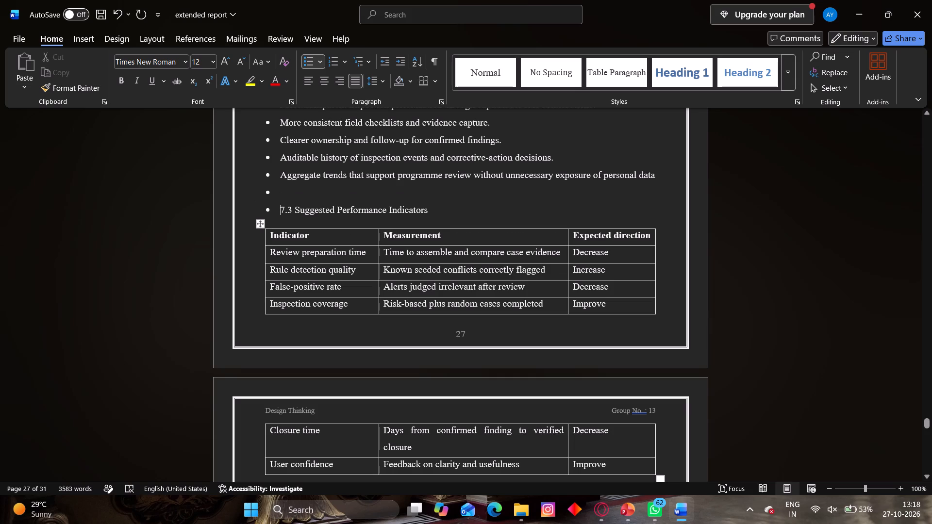
left_click(279, 210)
key("BackSpace")
key("BackSpace")
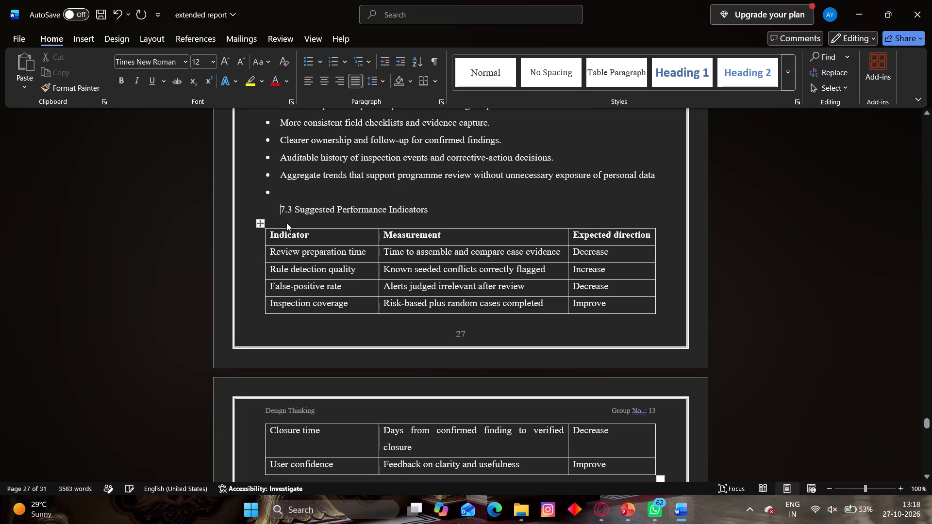
left_click(273, 191)
key("BackSpace")
key("BackSpace")
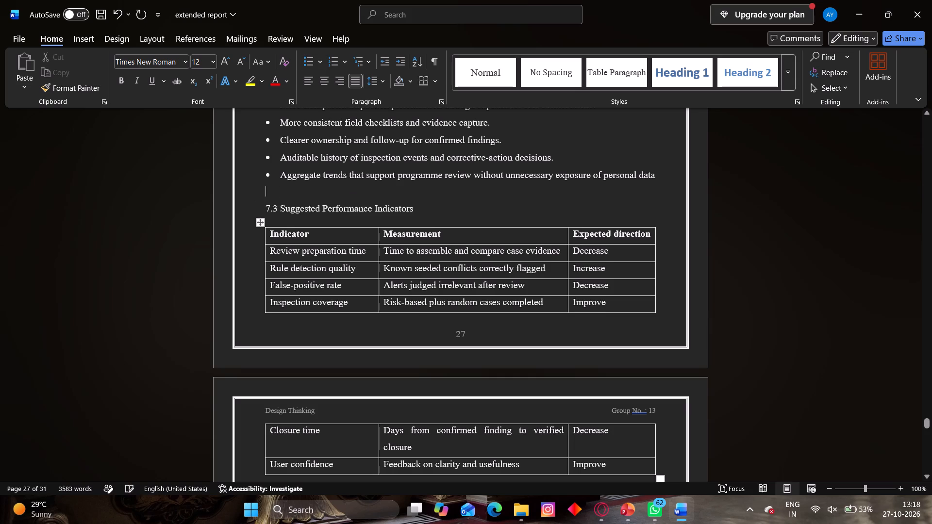
Insert seven more blank lines above the 7.3 Suggested Performance Indicators heading to push it and its table onto the following page.
scroll(470, 306, "down", 7)
scroll(484, 325, "down", 16)
scroll(494, 335, "up", 10)
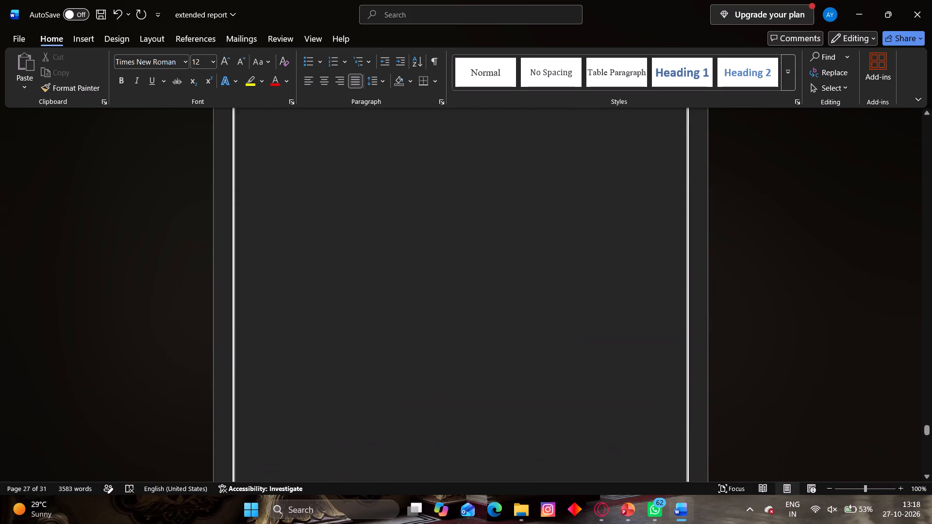
scroll(496, 335, "up", 17)
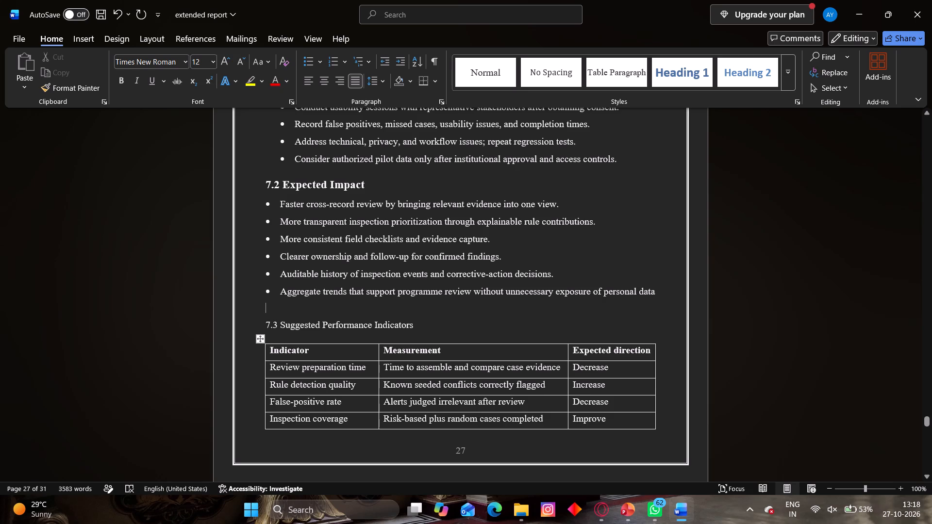
key("Return")
scroll(419, 315, "down", 6)
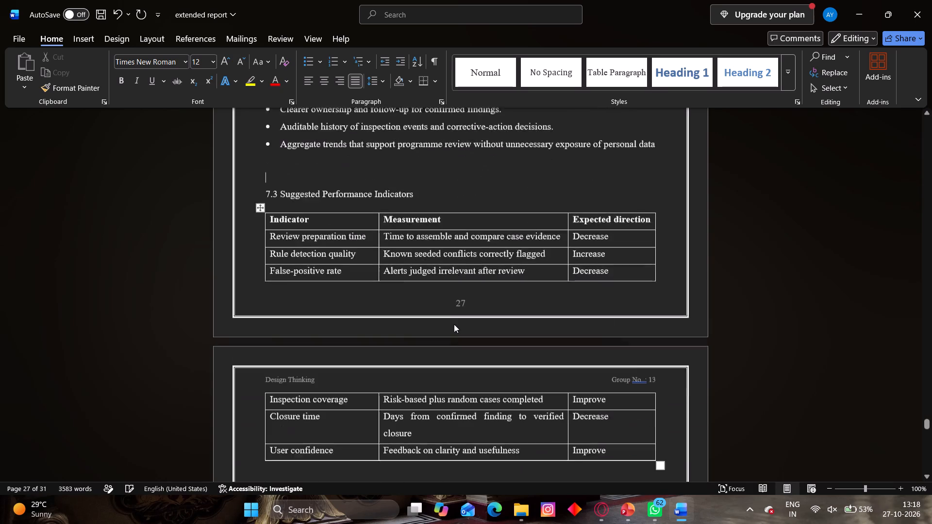
key("Return")
key("Return")
key("Return")
key("Return")
key("Return")
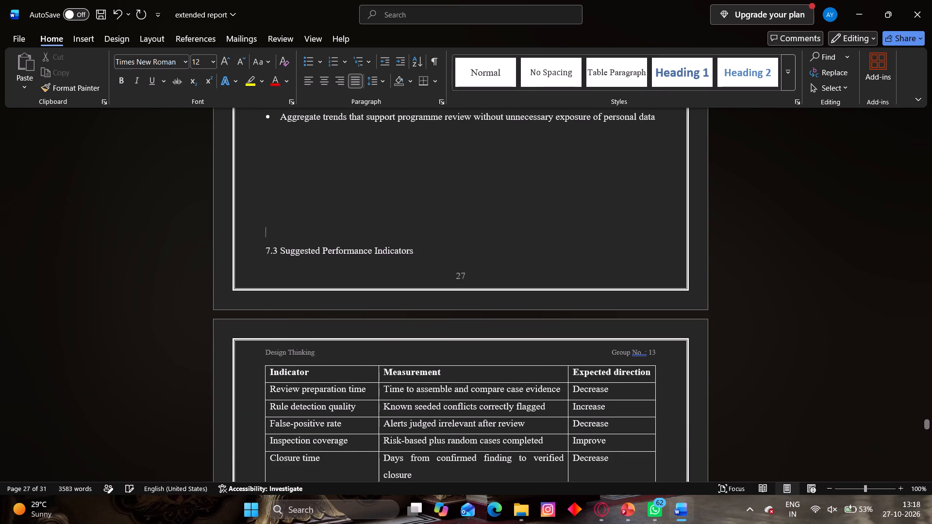
key("Return")
Format the 7.3 Suggested Performance Indicators heading as bold, 14 pt.
scroll(477, 323, "down", 6)
scroll(473, 336, "up", 16)
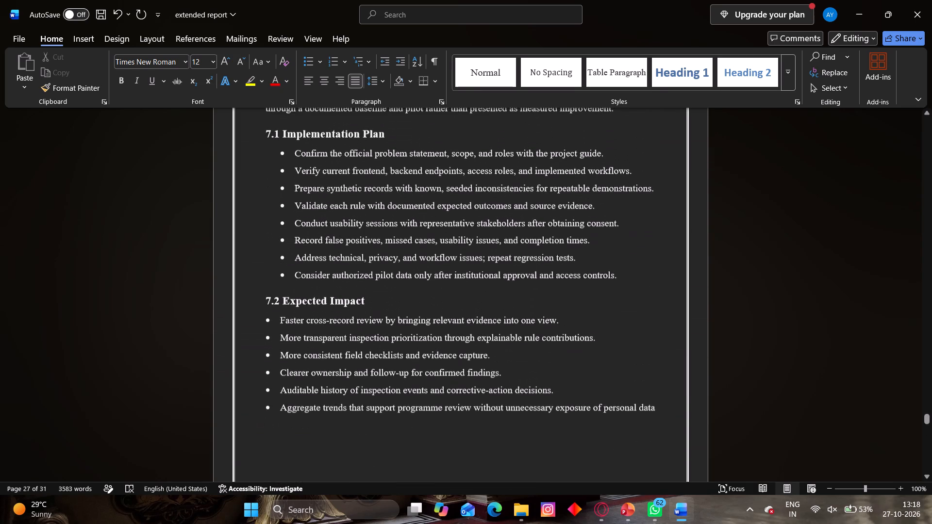
scroll(465, 353, "up", 3)
scroll(468, 355, "down", 4)
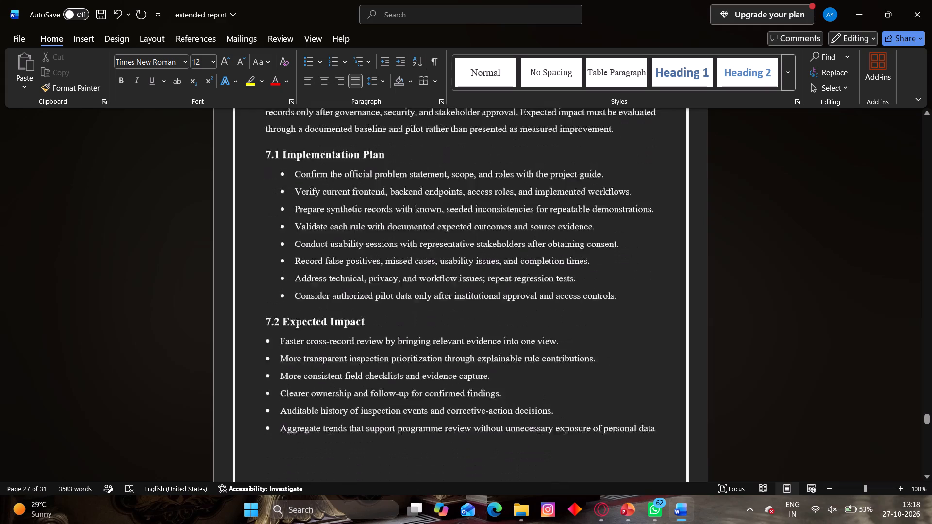
scroll(475, 365, "down", 14)
left_click_drag(419, 223, 268, 225)
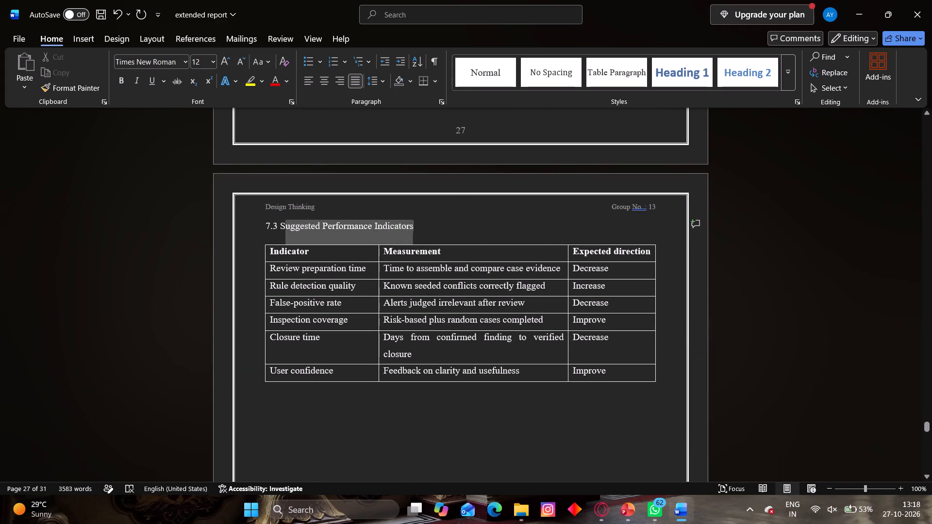
left_click_drag(268, 225, 257, 227)
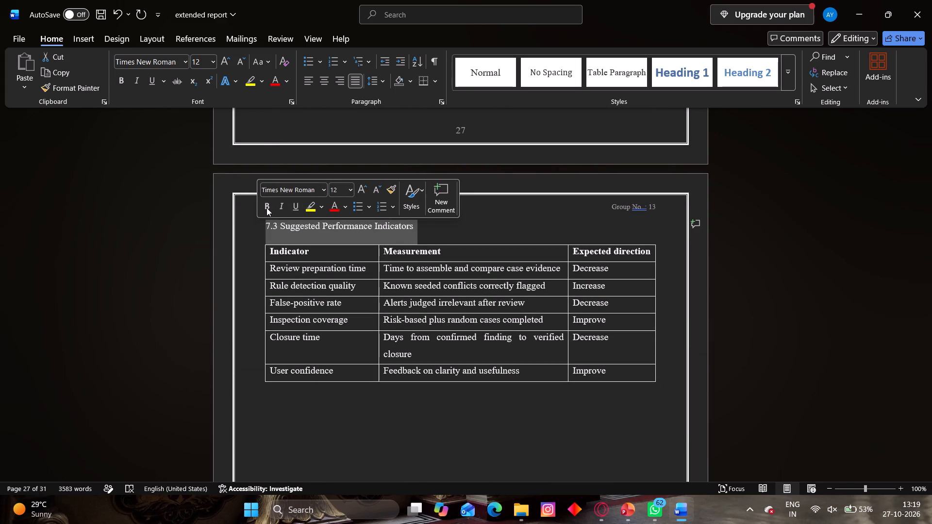
left_click(266, 208)
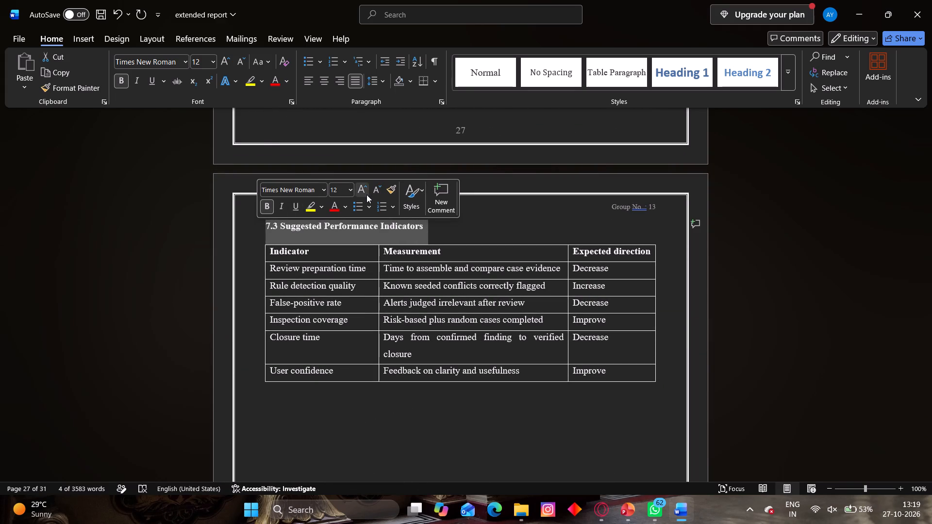
left_click(359, 193)
left_click(554, 219)
Check the layout of the remaining pages from section 7.2 through Chapter 8, References and Appendix A.
scroll(546, 241, "up", 11)
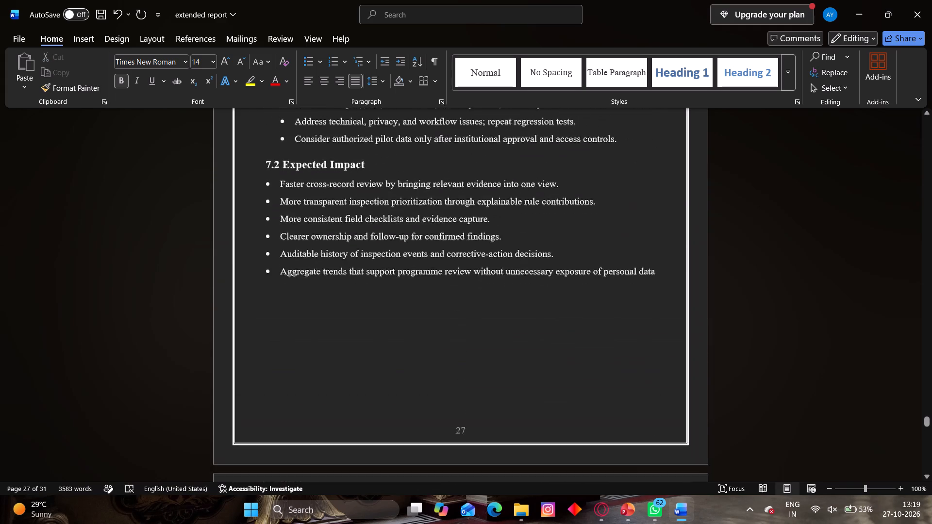
scroll(539, 253, "down", 13)
scroll(511, 264, "down", 8)
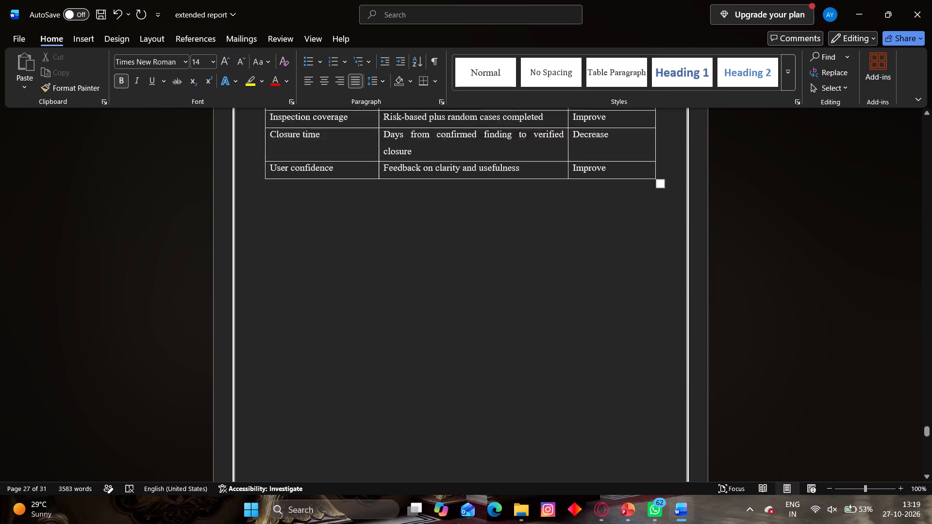
scroll(537, 287, "down", 18)
scroll(539, 280, "up", 2)
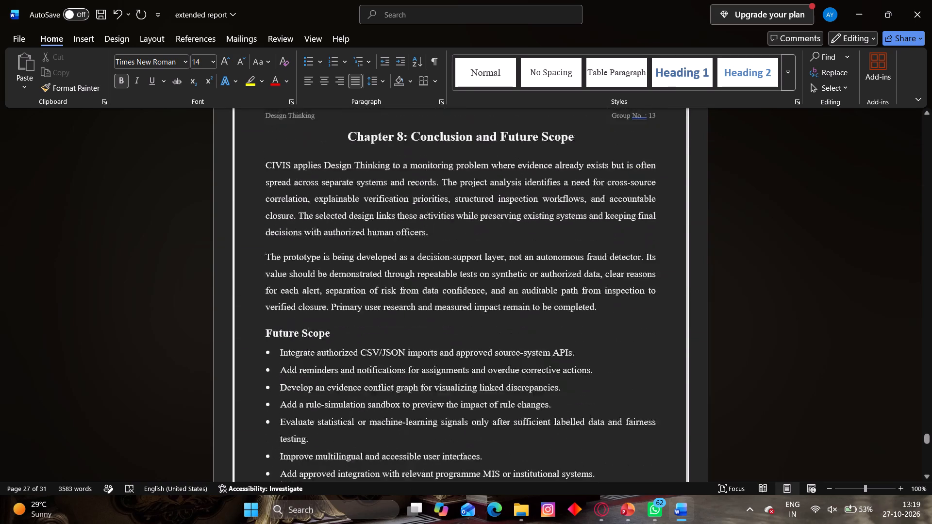
scroll(539, 280, "up", 5)
scroll(540, 273, "down", 20)
scroll(540, 273, "down", 6)
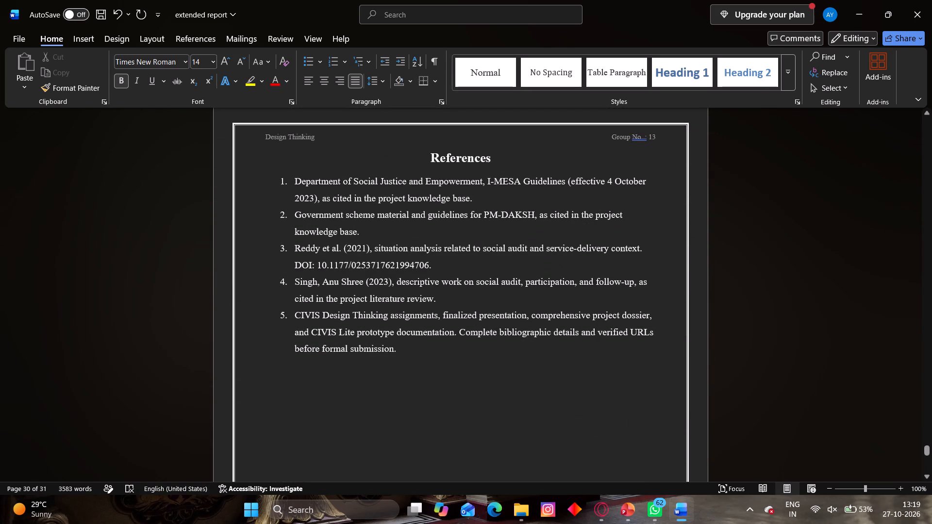
scroll(420, 326, "down", 18)
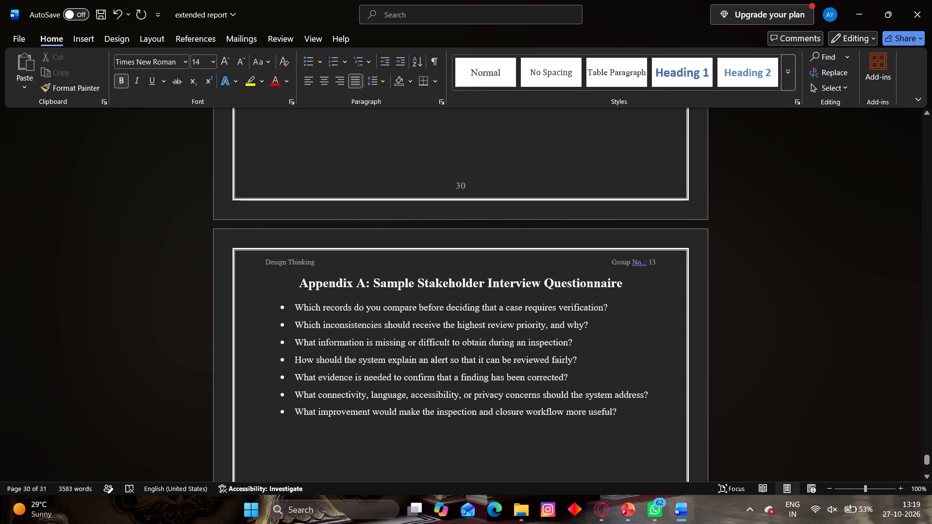
scroll(349, 305, "down", 18)
scroll(343, 300, "down", 16)
scroll(341, 299, "up", 7)
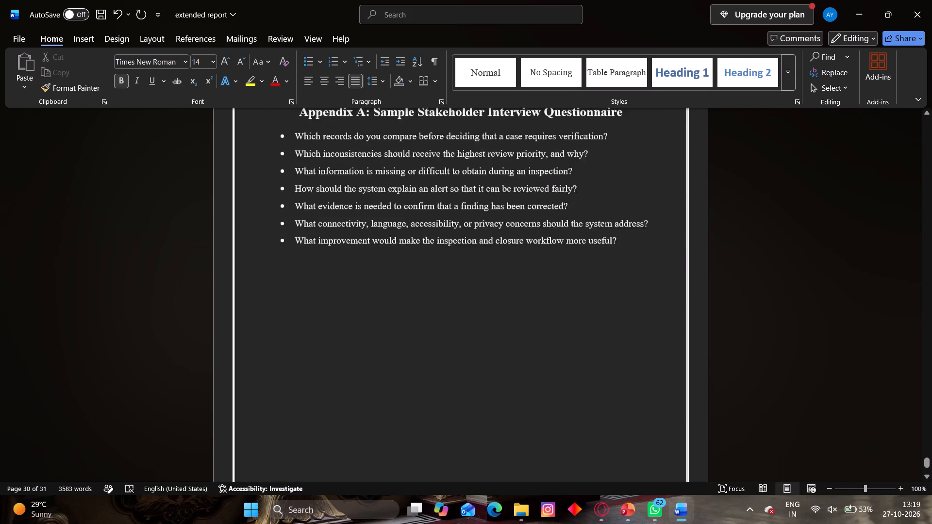
scroll(341, 298, "up", 20)
scroll(341, 298, "up", 3)
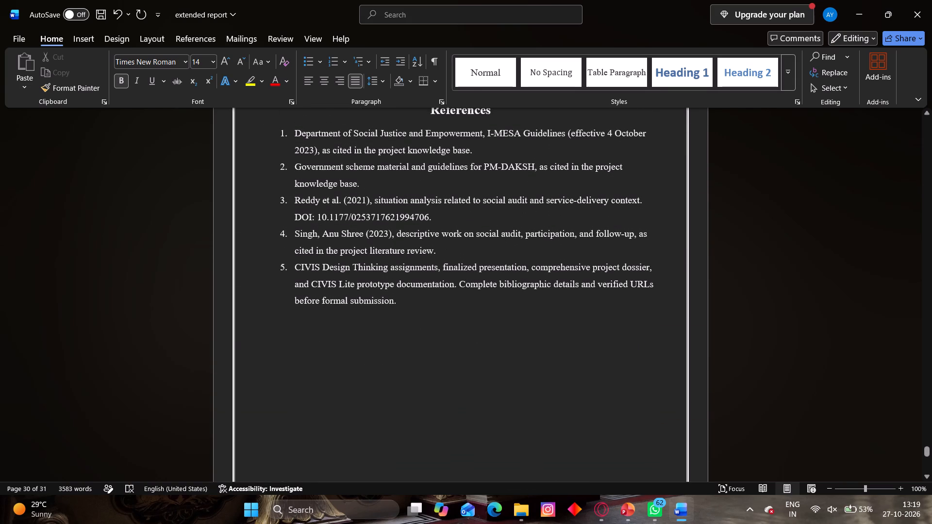
Add an empty sixth entry at the end of the report's References list.
left_click(412, 305)
key("Return")
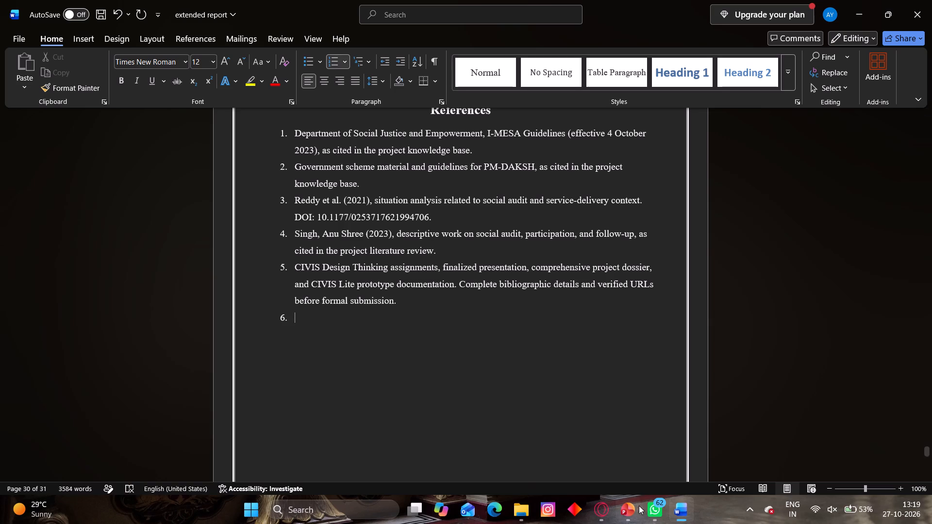
Switch to the CIVIS presentation in PowerPoint and find its References slide, slide 26.
left_click(621, 508)
scroll(81, 313, "down", 3)
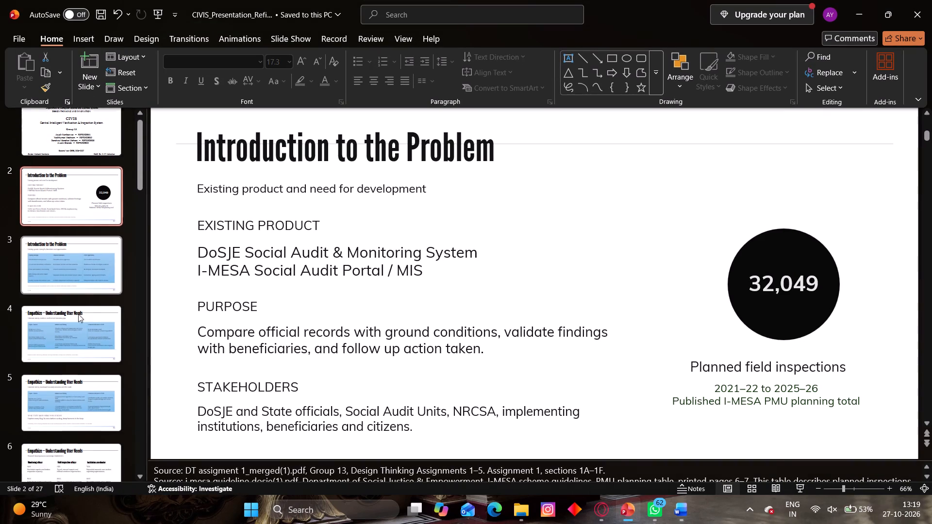
scroll(78, 314, "down", 12)
left_click(72, 345)
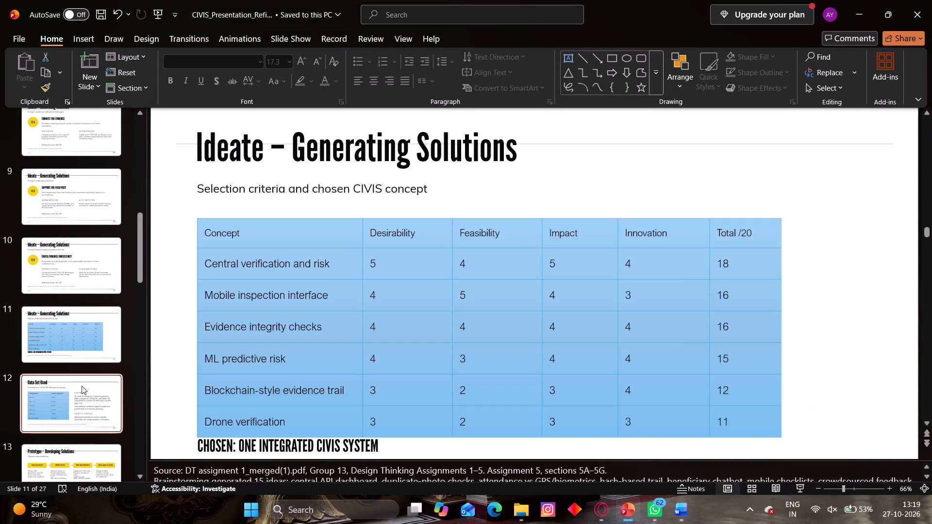
left_click(82, 386)
scroll(82, 387, "down", 6)
left_click(83, 389)
scroll(84, 388, "down", 7)
scroll(45, 437, "down", 8)
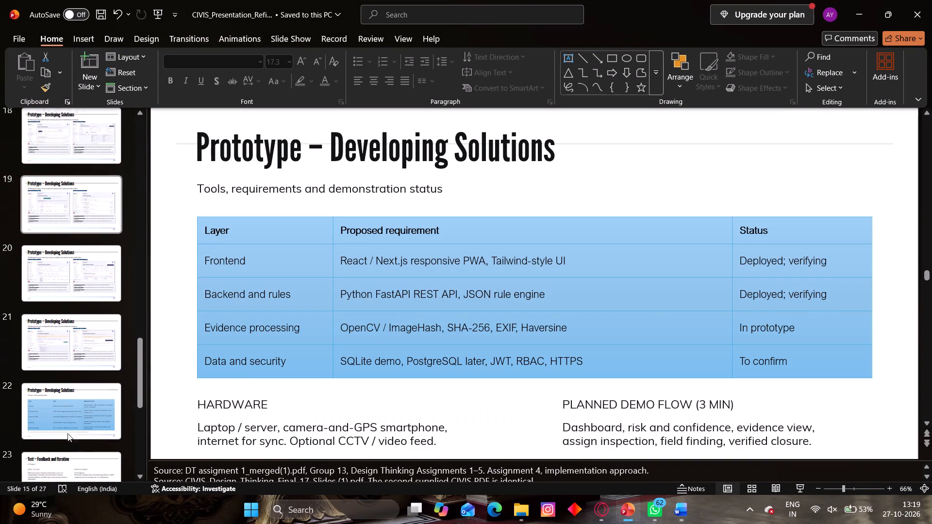
left_click(76, 422)
left_click(69, 436)
scroll(74, 435, "down", 7)
left_click(74, 419)
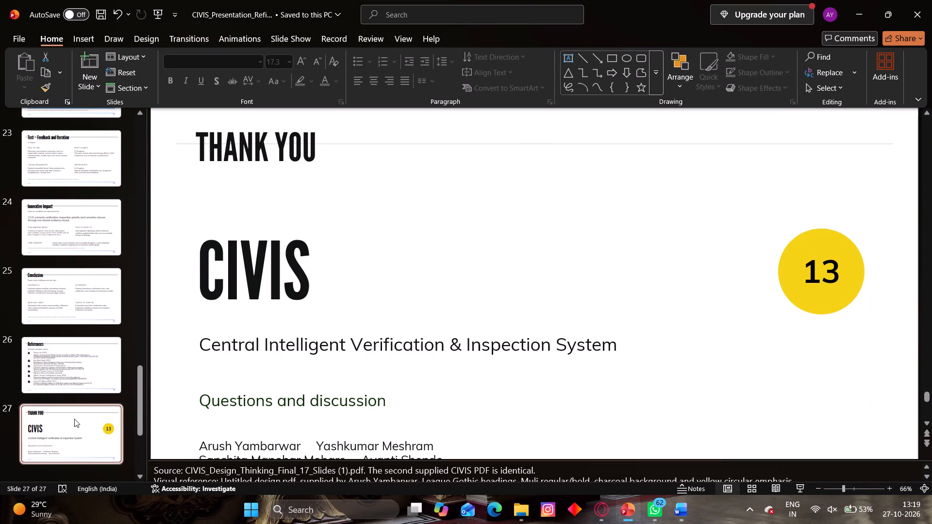
scroll(74, 419, "down", 8)
left_click(88, 357)
scroll(224, 358, "down", 3)
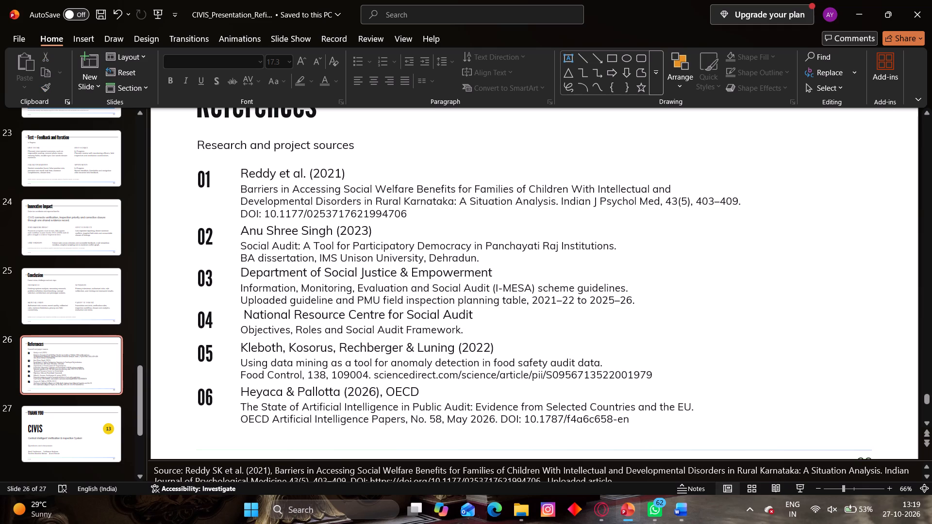
Copy the source line "Heyaca & Pallotta (2026), OECD" from the References slide into entry 6 of the Word report's References, adding a trailing space.
left_click_drag(241, 344, 283, 372)
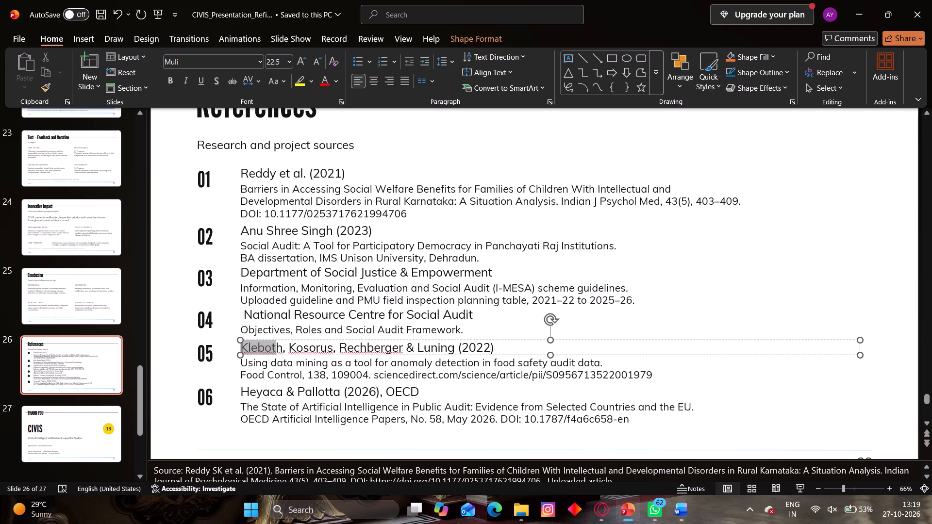
left_click_drag(283, 372, 488, 381)
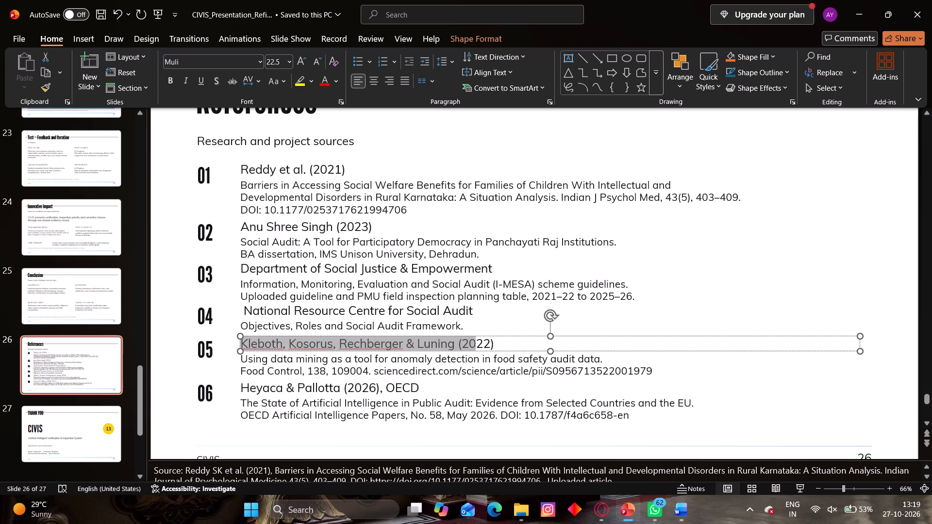
left_click_drag(488, 381, 576, 424)
left_click(640, 426)
left_click_drag(644, 416, 364, 348)
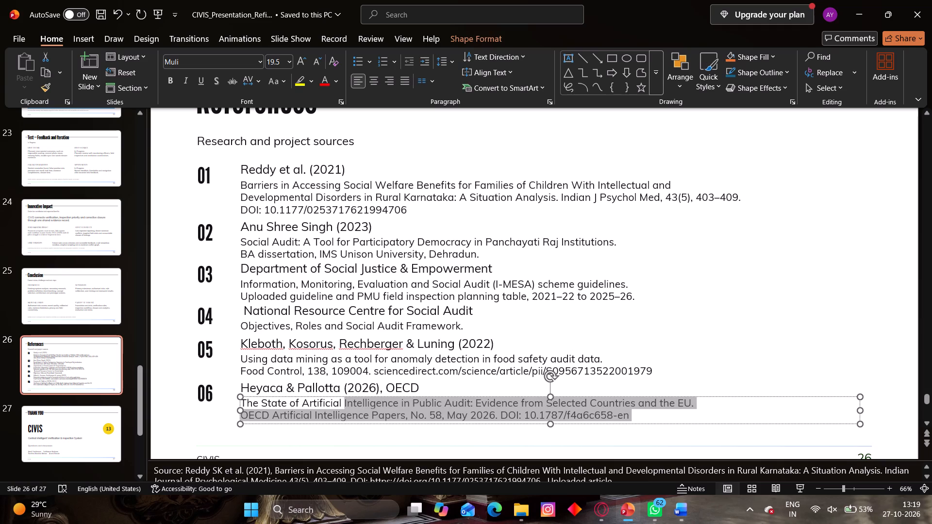
left_click_drag(364, 348, 236, 377)
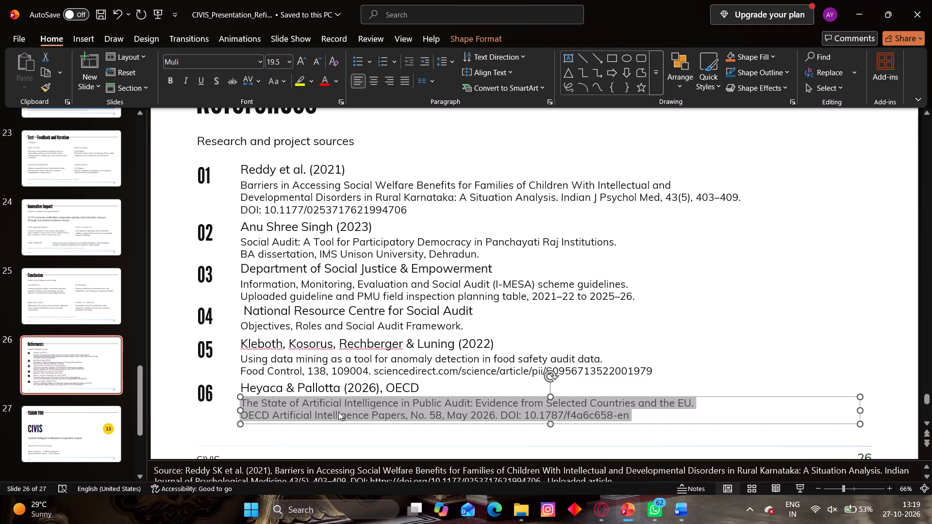
left_click(384, 397)
left_click_drag(243, 387, 531, 420)
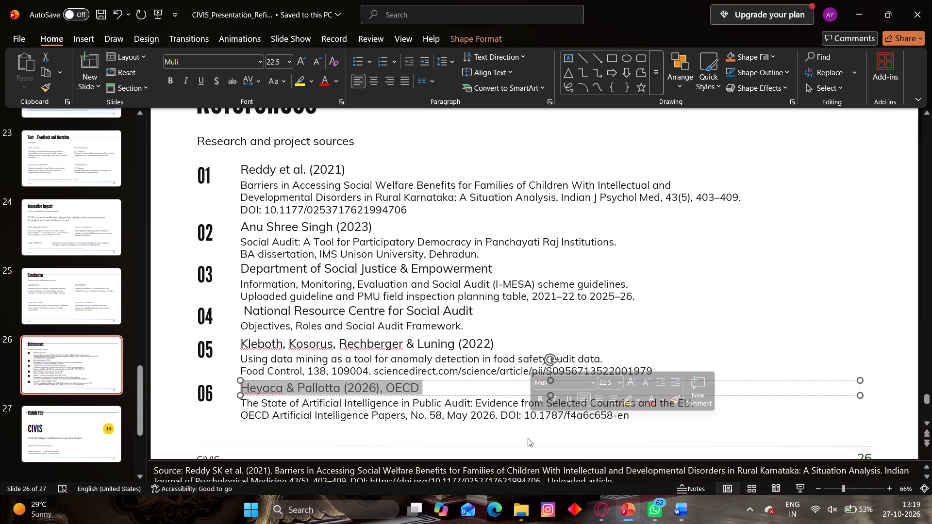
key("ctrl+c")
left_click(687, 510)
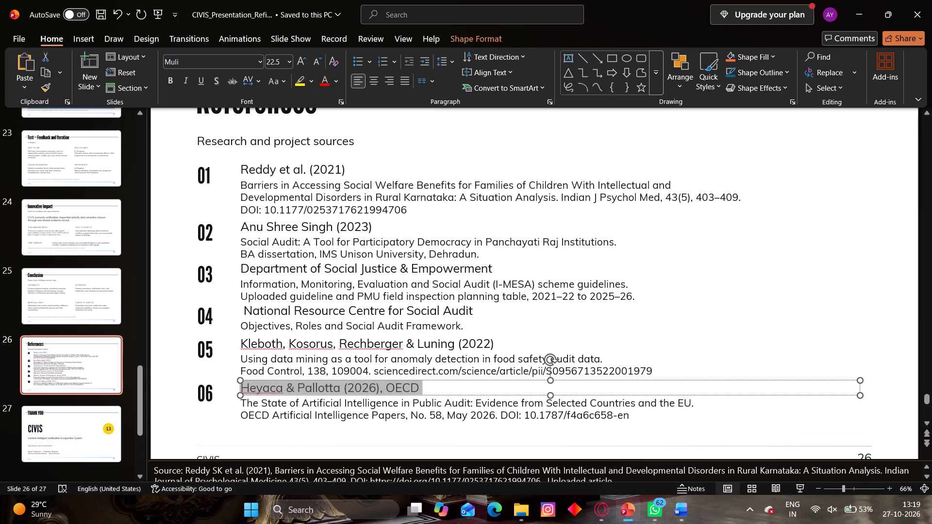
left_click(679, 506)
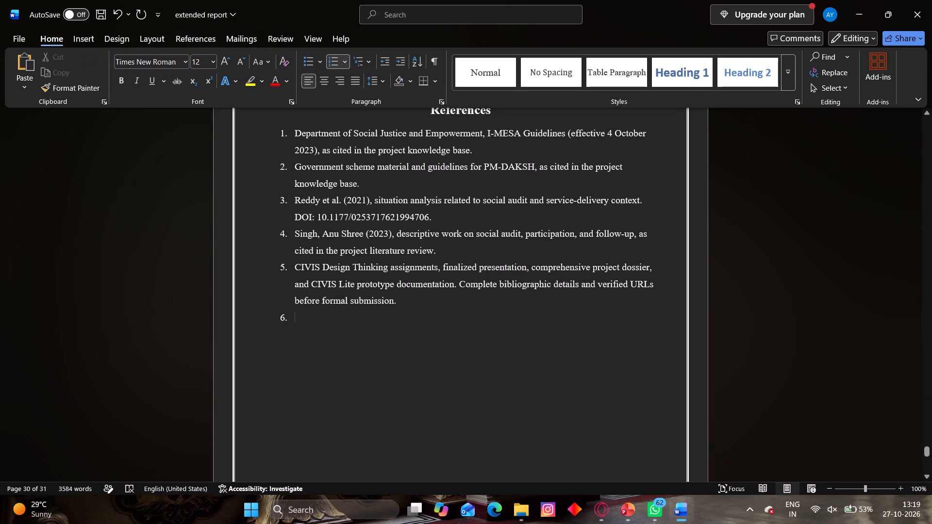
key("ctrl+v")
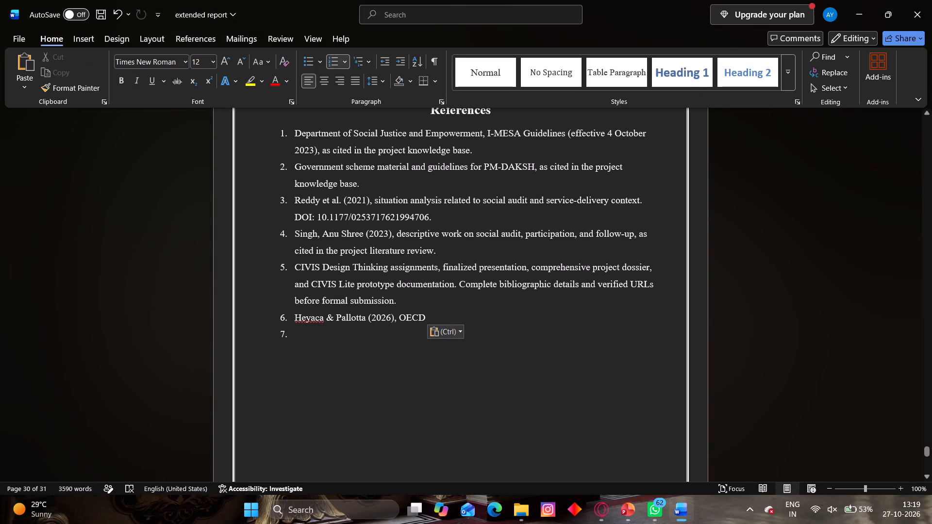
left_click(439, 313)
key("space")
Copy the two-line title and DOI details of slide reference 06 from PowerPoint and paste them after "OECD" in the Word report's entry 6.
left_click(609, 511)
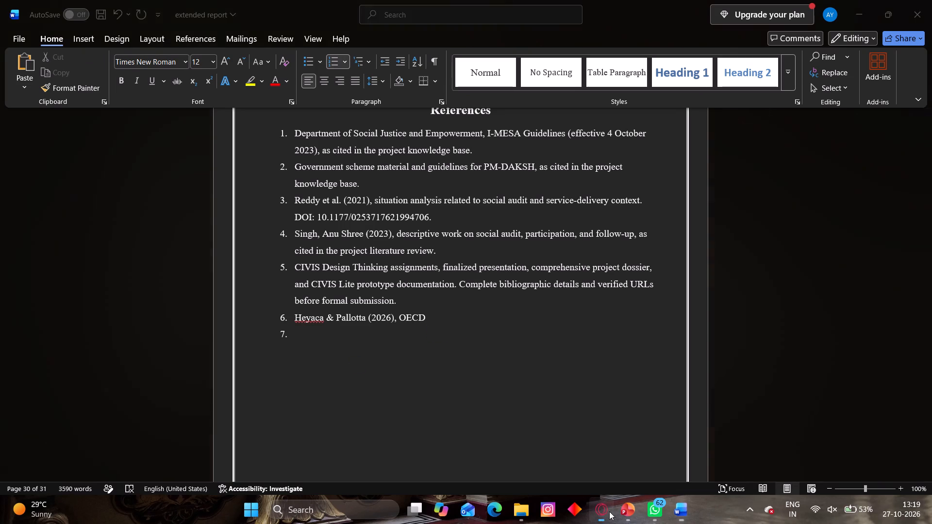
left_click(609, 511)
left_click(620, 508)
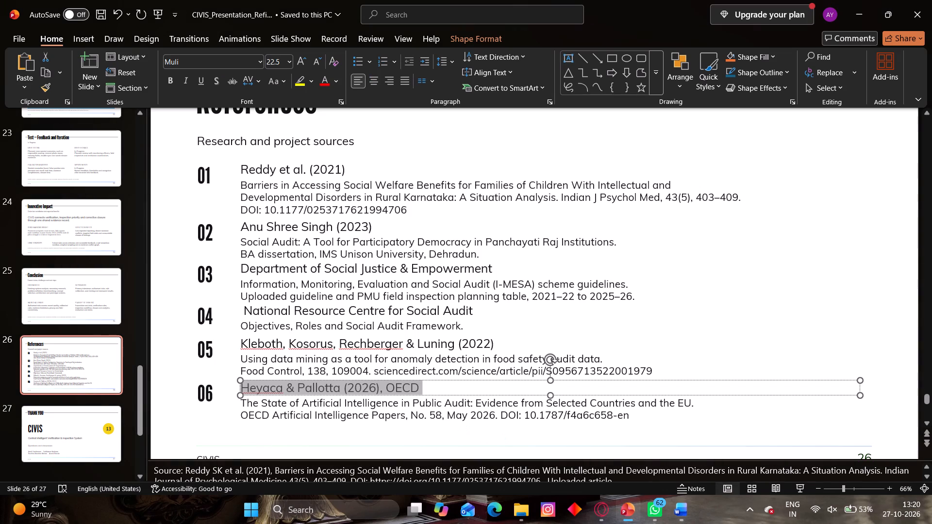
left_click_drag(241, 403, 574, 430)
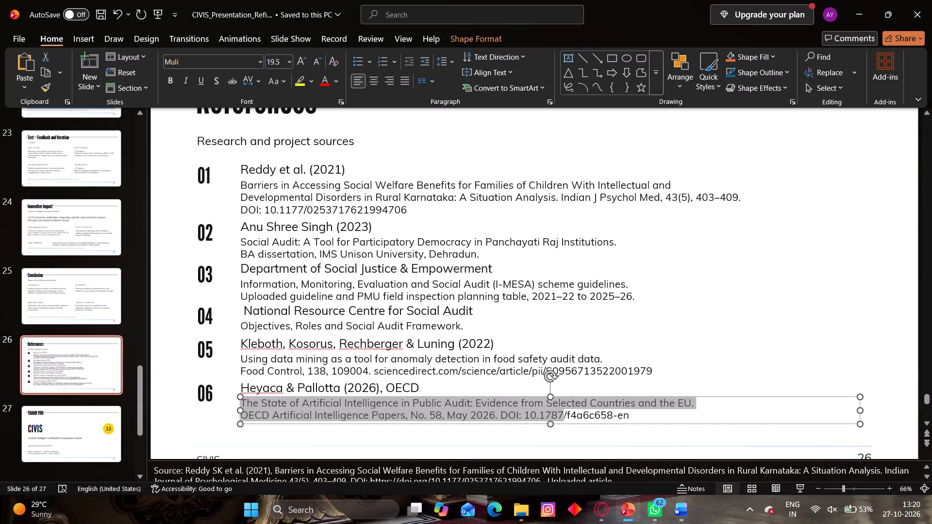
left_click_drag(574, 430, 639, 430)
key("ctrl+c")
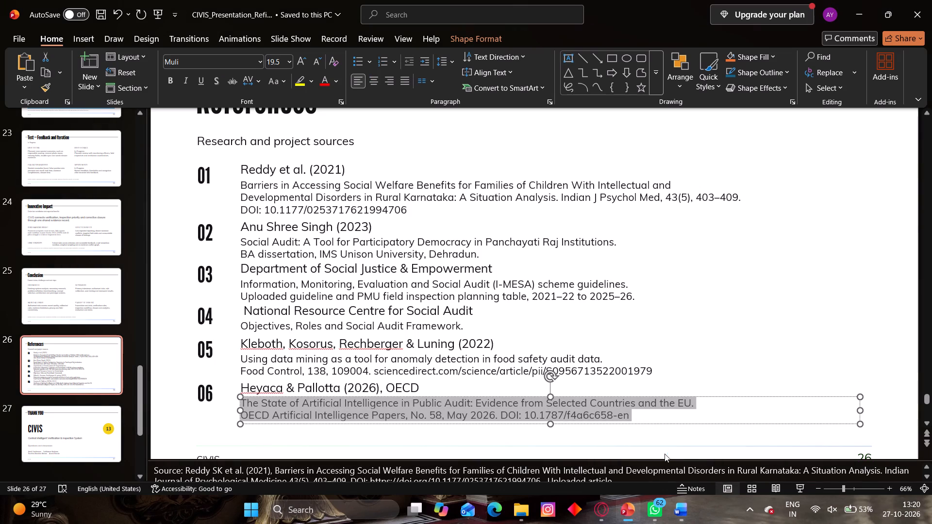
left_click(674, 503)
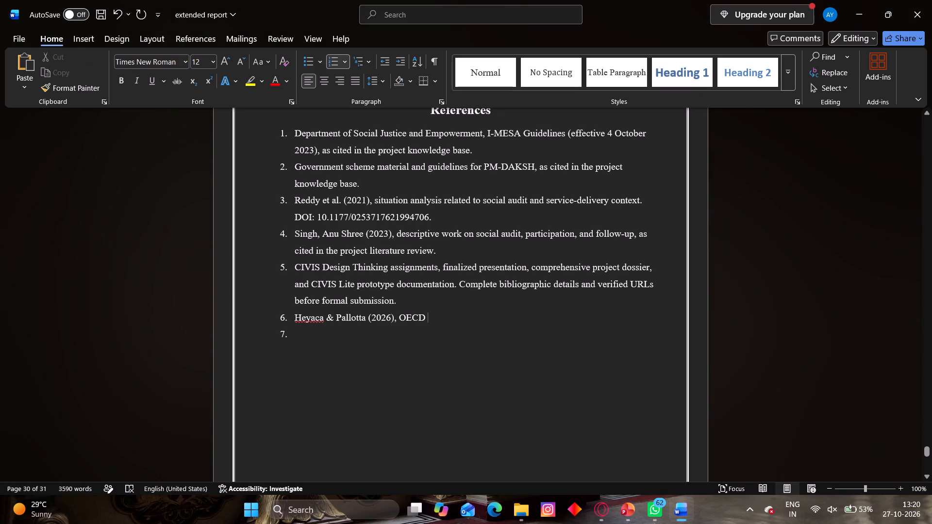
key("ctrl+v")
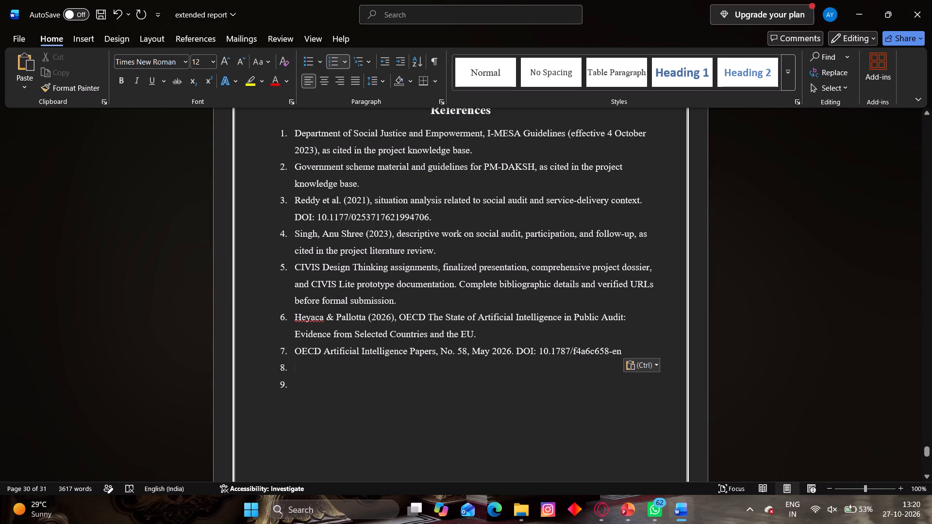
Merge the "OECD Artificial Intelligence Papers" line into reference entry 6 so the citation runs as one paragraph.
left_click(287, 354)
key("BackSpace")
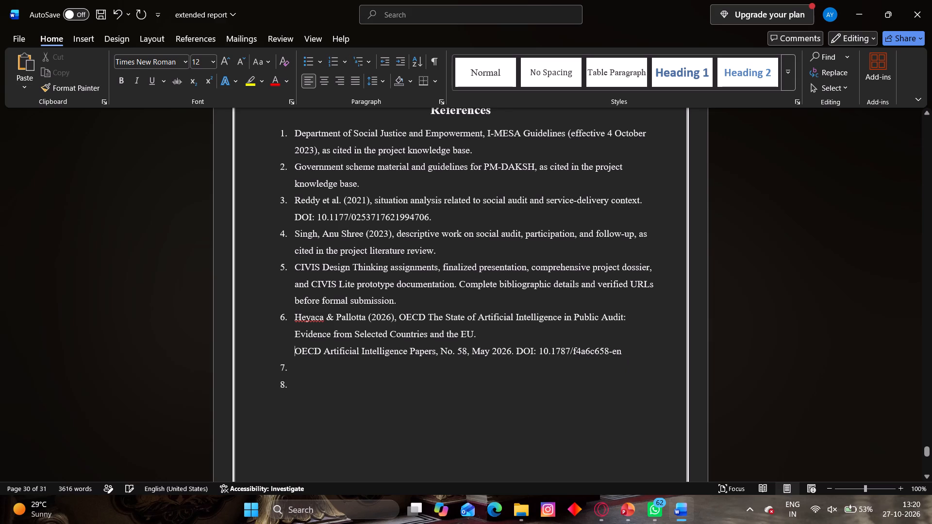
key("BackSpace")
key("BackSpace")
key("BackSpace")
key("space")
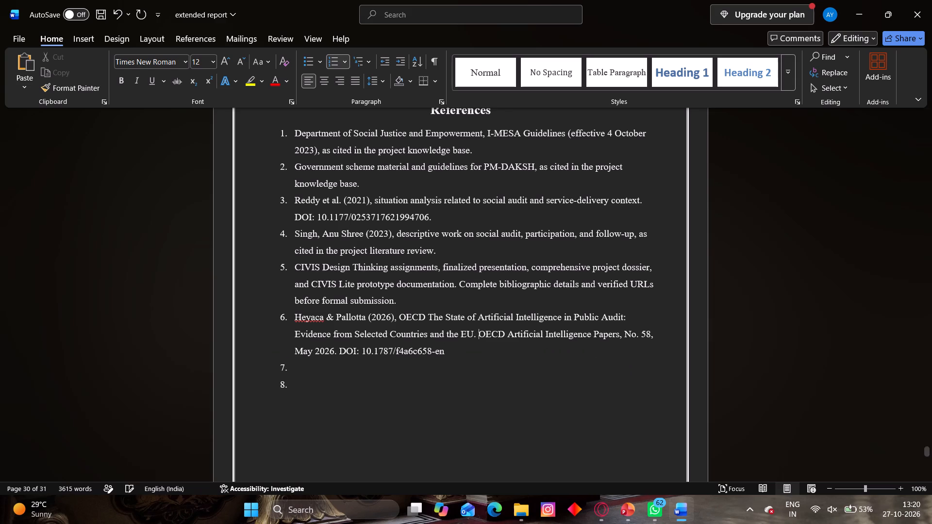
Copy "Kleboth, Kosorus, Rechberger & Luning (2022)" from the PowerPoint References slide into entry 7 of the Word report's References.
scroll(406, 389, "down", 4)
scroll(447, 384, "up", 3)
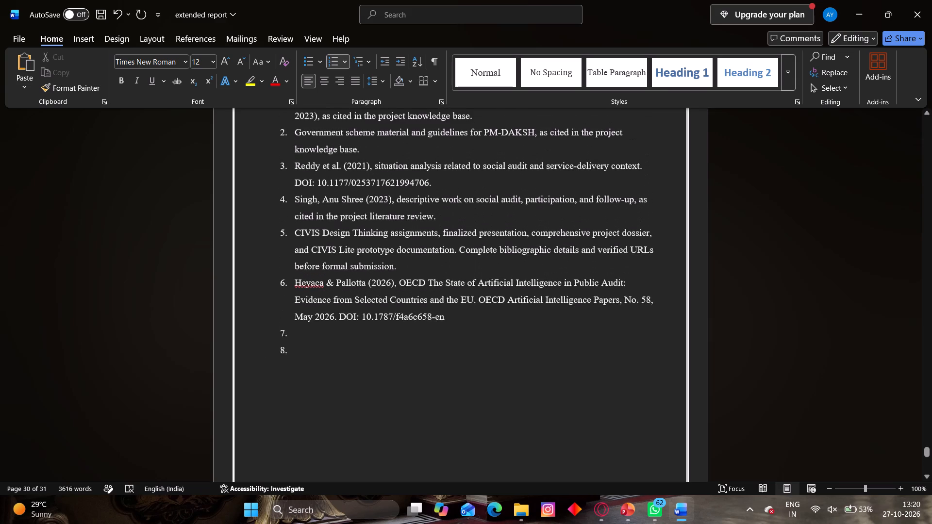
left_click(306, 340)
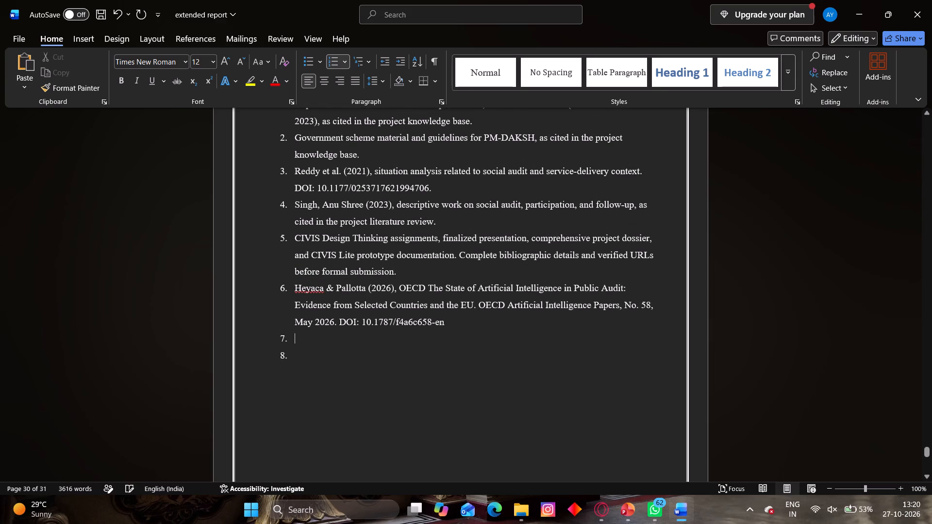
left_click(595, 508)
left_click(624, 508)
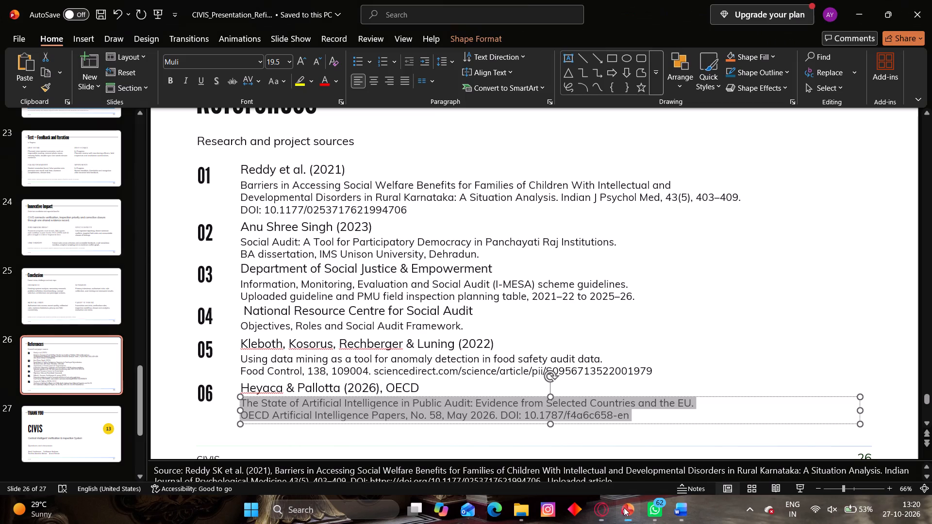
left_click(347, 366)
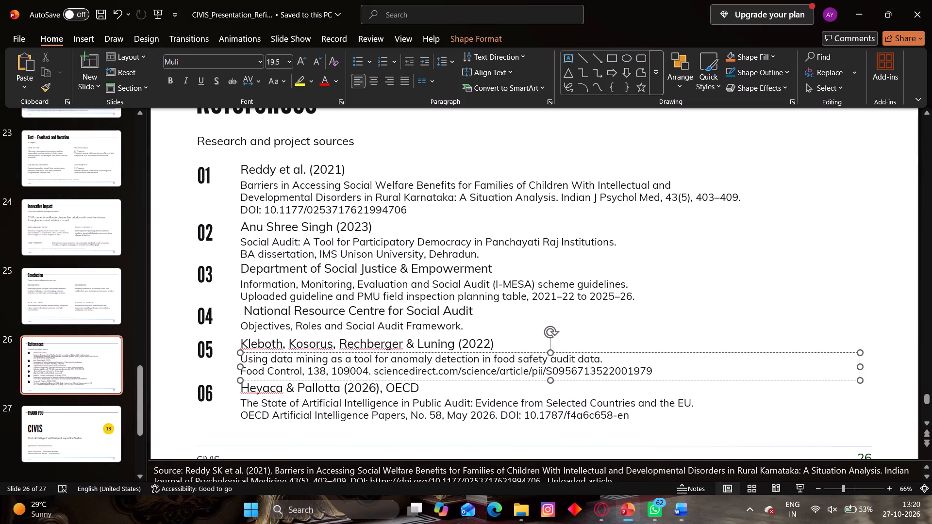
left_click_drag(241, 340, 507, 348)
key("ctrl+c")
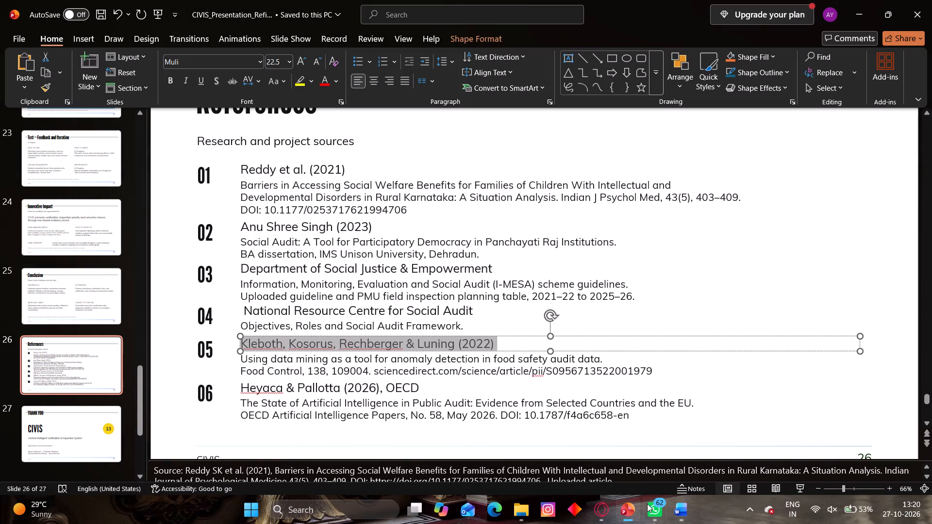
left_click(680, 519)
key("ctrl+v")
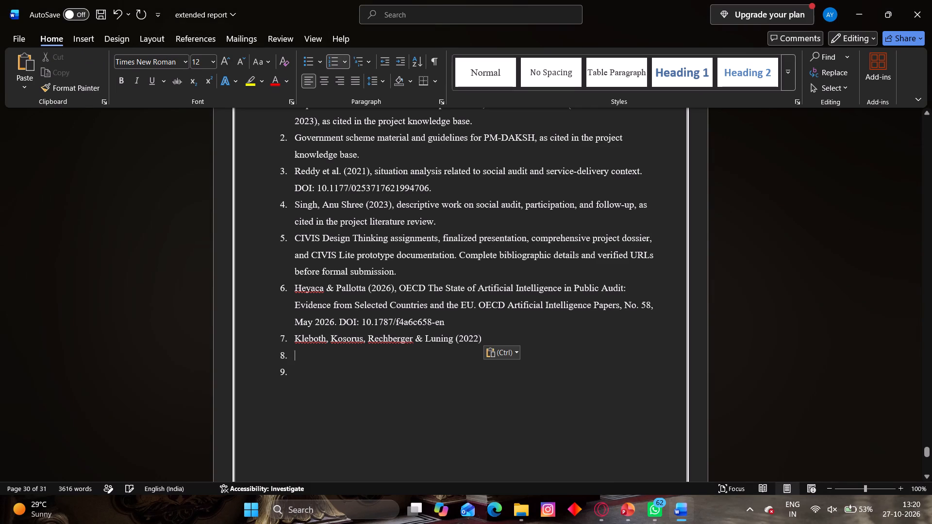
Copy the two-line article title and Food Control details of slide reference 05 from PowerPoint and paste them below the Word report's entry 7.
left_click(627, 510)
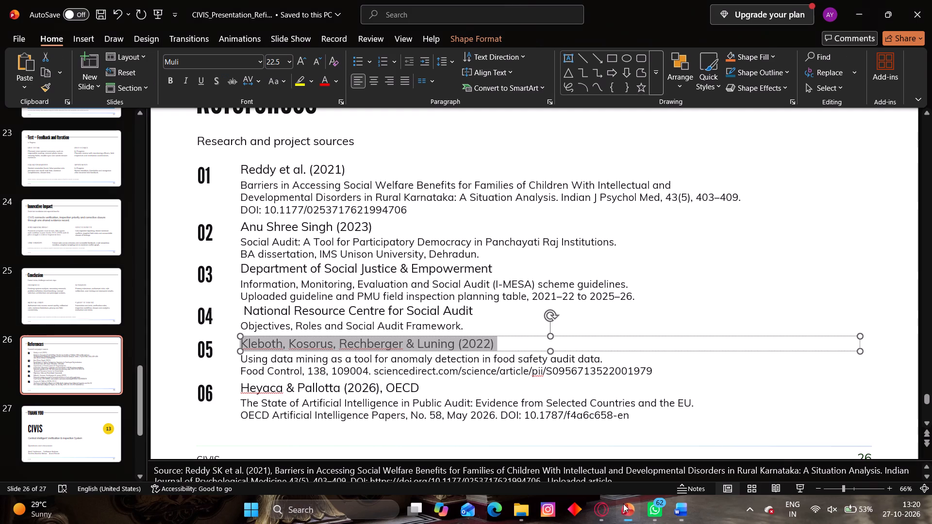
left_click_drag(244, 356, 634, 378)
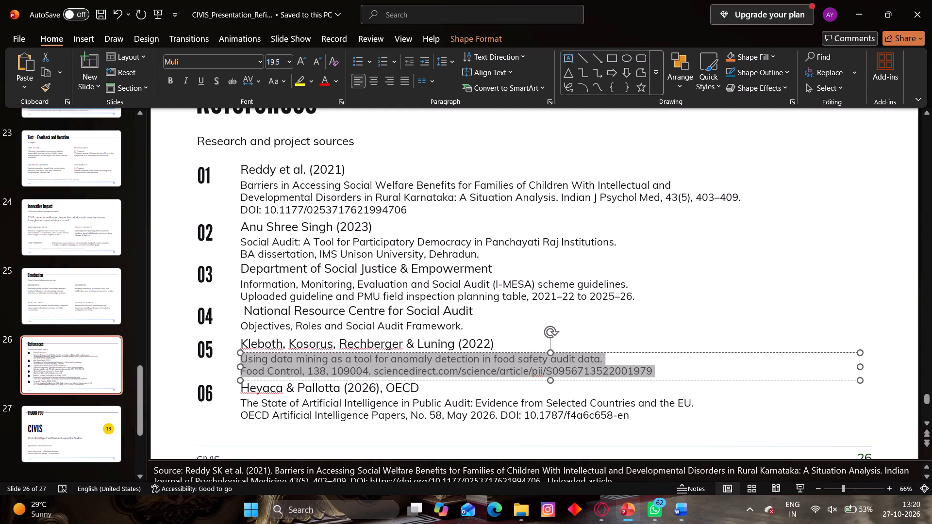
left_click_drag(634, 378, 724, 378)
key("ctrl+c")
left_click(680, 510)
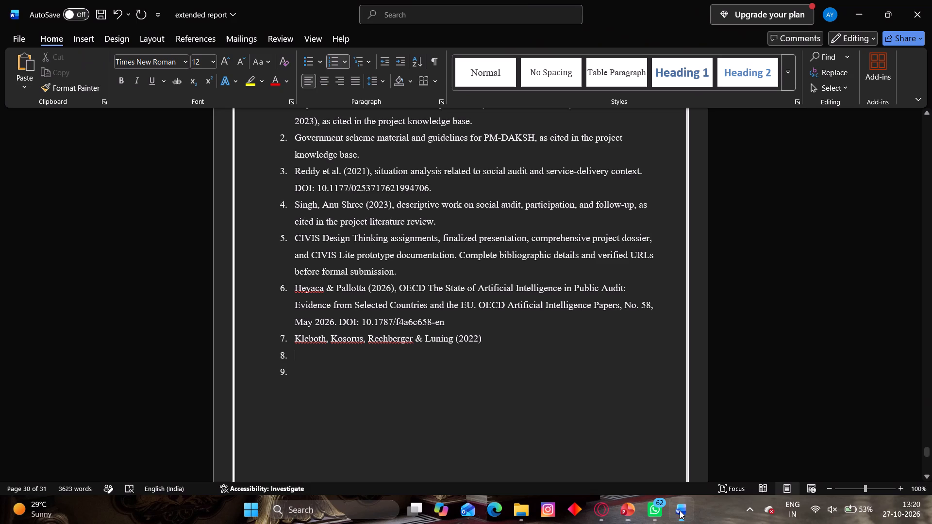
key("ctrl+v")
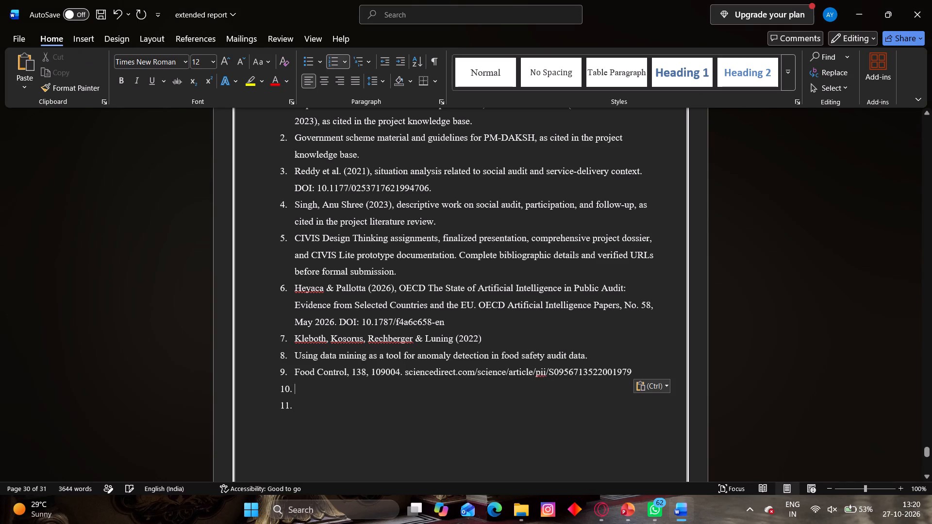
Remove the numbering from the empty entries 10 and 11 at the end of the References list.
key("BackSpace")
left_click(299, 403)
key("BackSpace")
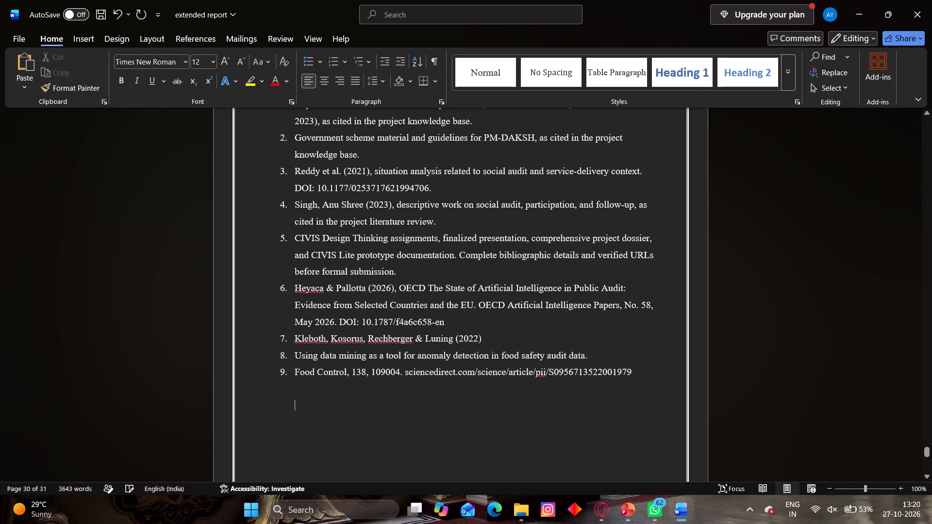
key("BackSpace")
Merge the "Using data mining" and "Food Control" lines into reference entry 7, separated by spaces, as one continuous citation.
left_click(291, 375)
key("BackSpace")
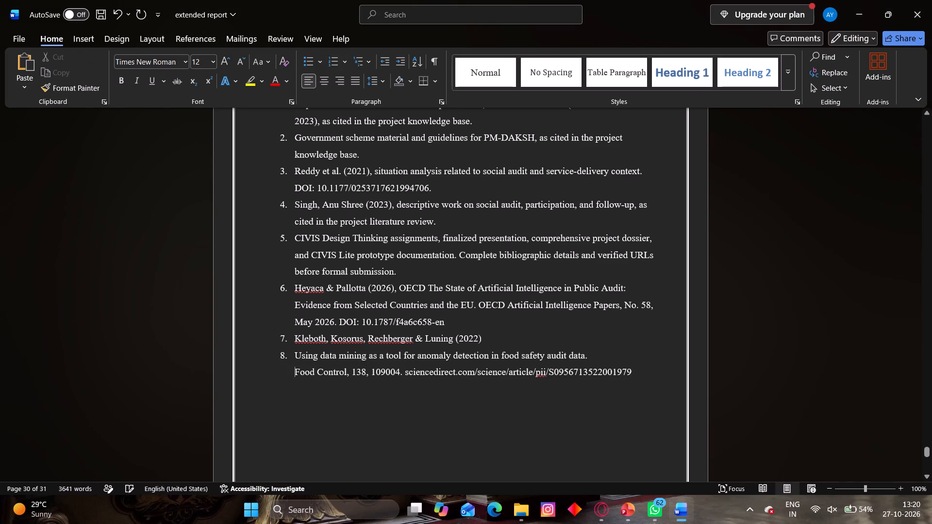
left_click(290, 357)
key("BackSpace")
key("BackSpace")
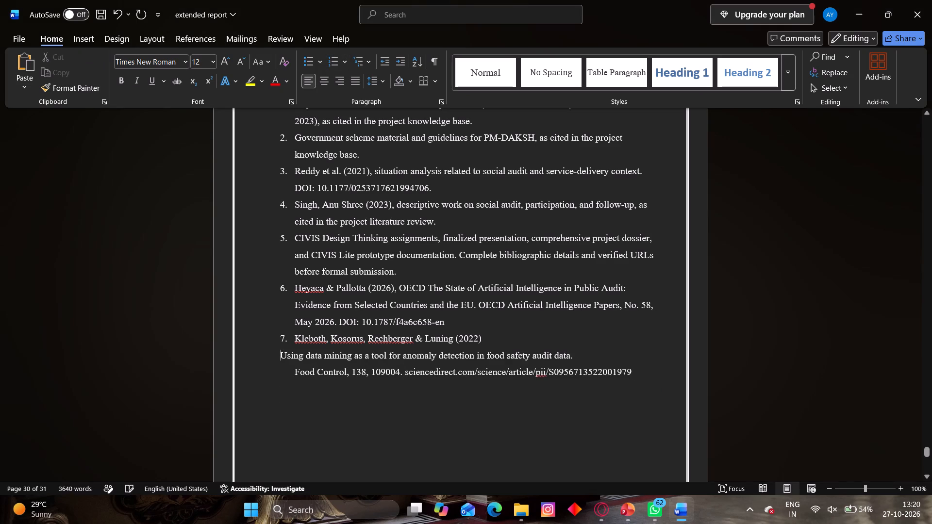
key("BackSpace")
key("BackSpace")
key("space")
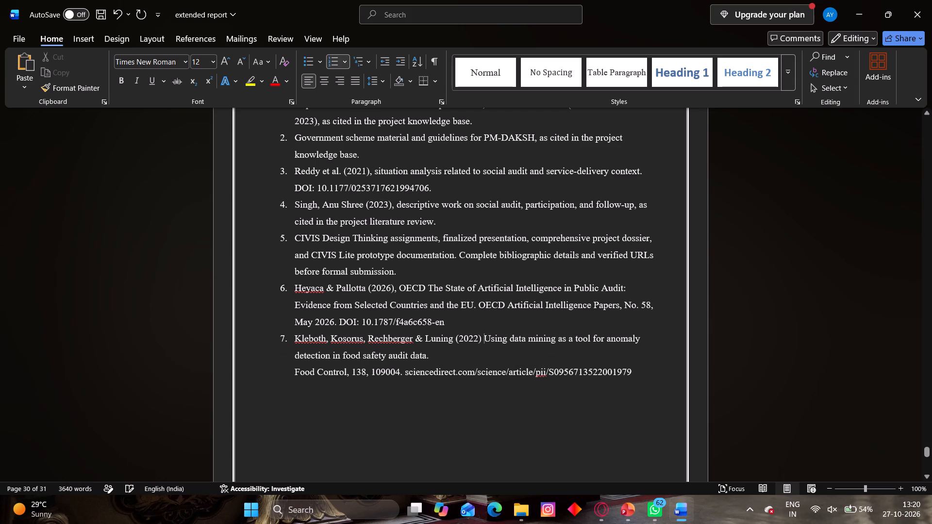
left_click(294, 368)
right_click(294, 368)
key("BackSpace")
key("BackSpace")
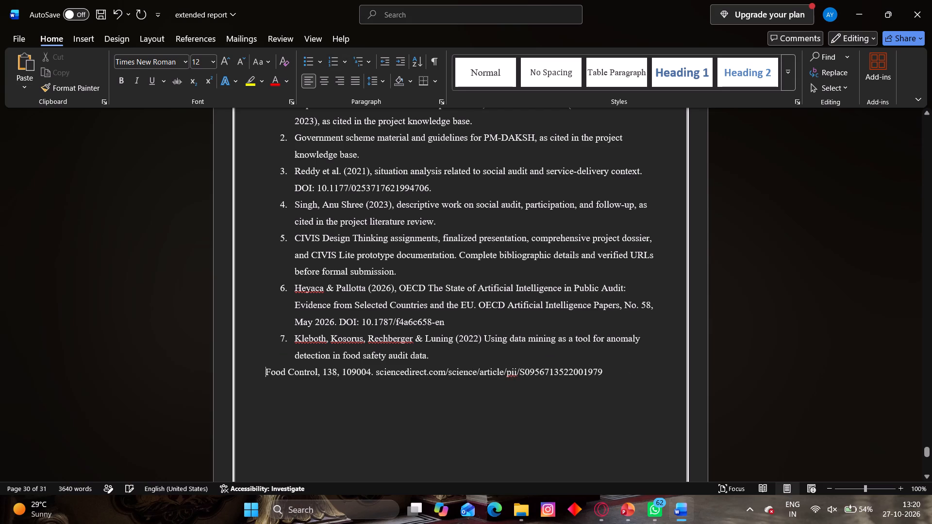
key("BackSpace")
key("space")
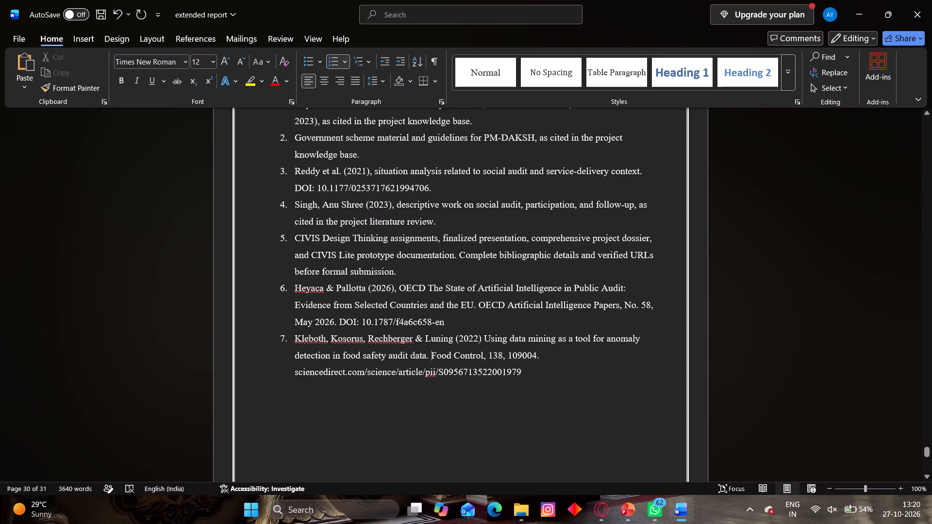
Check the extended References list and the surrounding pages, back to the Future Scope section.
scroll(582, 364, "down", 7)
scroll(583, 374, "up", 12)
scroll(567, 362, "down", 13)
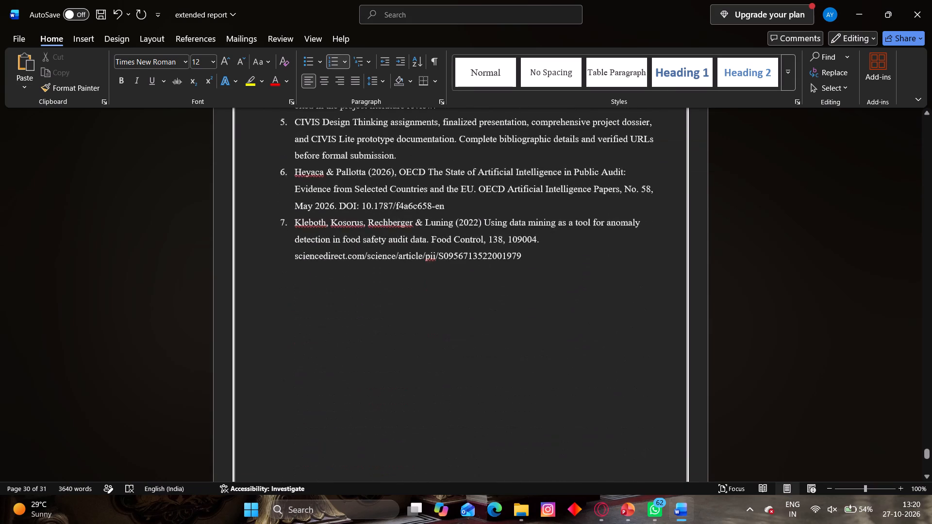
scroll(561, 351, "down", 14)
scroll(564, 343, "up", 18)
scroll(564, 336, "down", 1)
scroll(564, 336, "up", 3)
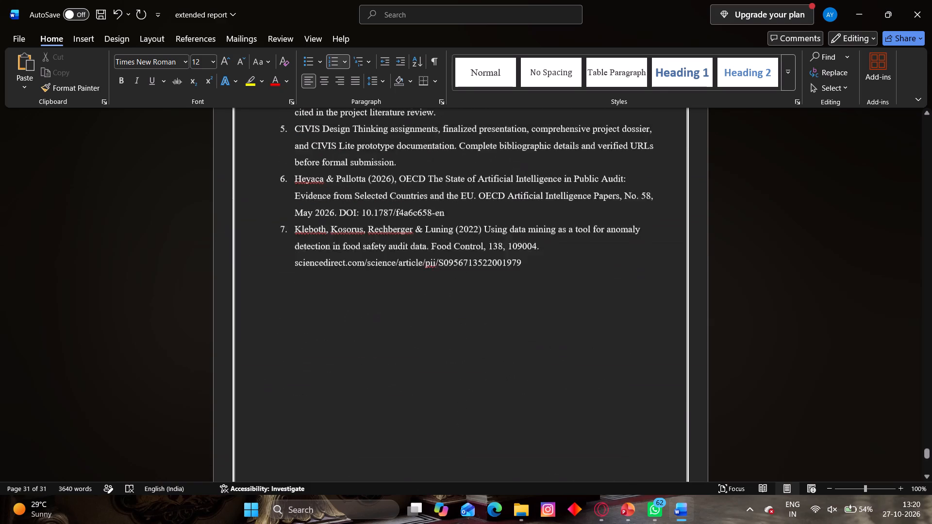
scroll(564, 334, "up", 20)
scroll(564, 334, "up", 8)
scroll(555, 313, "down", 8)
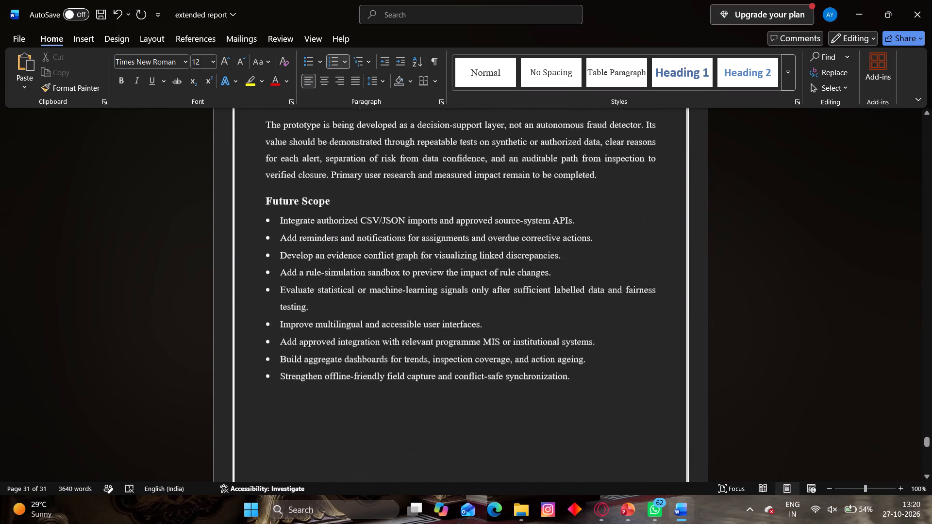
Insert a blank line between the References heading and its first numbered entry.
scroll(552, 299, "down", 9)
left_click(523, 350)
key("Return")
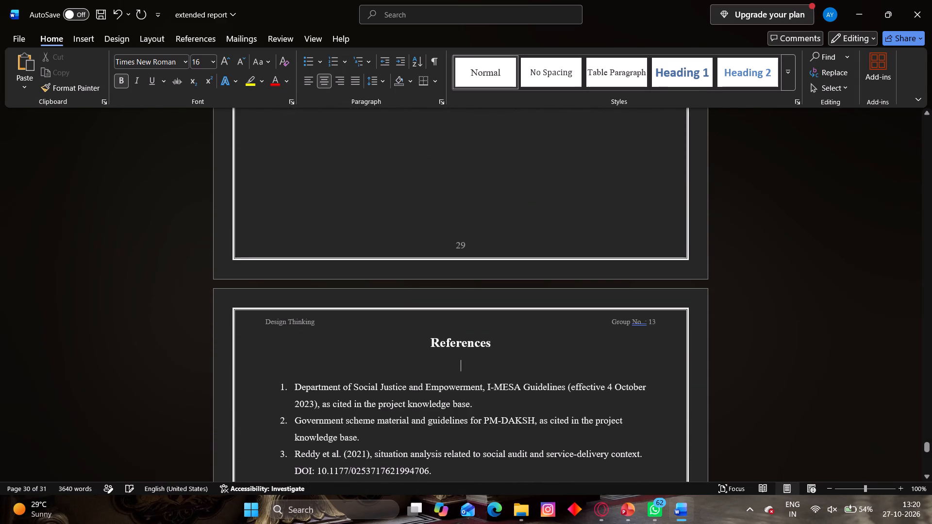
Check the page layout backwards from References through Chapter 7 and the Chapter 5 prototype figures to the cover page.
scroll(535, 360, "up", 20)
scroll(535, 360, "up", 16)
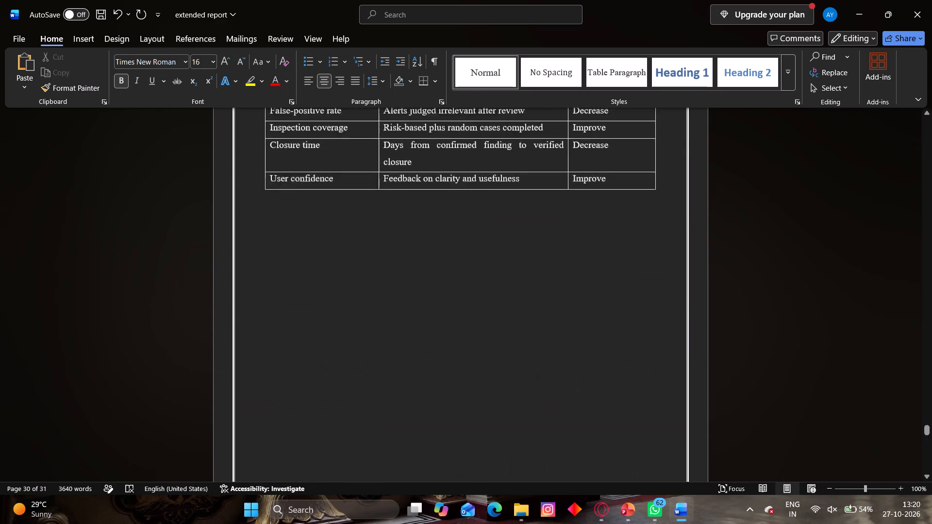
scroll(533, 363, "up", 20)
scroll(533, 363, "up", 7)
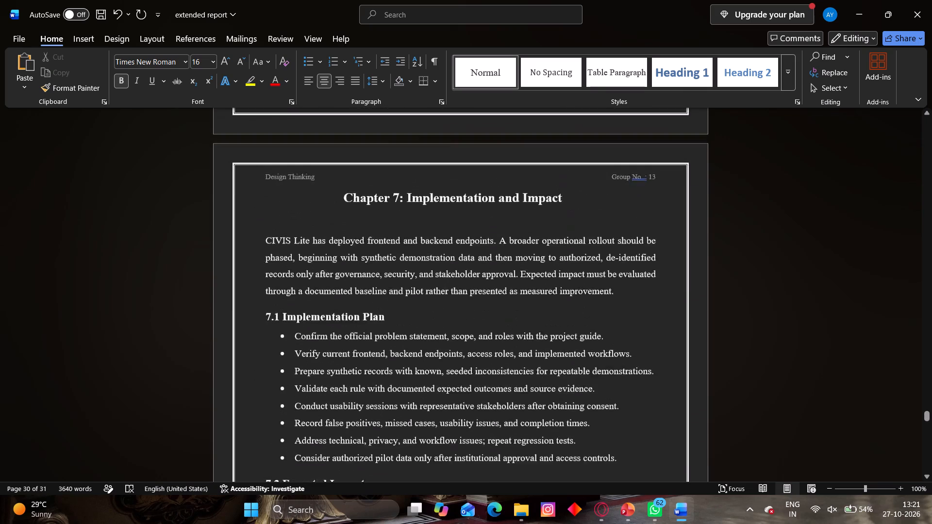
scroll(533, 363, "up", 20)
scroll(533, 363, "up", 13)
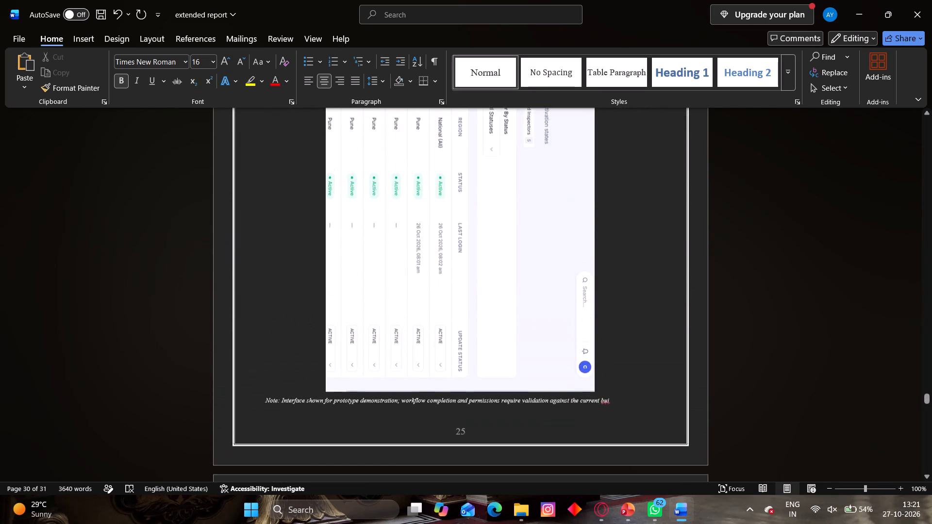
scroll(532, 362, "up", 7)
scroll(532, 362, "up", 19)
scroll(532, 361, "up", 4)
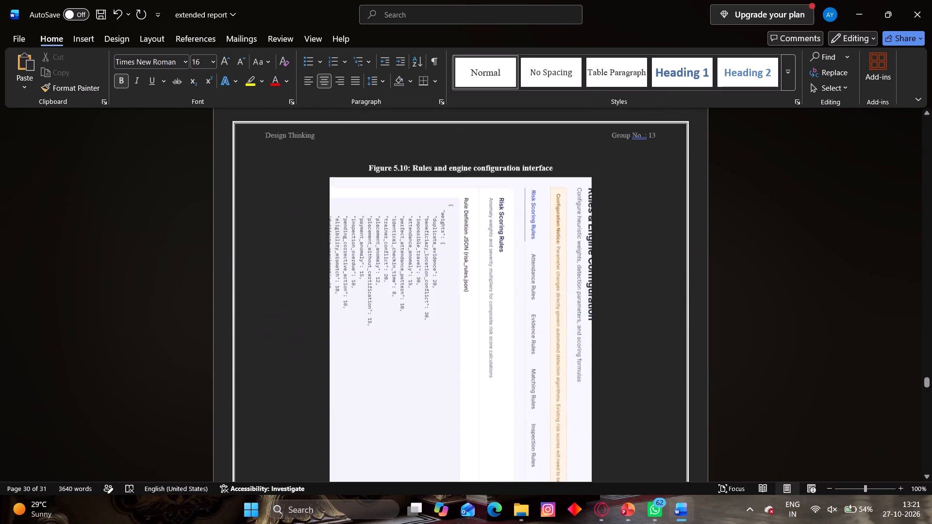
scroll(532, 361, "up", 7)
scroll(532, 361, "up", 20)
scroll(532, 361, "up", 5)
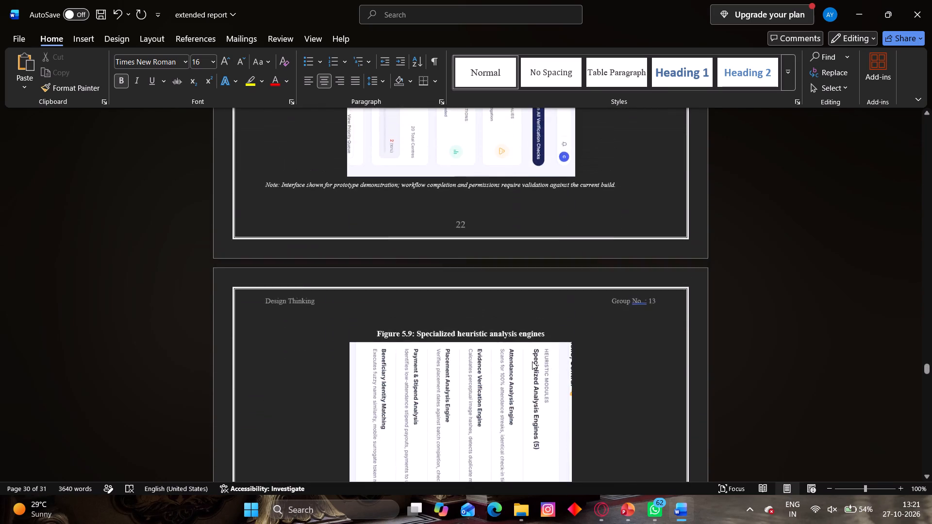
scroll(532, 361, "up", 18)
scroll(532, 361, "up", 3)
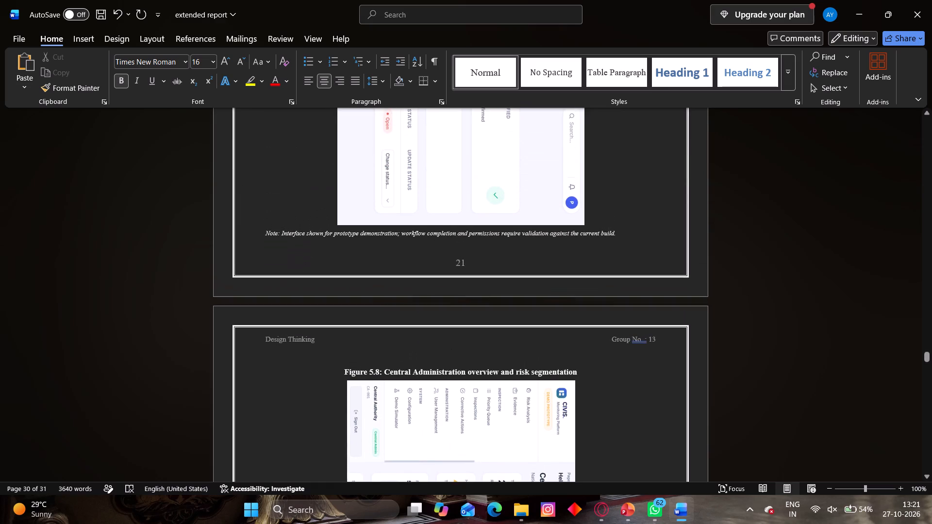
scroll(532, 361, "up", 20)
scroll(532, 361, "up", 17)
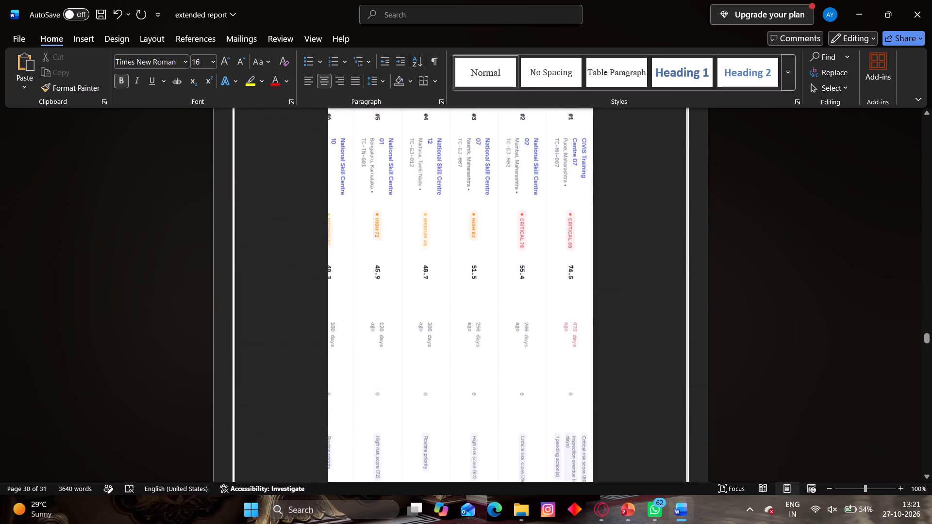
scroll(532, 361, "up", 12)
left_click_drag(930, 336, 930, 330)
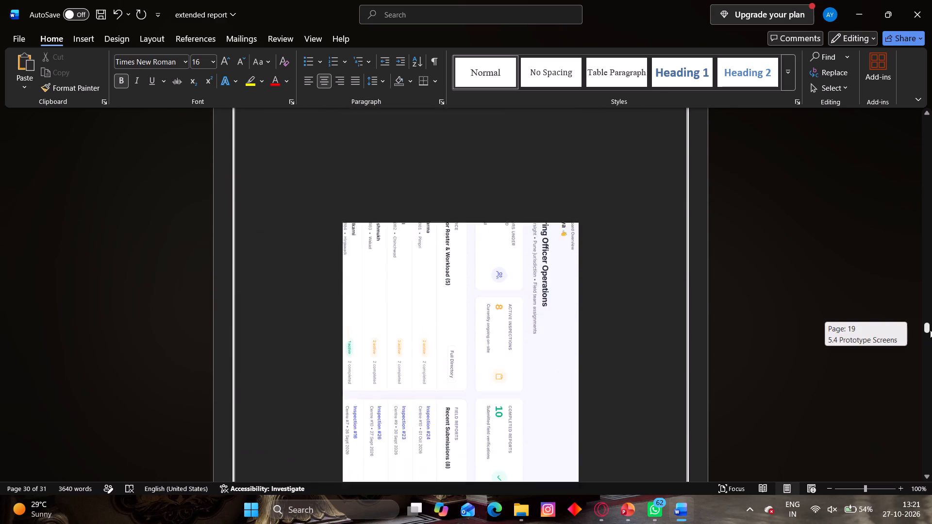
left_click_drag(930, 330, 919, 0)
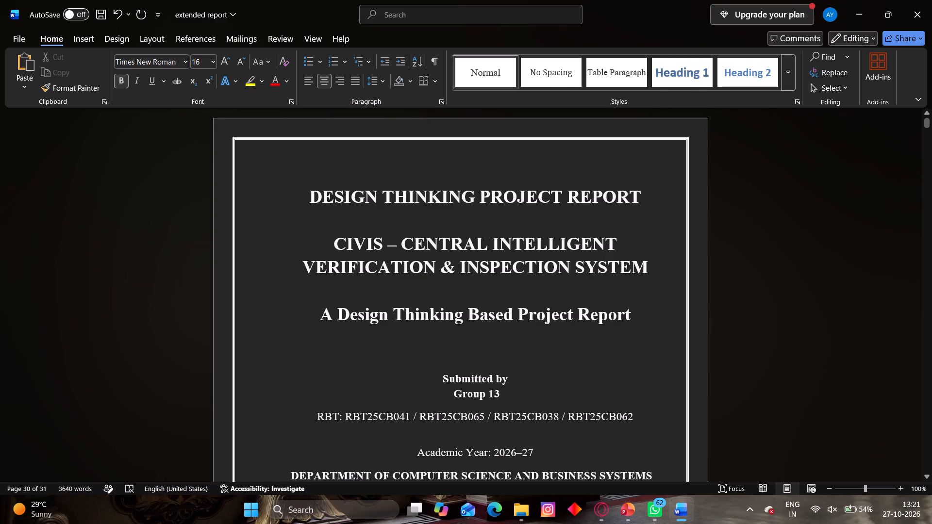
Examine the cover page and the Certificate page, down to the Acknowledgement heading.
key("Down")
key("Down")
key("Down")
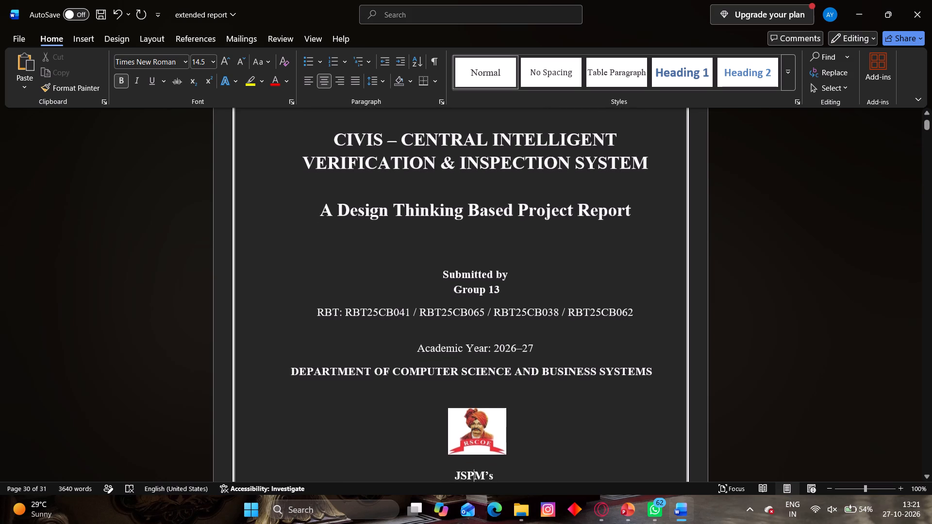
key("Down")
key("Down")
key("Down")
key("Down")
key("Down")
key("Down")
key("Down")
key("Down")
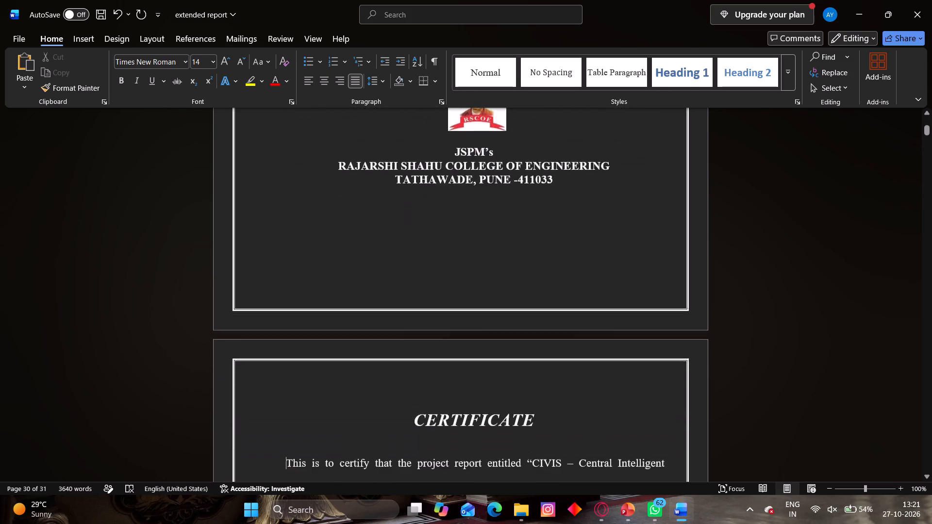
key("Down")
key("Down")
key("Down")
key("Down")
key("Down")
key("Down")
key("Down")
key("Down")
key("Down")
key("Down")
key("Down")
key("Down")
key("Down")
key("Down")
key("Down")
key("Down")
key("Down")
key("Down")
key("Down")
key("Down")
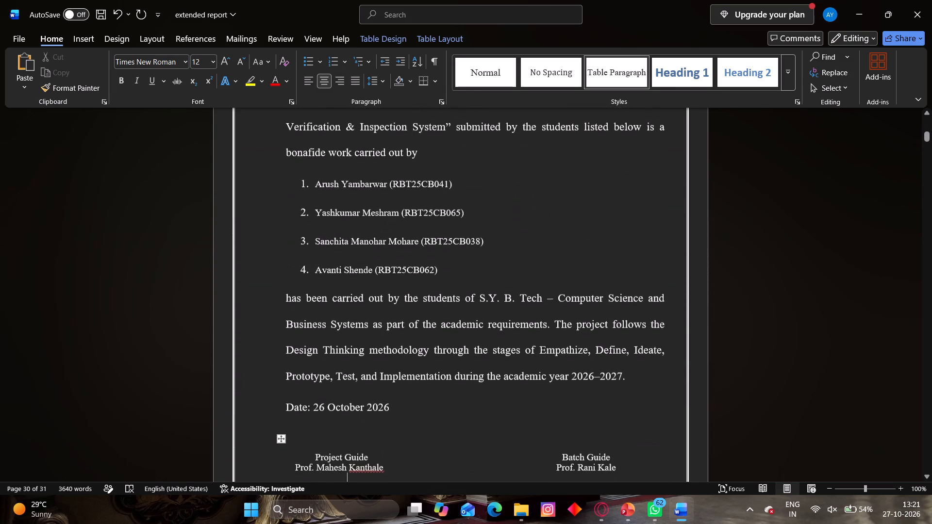
key("Down")
key("Down")
key("Down")
key("Down")
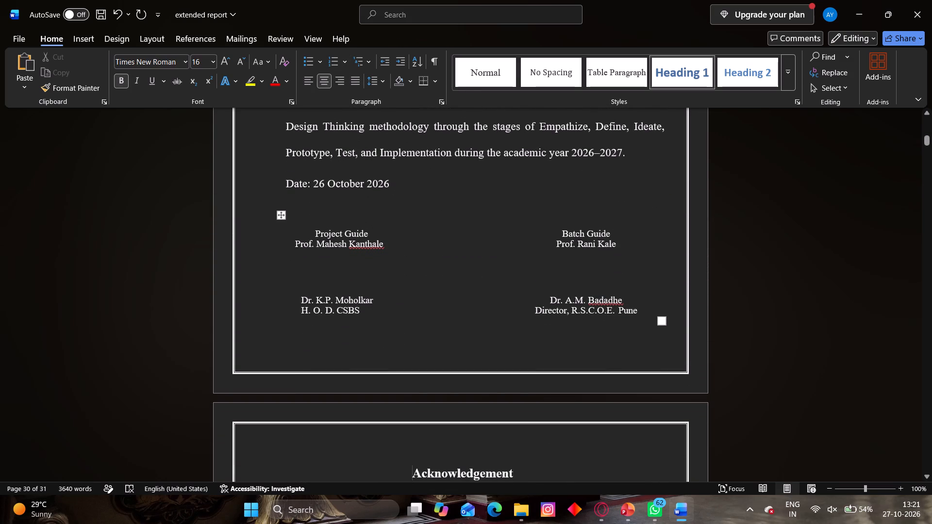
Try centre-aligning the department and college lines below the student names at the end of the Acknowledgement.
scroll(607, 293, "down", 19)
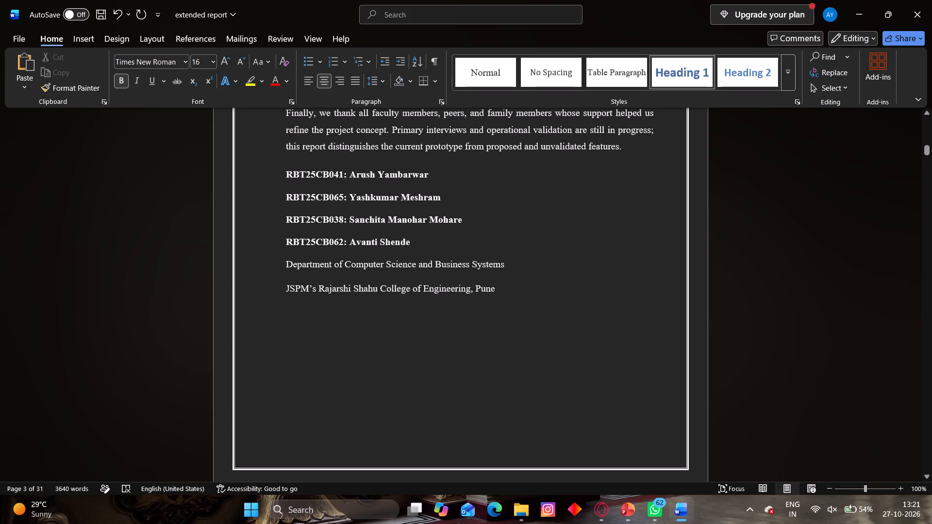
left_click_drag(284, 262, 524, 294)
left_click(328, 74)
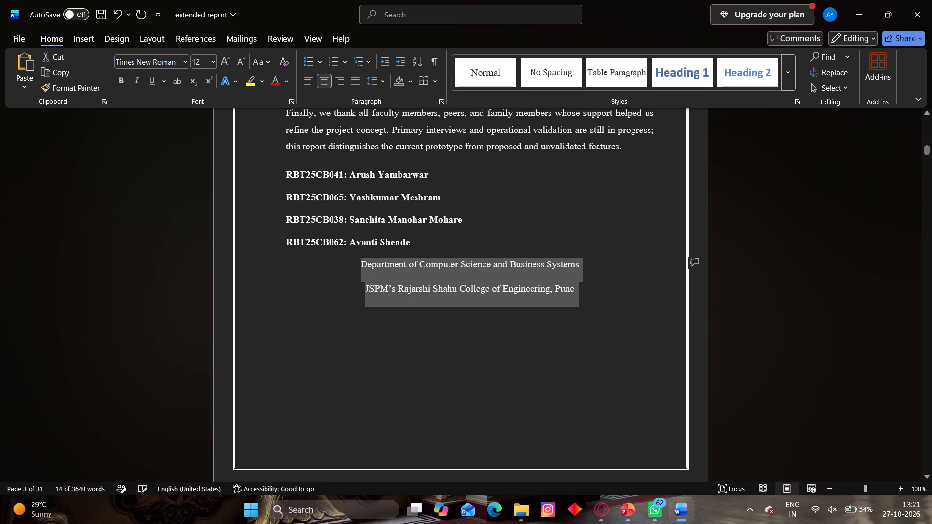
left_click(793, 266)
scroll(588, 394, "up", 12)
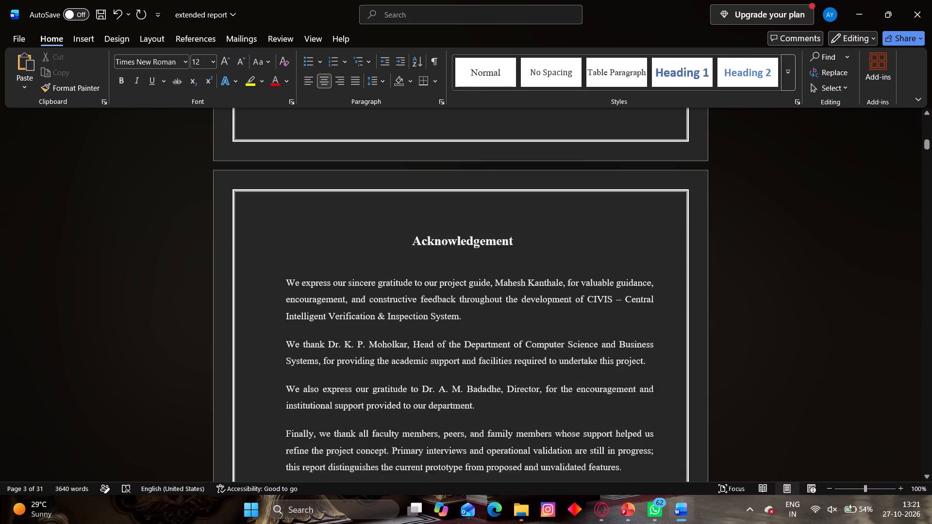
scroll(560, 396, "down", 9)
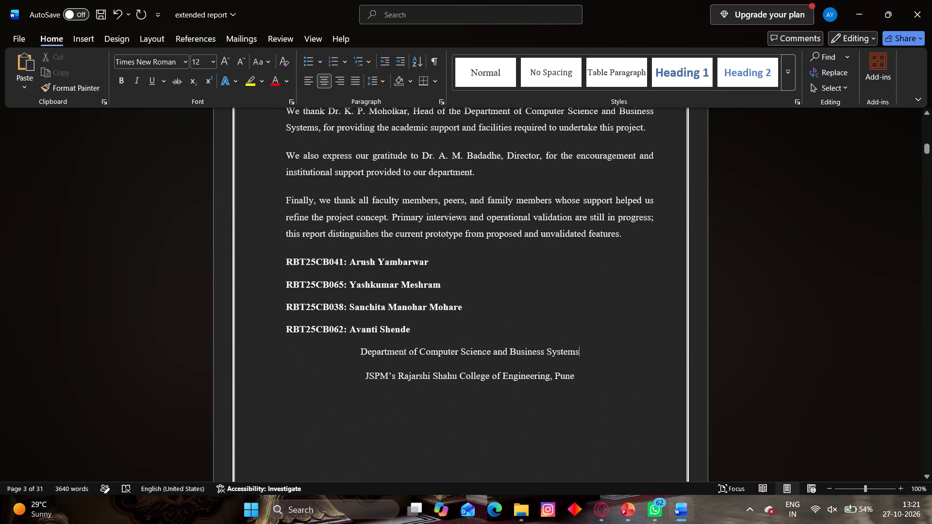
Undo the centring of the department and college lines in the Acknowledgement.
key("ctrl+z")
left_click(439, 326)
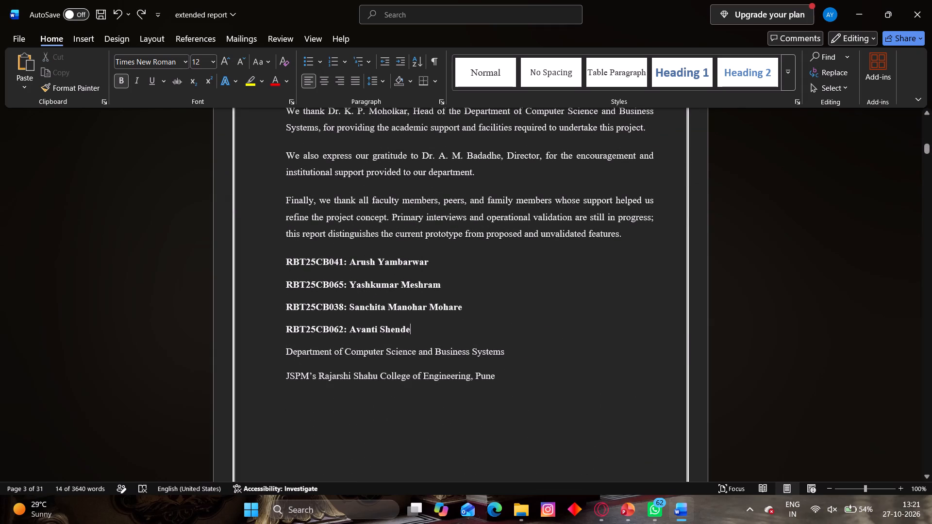
Review the Acknowledgement, Abstract and table of contents pages, and return to the report's cover page.
scroll(510, 332, "up", 3)
scroll(516, 330, "down", 17)
scroll(548, 310, "up", 1)
scroll(550, 311, "down", 11)
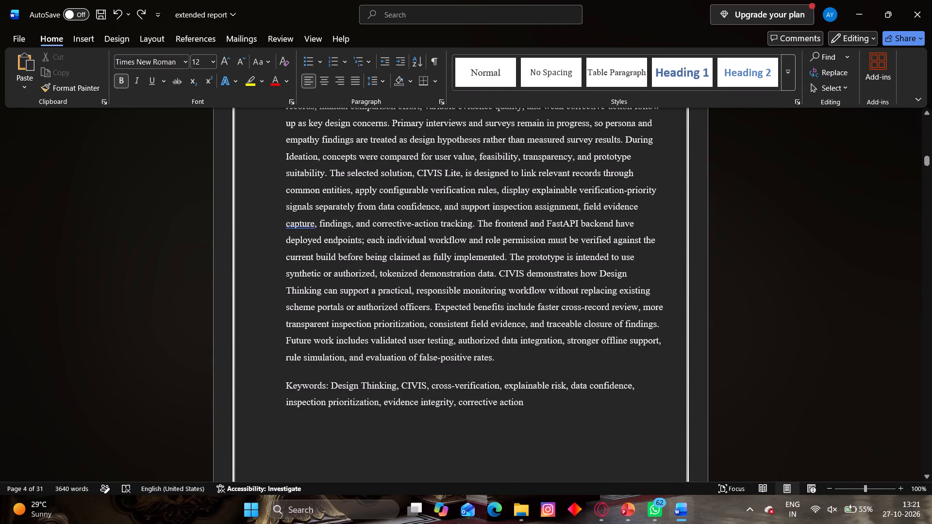
scroll(559, 328, "down", 17)
scroll(556, 324, "down", 8)
scroll(556, 324, "up", 8)
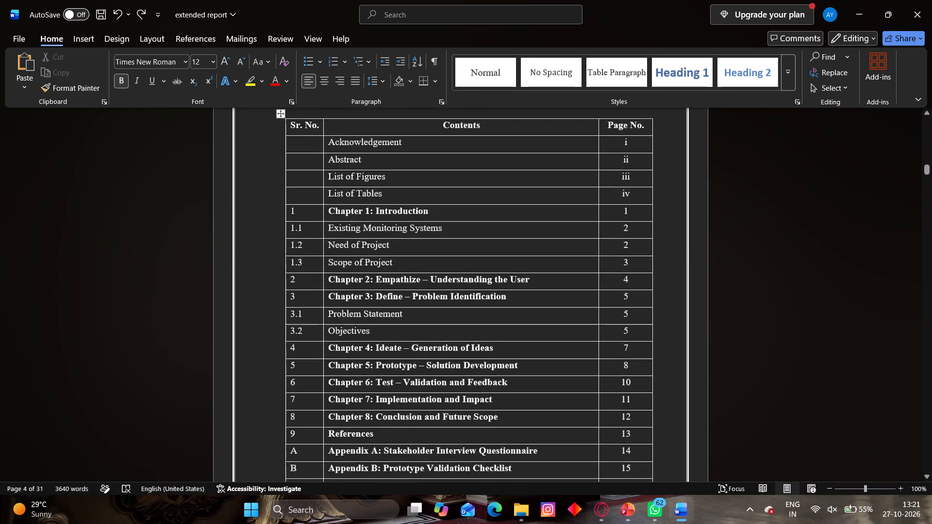
scroll(556, 322, "up", 20)
scroll(556, 322, "up", 20)
scroll(556, 322, "up", 3)
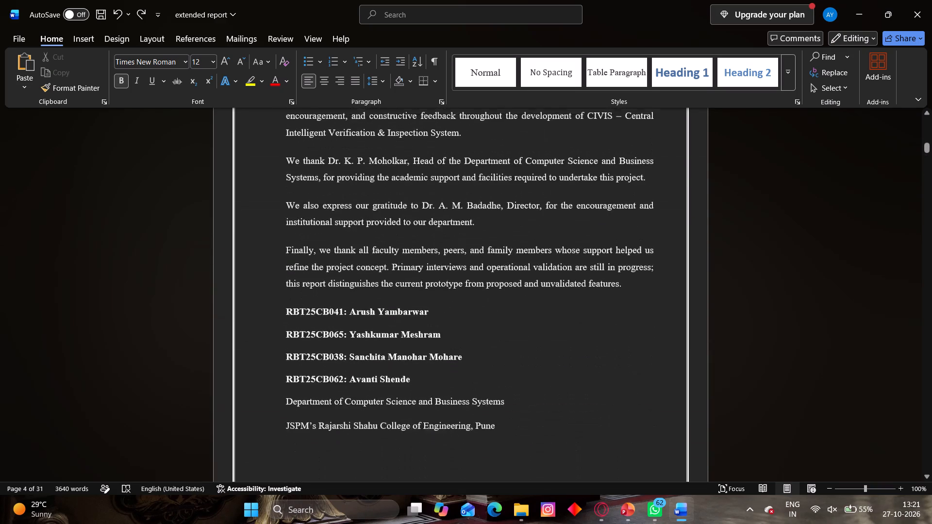
scroll(555, 314, "up", 3)
scroll(555, 314, "down", 2)
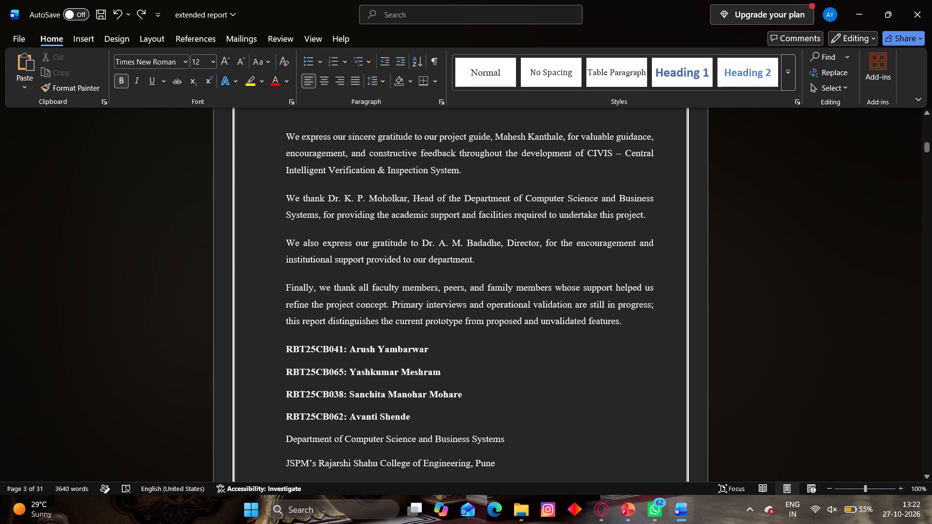
scroll(745, 233, "up", 20)
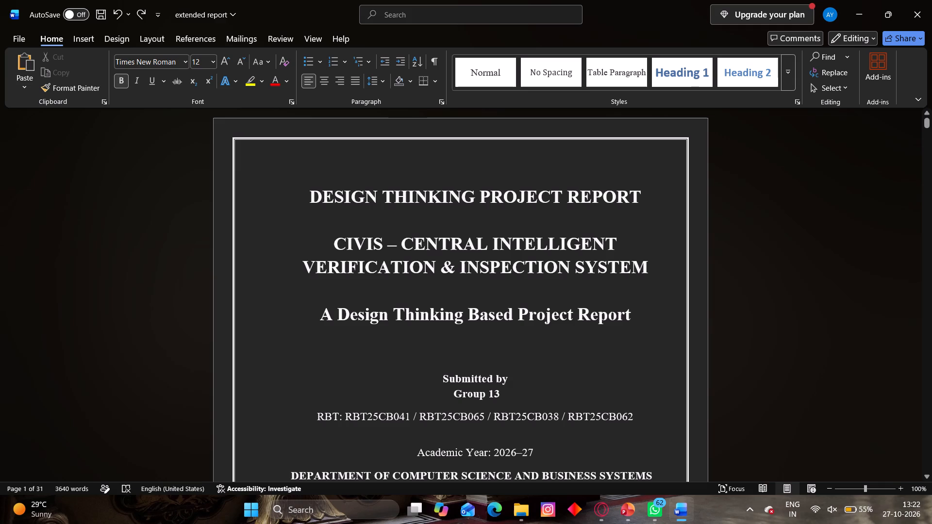
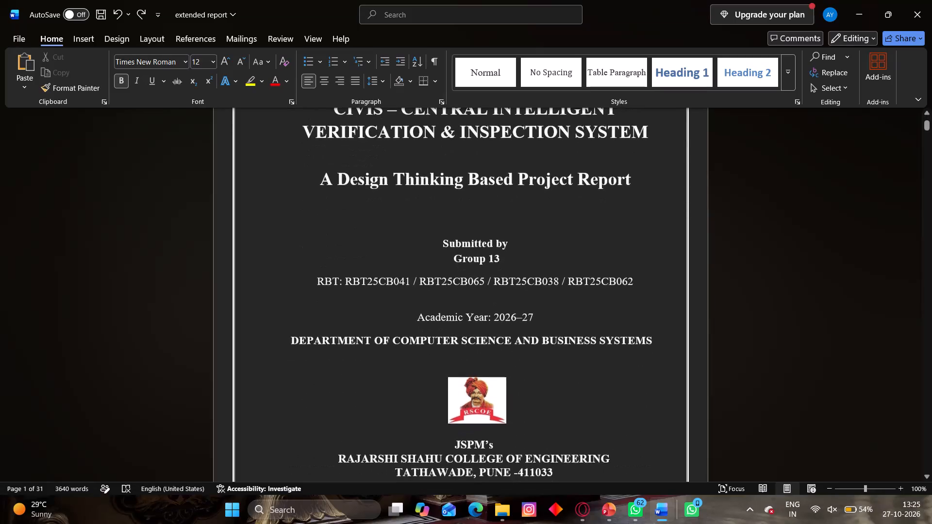
Examine the layout of the cover, Certificate, Acknowledgement and Abstract pages.
scroll(745, 232, "down", 1)
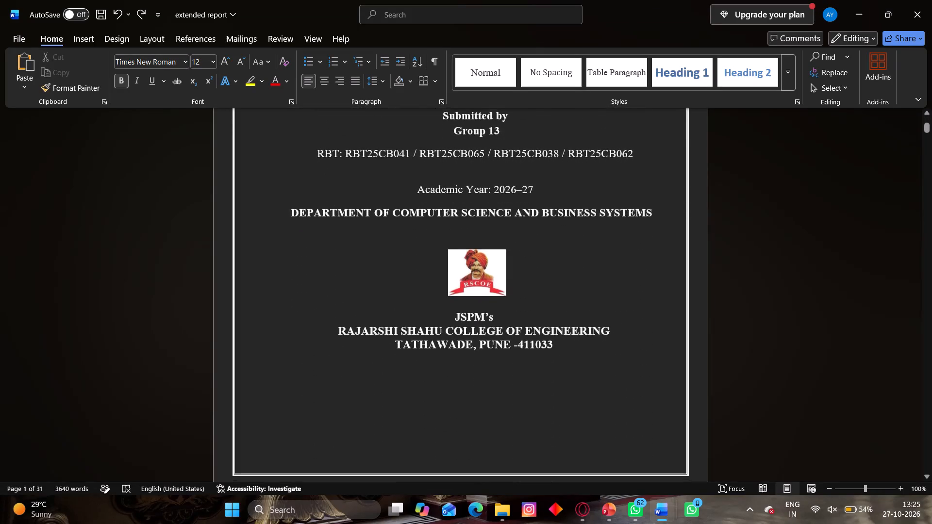
scroll(745, 232, "down", 5)
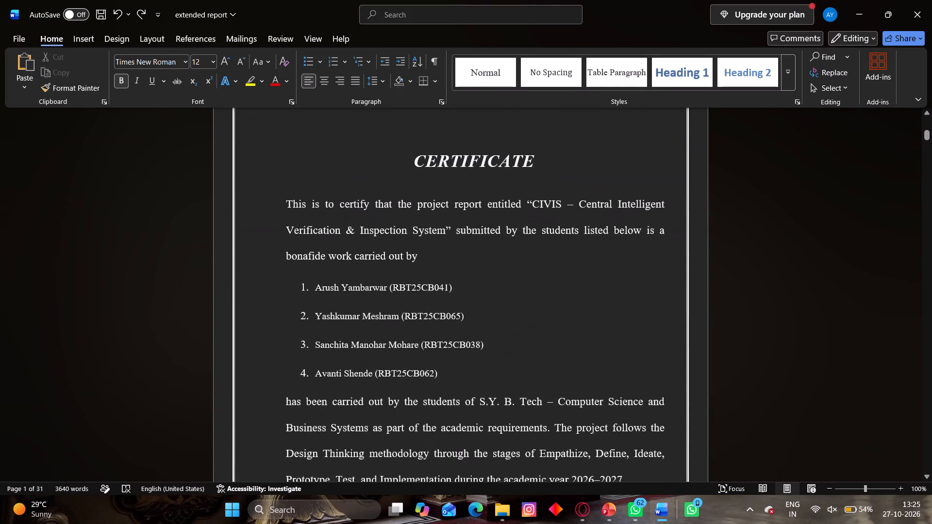
scroll(745, 232, "down", 5)
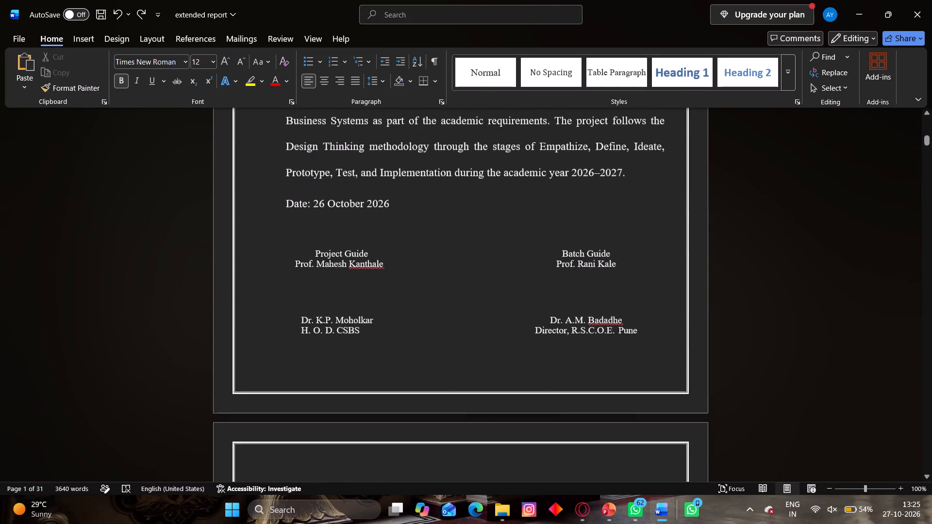
scroll(745, 232, "down", 2)
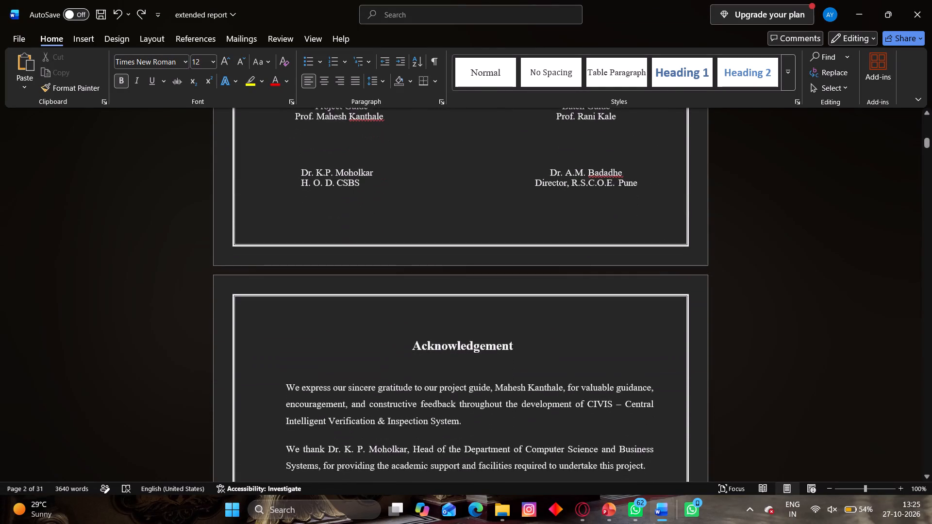
scroll(745, 232, "down", 3)
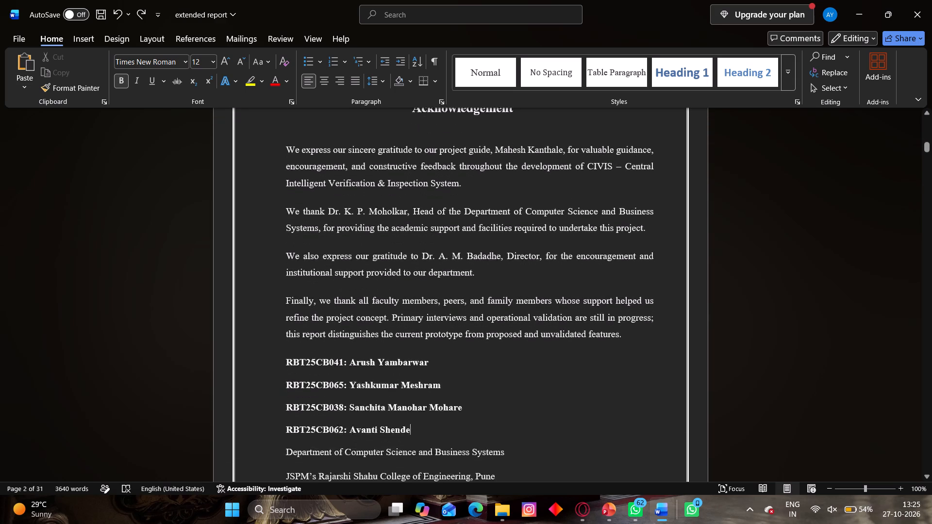
scroll(745, 232, "down", 3)
scroll(745, 232, "up", 1)
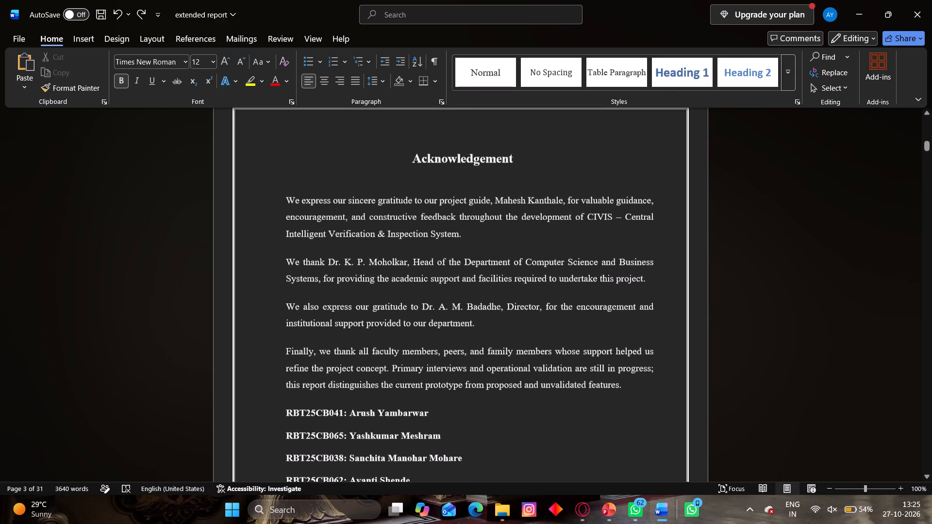
scroll(745, 232, "up", 1)
scroll(745, 232, "down", 3)
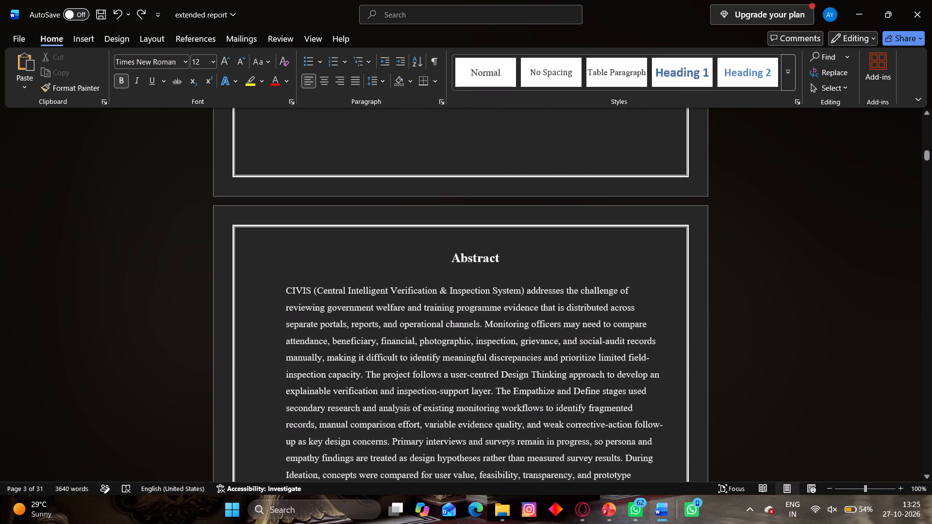
scroll(745, 232, "down", 1)
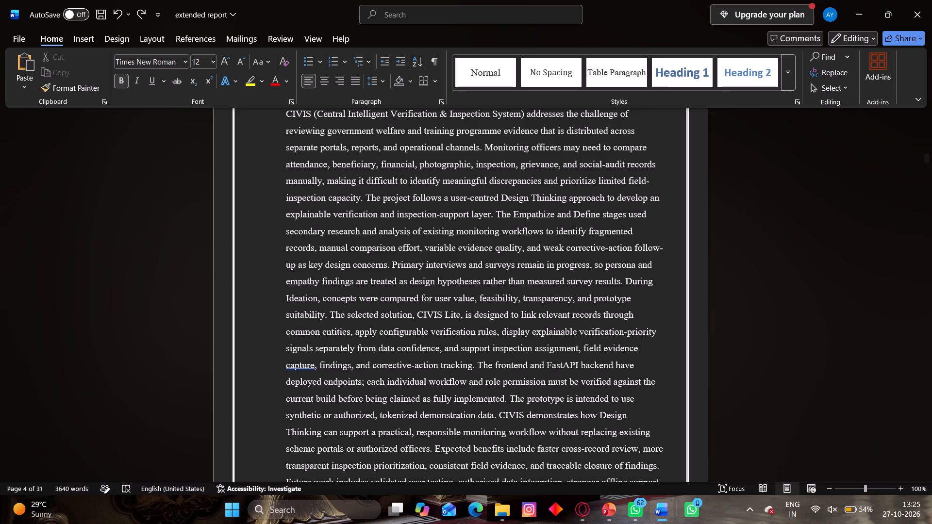
Merge the four Acknowledgement body paragraphs into a single paragraph, with one space between the joined sentences.
scroll(682, 138, "up", 8)
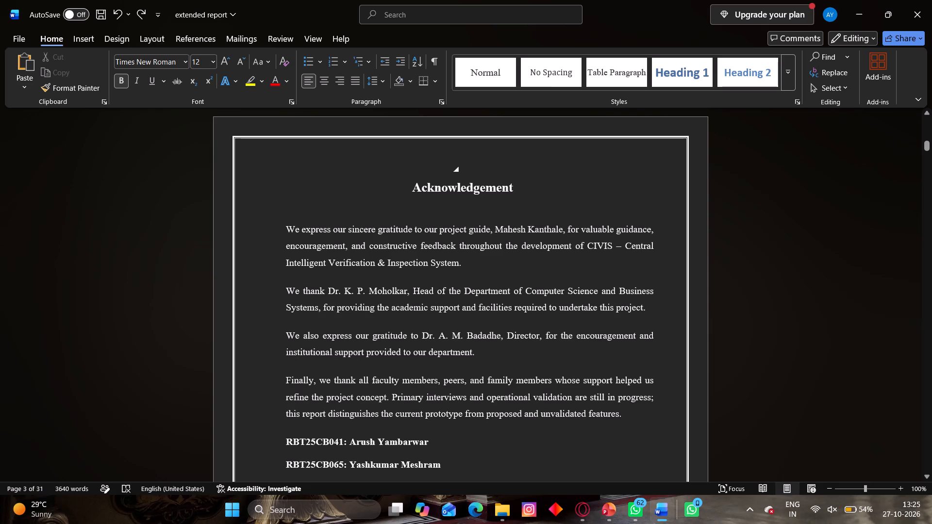
left_click(286, 292)
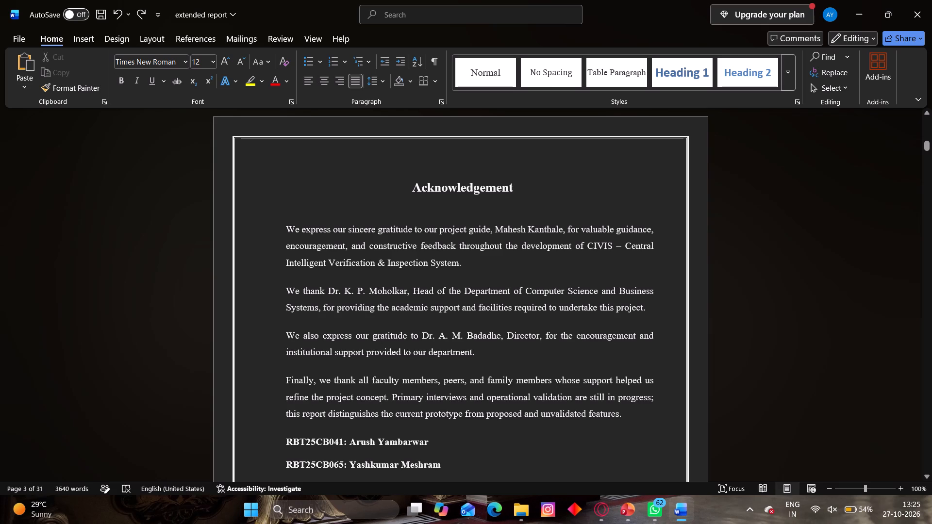
key("BackSpace")
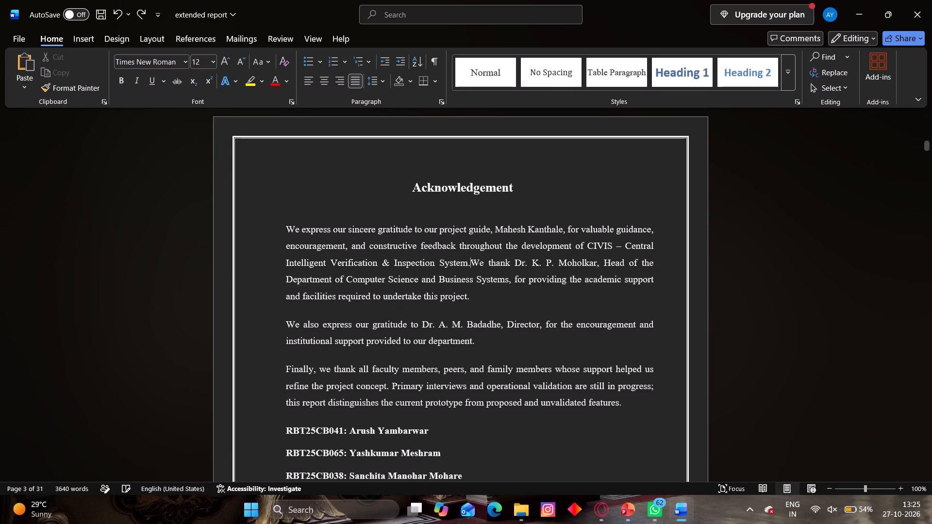
key("space")
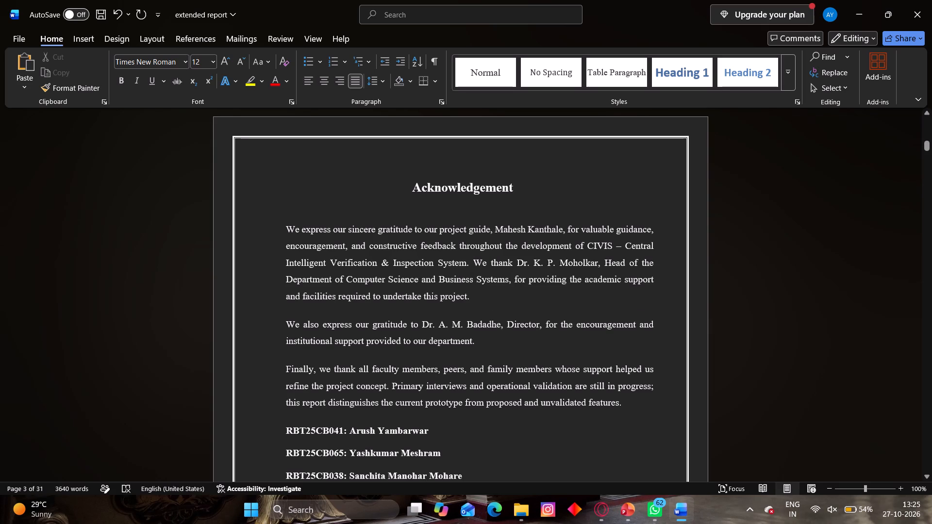
left_click(286, 323)
left_click(286, 323)
key("BackSpace")
key("space")
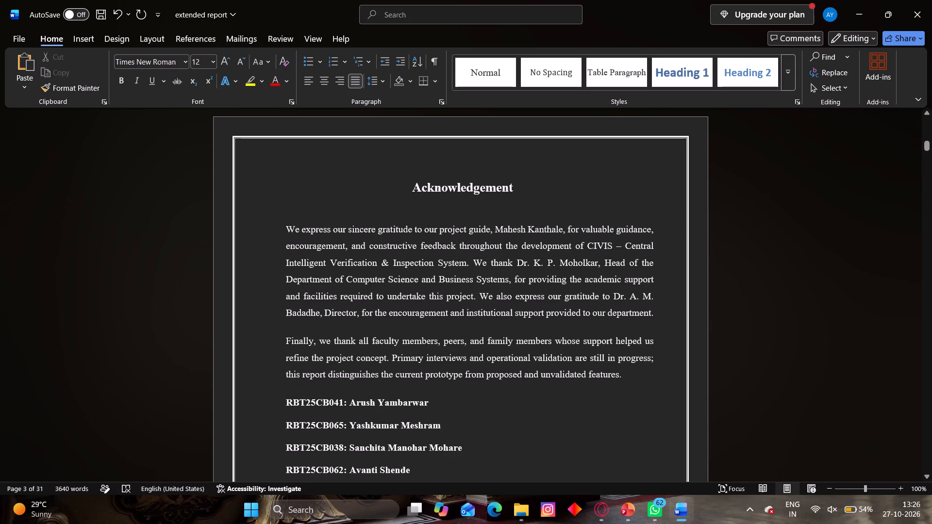
left_click(283, 337)
key("BackSpace")
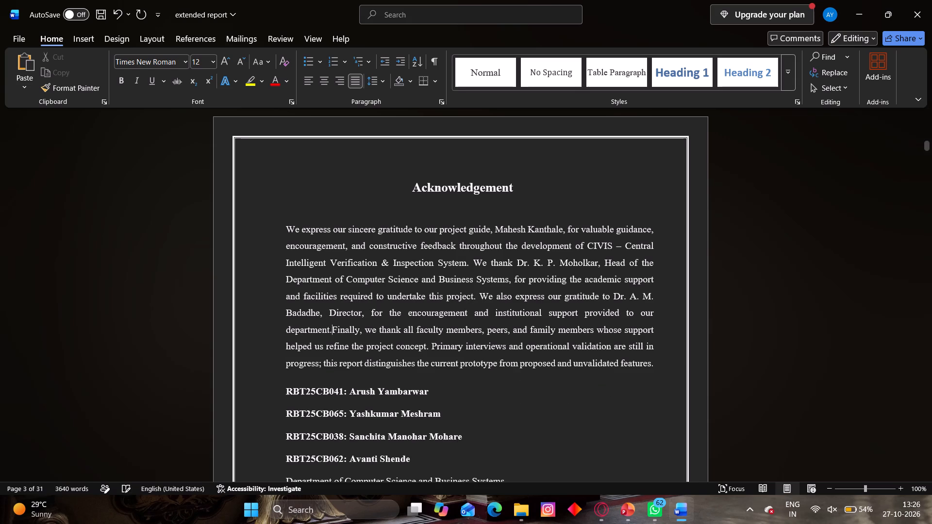
key("space")
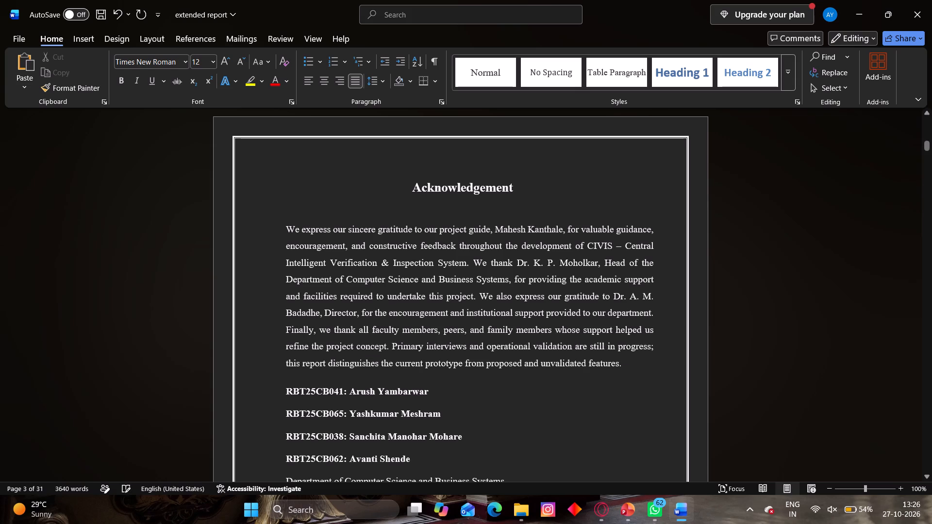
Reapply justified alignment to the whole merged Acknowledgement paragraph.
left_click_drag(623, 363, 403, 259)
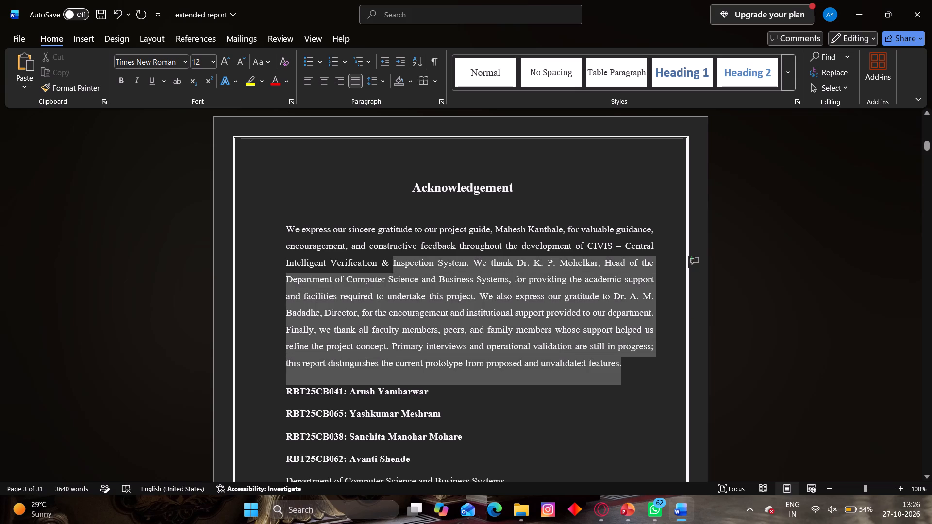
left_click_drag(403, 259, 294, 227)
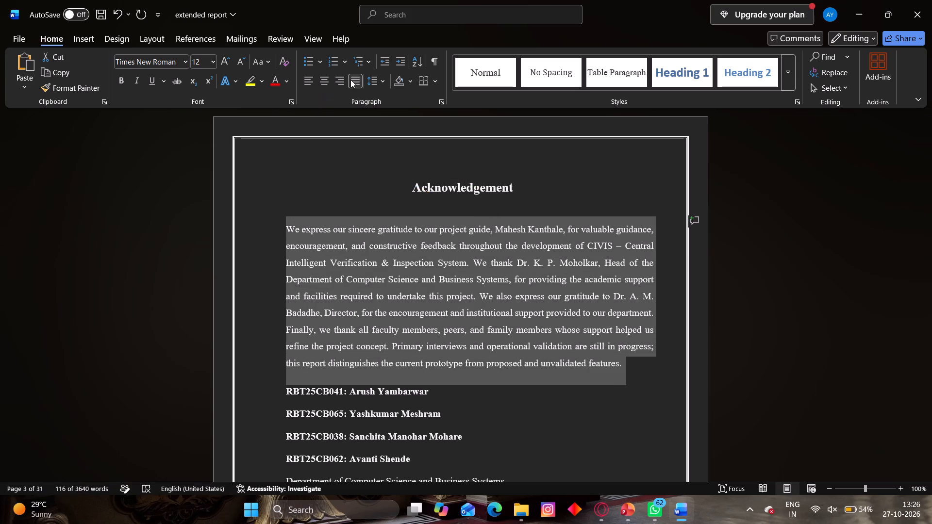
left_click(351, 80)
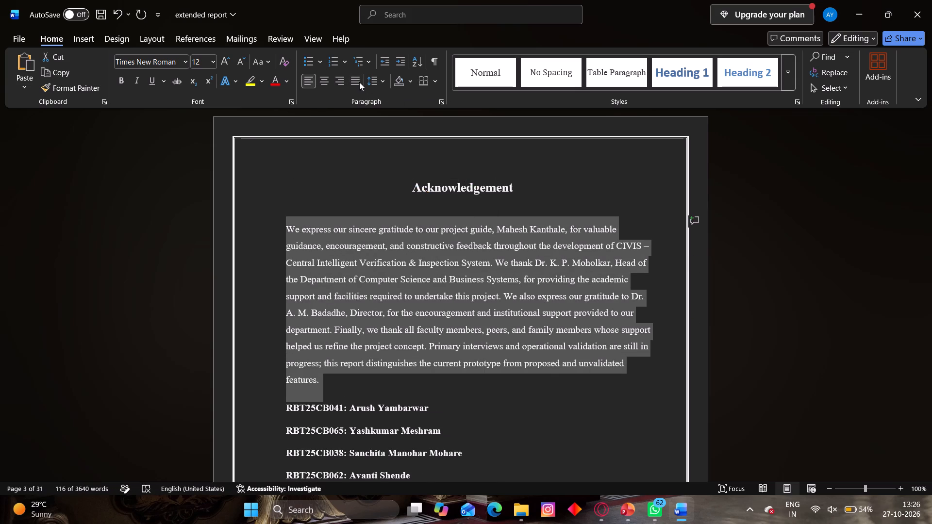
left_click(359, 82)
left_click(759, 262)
Justify the main body paragraph of the Abstract, leaving out the Keywords lines.
scroll(759, 262, "down", 9)
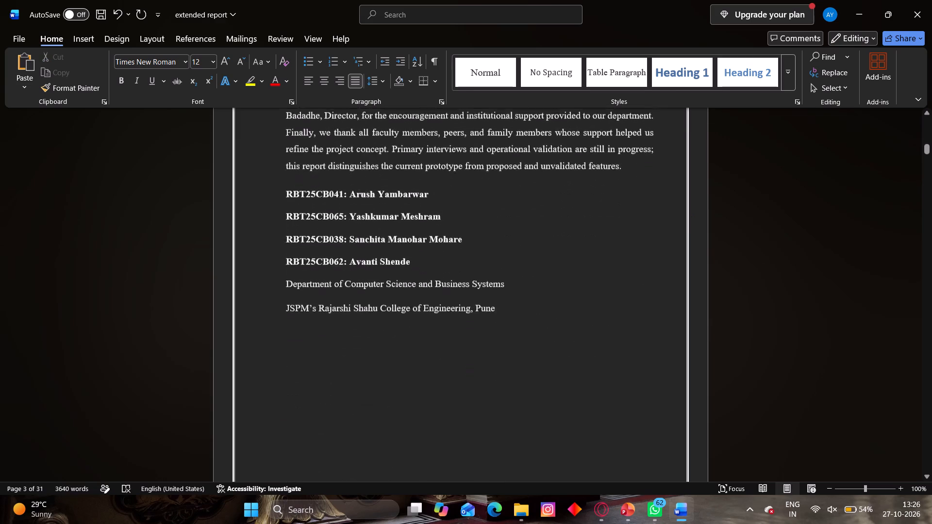
scroll(759, 262, "down", 13)
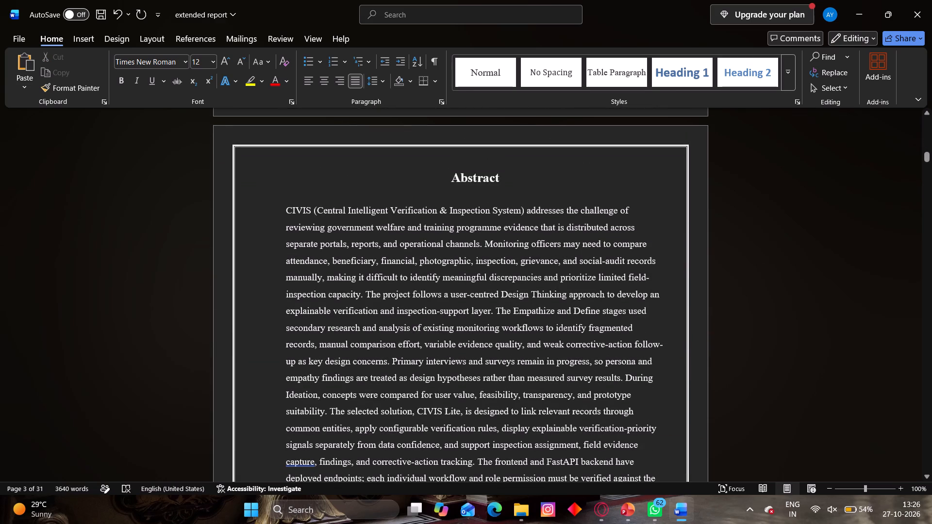
left_click_drag(283, 207, 524, 446)
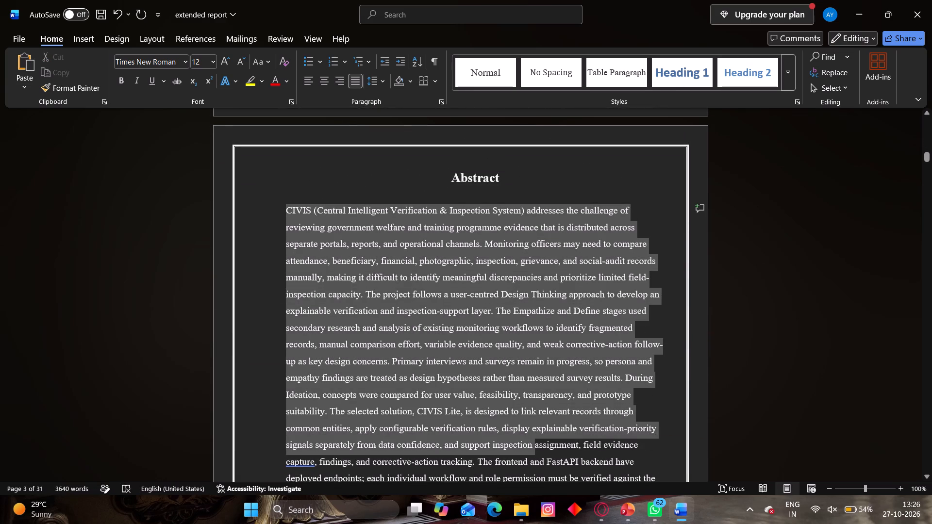
left_click_drag(524, 446, 536, 457)
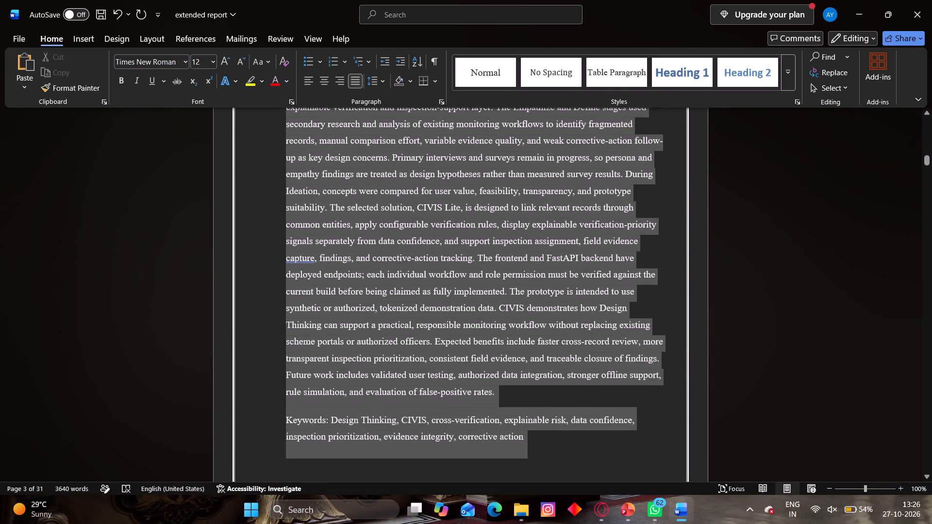
left_click_drag(536, 457, 544, 395)
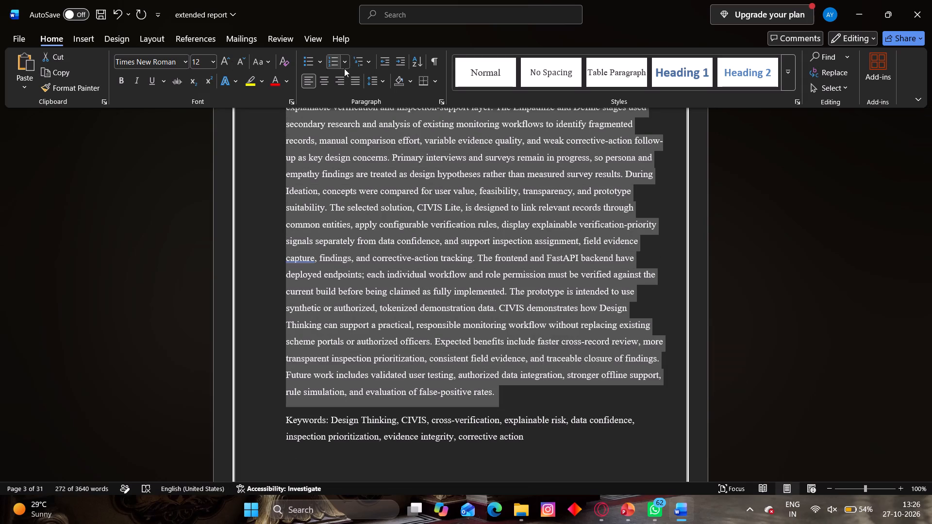
left_click(349, 83)
left_click(732, 231)
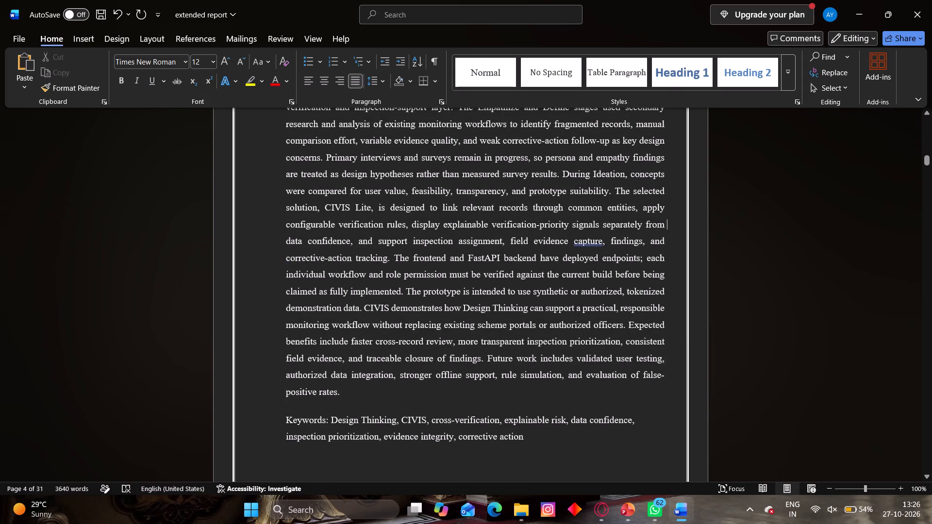
Justify the Keywords paragraph at the end of the Abstract.
left_click_drag(529, 438, 294, 419)
left_click(354, 79)
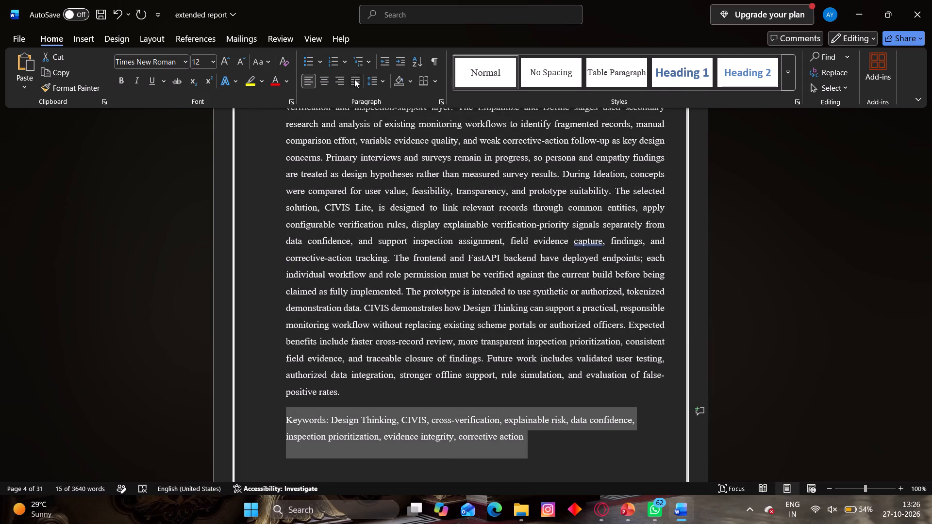
left_click(841, 232)
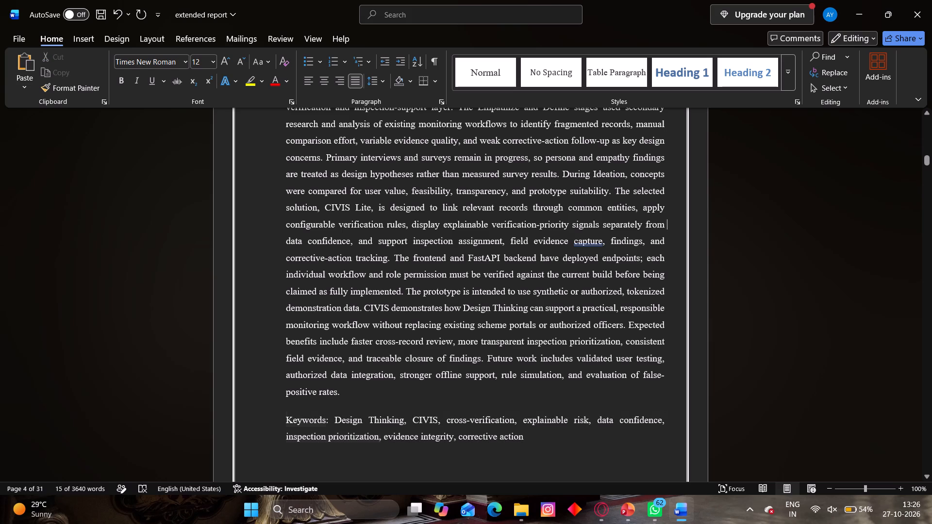
left_click(775, 304)
left_click(784, 261)
Justify the content from the List of Figures table down through the List of Tables heading and table.
scroll(784, 261, "down", 13)
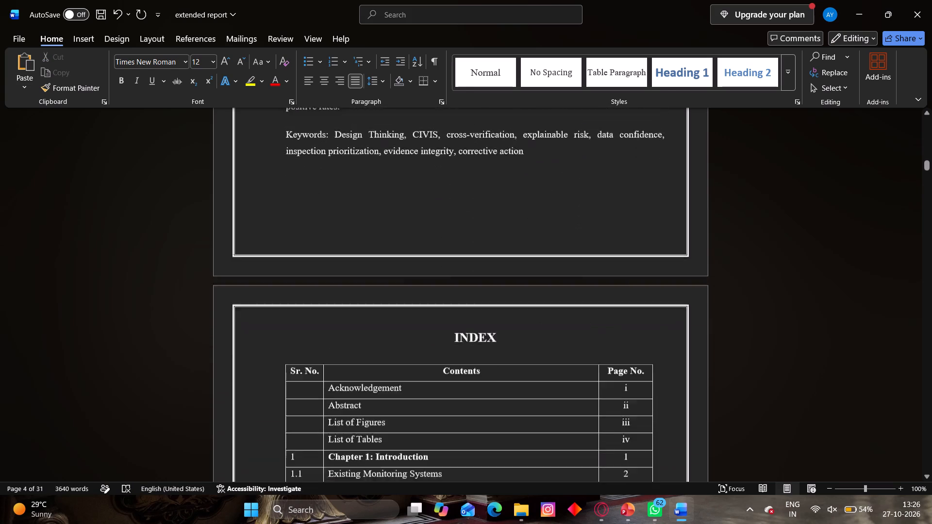
scroll(784, 261, "down", 19)
scroll(786, 255, "down", 20)
scroll(786, 255, "down", 1)
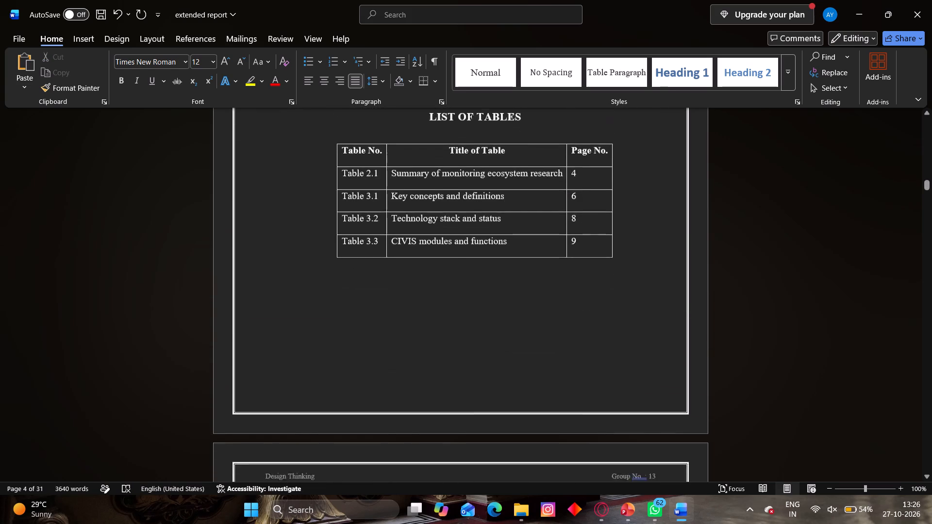
scroll(786, 255, "down", 4)
scroll(792, 255, "up", 11)
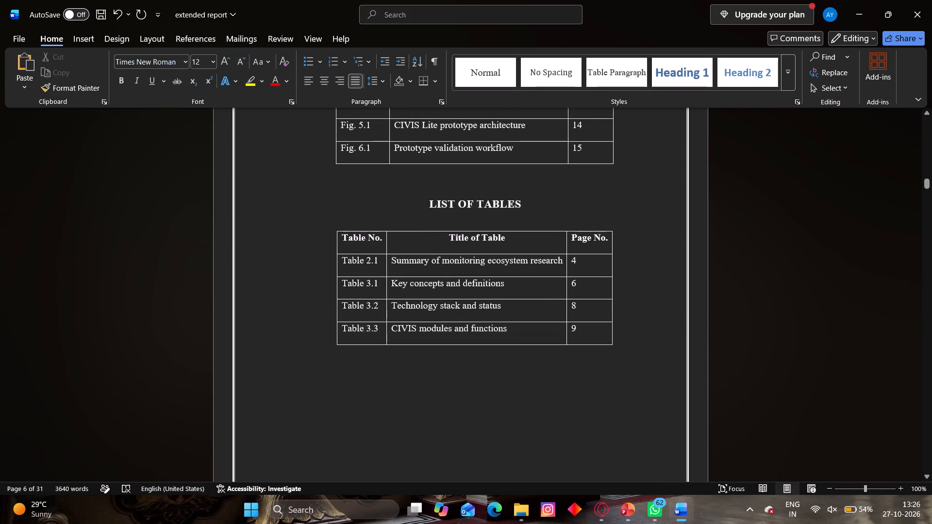
scroll(792, 255, "down", 13)
scroll(792, 255, "up", 14)
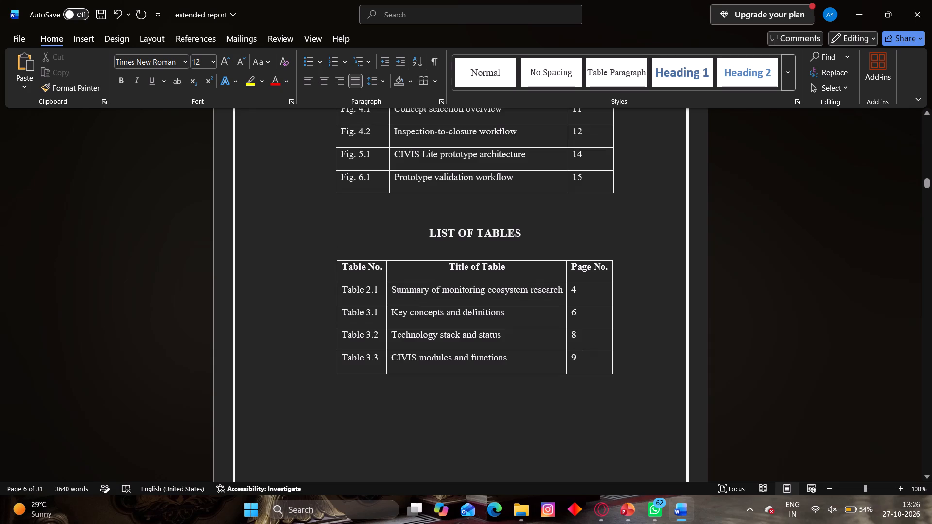
left_click_drag(618, 407, 335, 219)
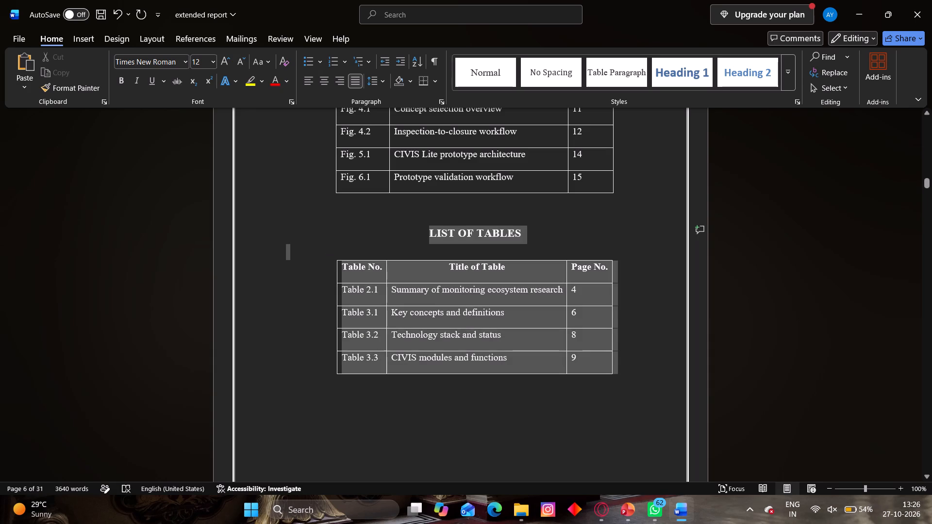
left_click_drag(335, 219, 320, 92)
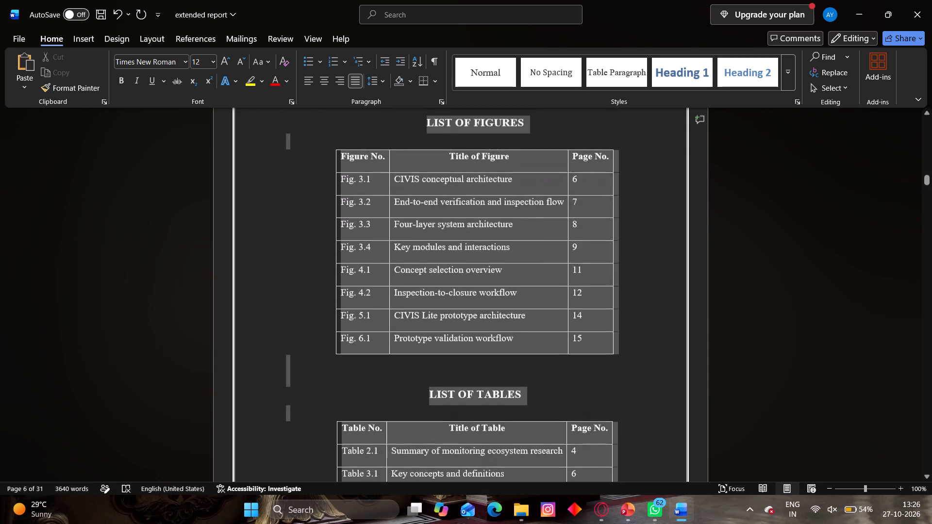
left_click_drag(320, 92, 323, 101)
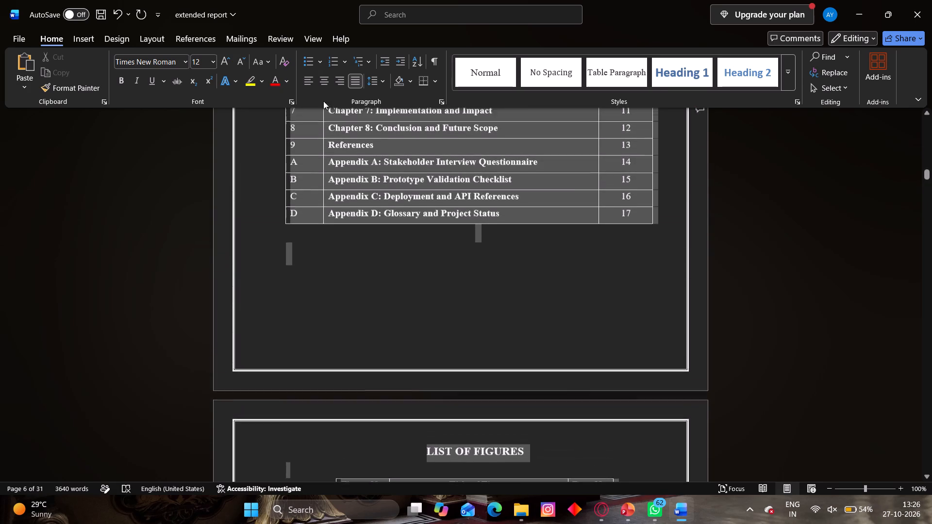
left_click_drag(323, 101, 331, 373)
left_click(354, 82)
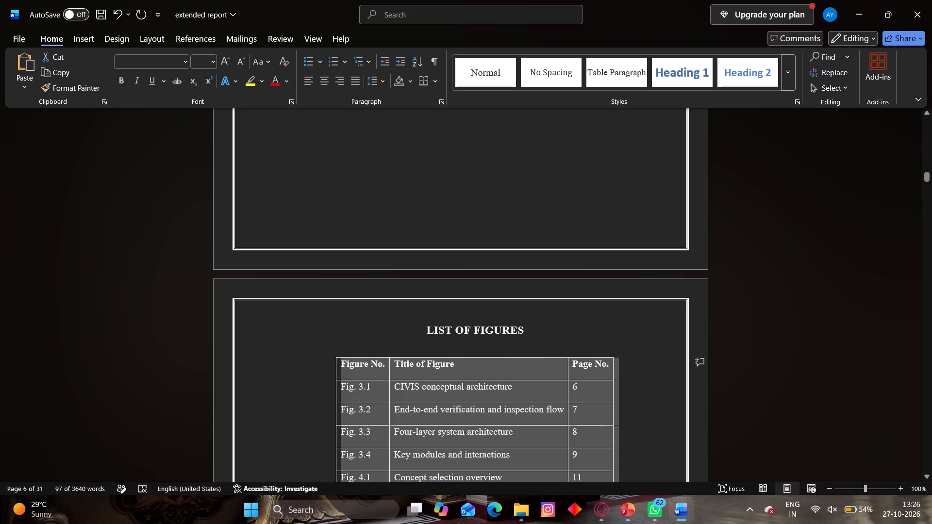
Apply justified alignment to the selected content spanning the List of Figures table through the List of Tables.
left_click(359, 86)
left_click(857, 239)
Review the layout and text alignment from the table of contents through Chapter 1 to section 1.2 Need of Project.
scroll(752, 270, "up", 11)
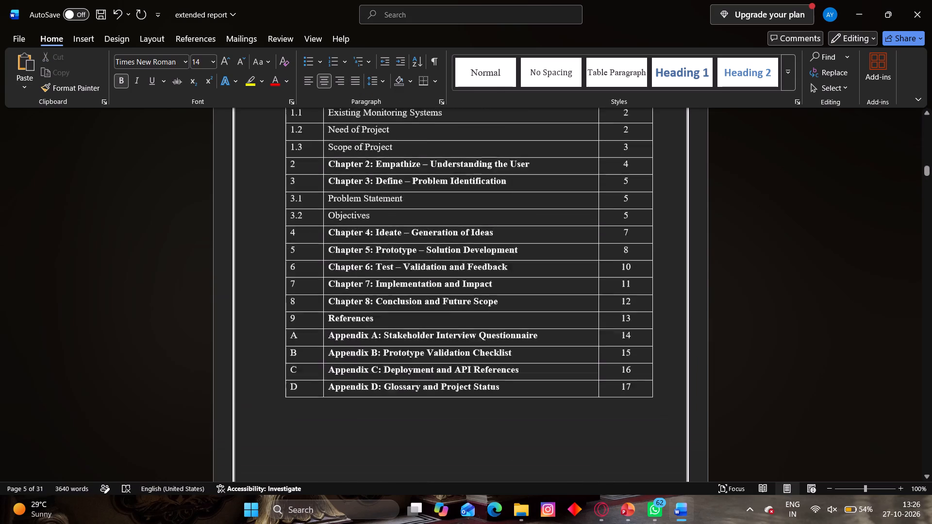
scroll(754, 272, "up", 13)
scroll(755, 275, "down", 20)
scroll(755, 275, "down", 2)
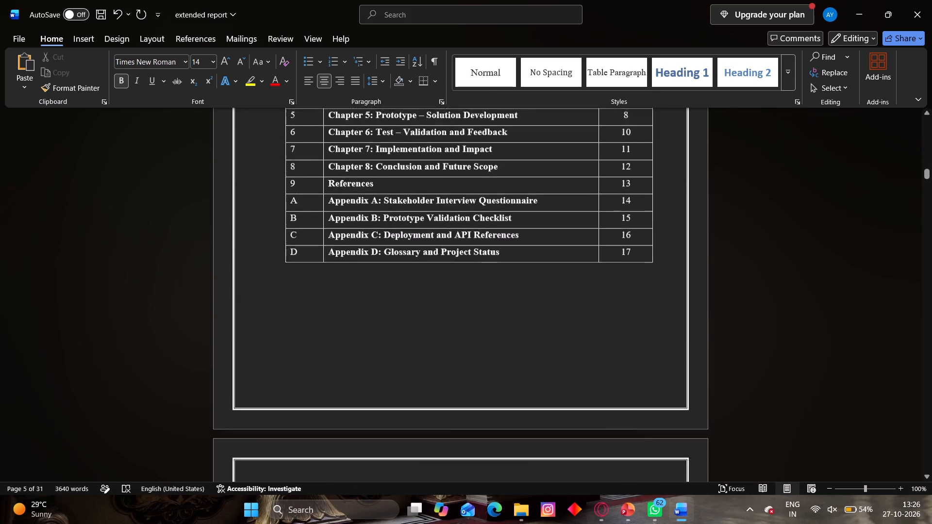
scroll(755, 275, "down", 20)
scroll(755, 275, "down", 10)
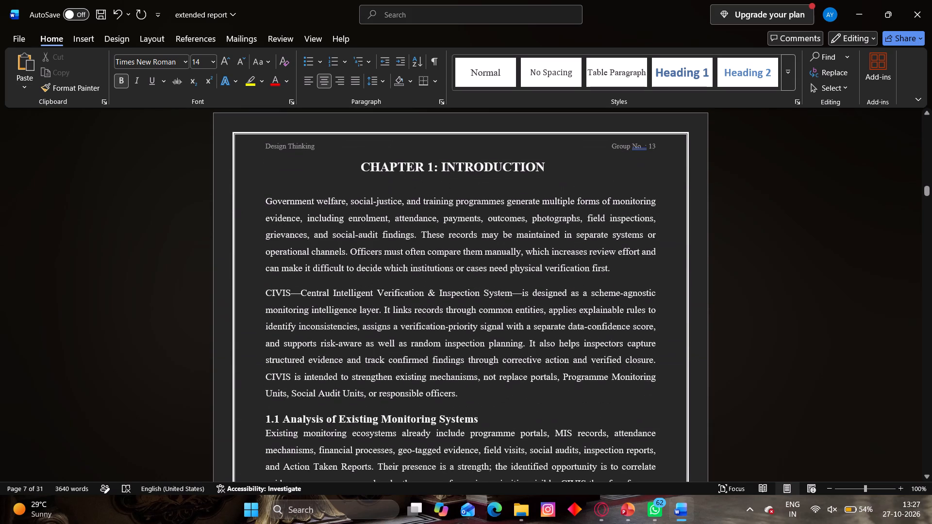
scroll(770, 246, "down", 5)
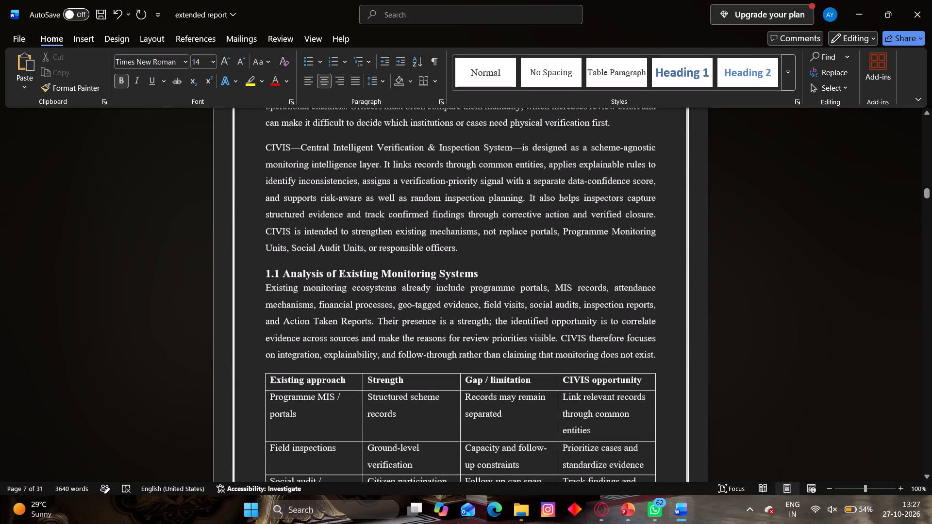
scroll(800, 237, "down", 14)
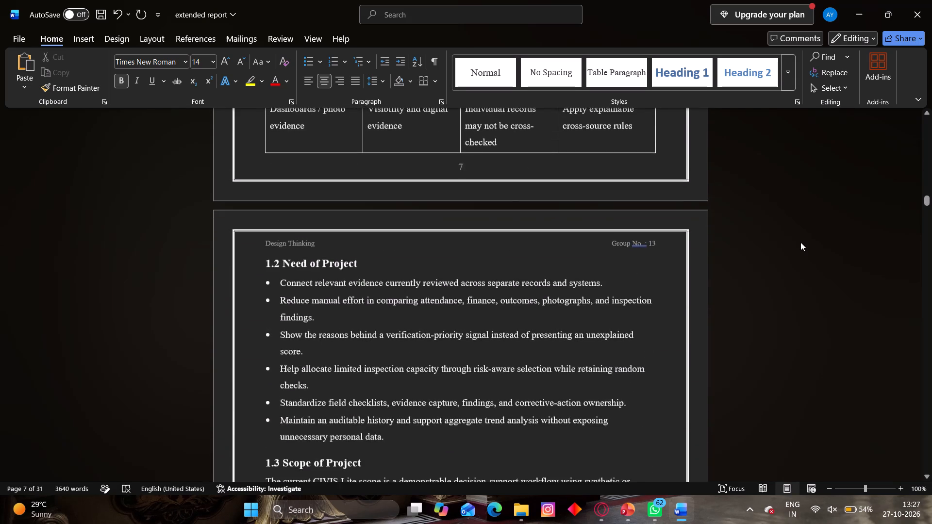
Centre the LIST OF TABLES heading above its table.
scroll(800, 242, "up", 13)
scroll(800, 242, "up", 8)
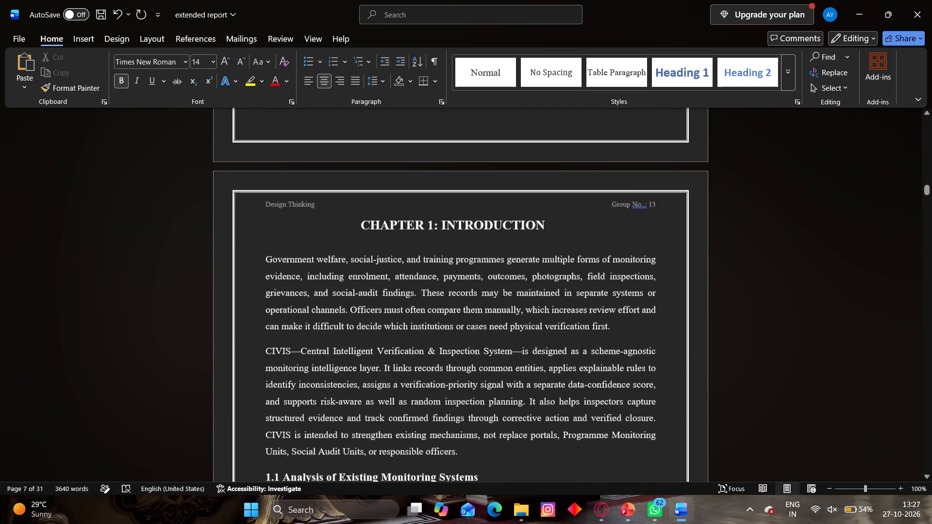
scroll(800, 242, "up", 7)
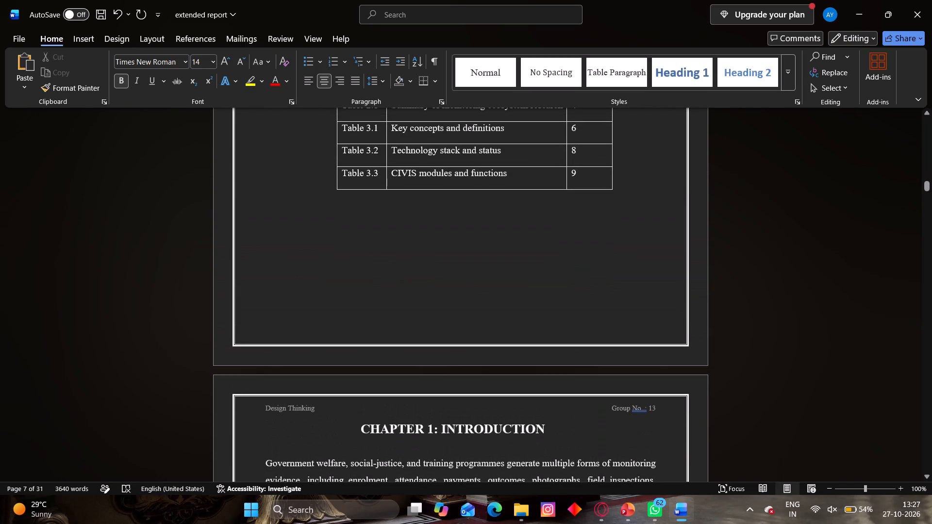
scroll(800, 242, "up", 7)
scroll(800, 242, "down", 2)
scroll(800, 242, "up", 3)
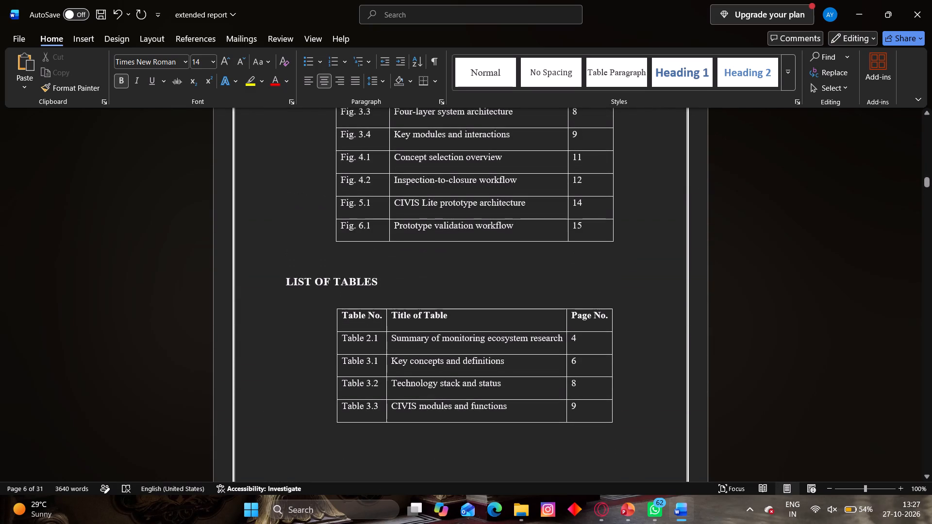
left_click_drag(287, 274, 389, 286)
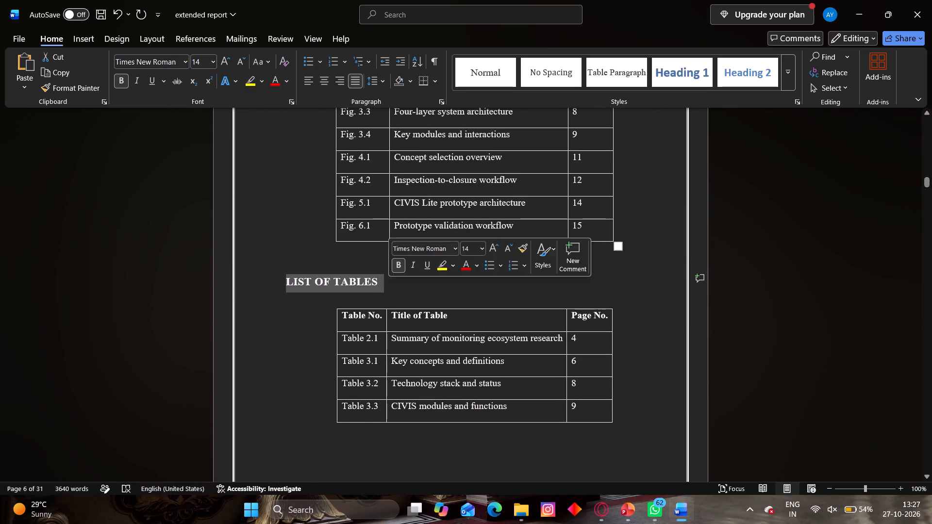
left_click(324, 79)
left_click(857, 241)
Check the layout and alignment of the front matter from the List of Tables back through the Abstract, Acknowledgement and Certificate to the cover page.
scroll(857, 241, "down", 7)
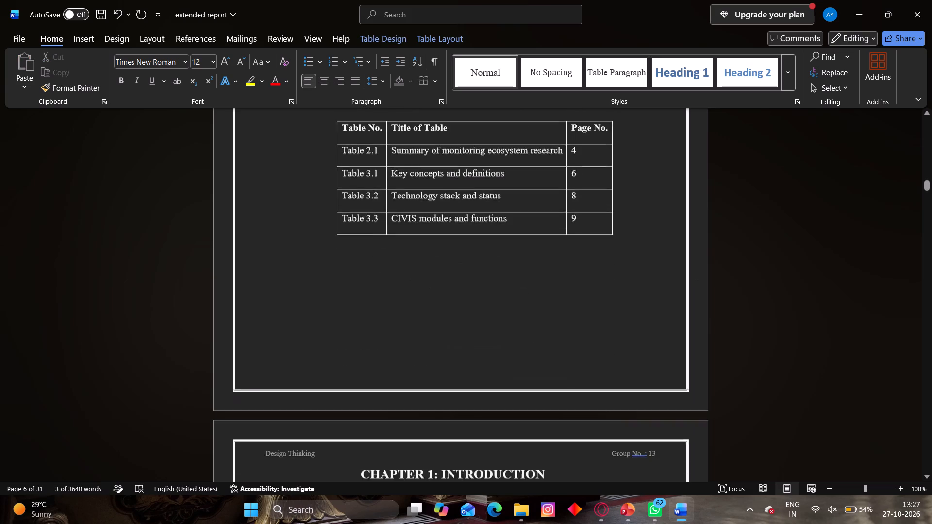
scroll(857, 241, "down", 16)
scroll(857, 241, "up", 16)
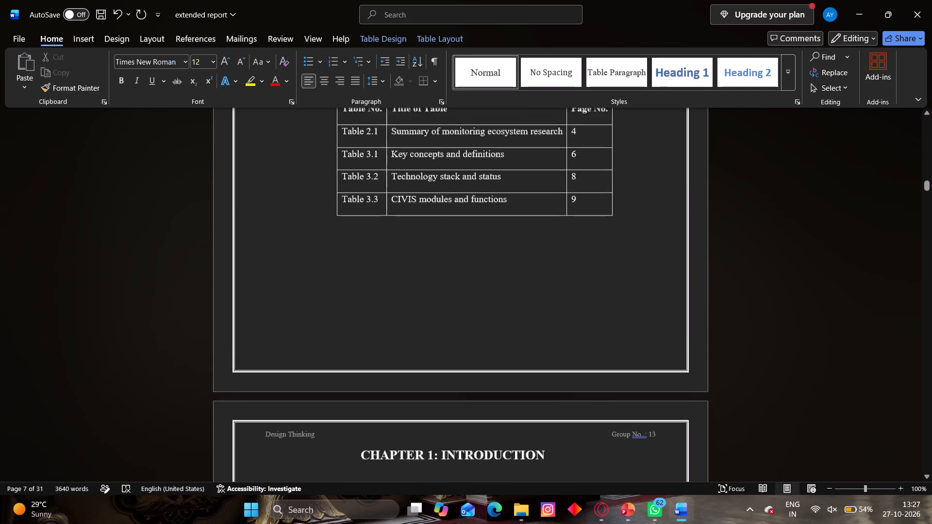
scroll(818, 241, "up", 20)
scroll(818, 241, "up", 20)
scroll(818, 241, "up", 6)
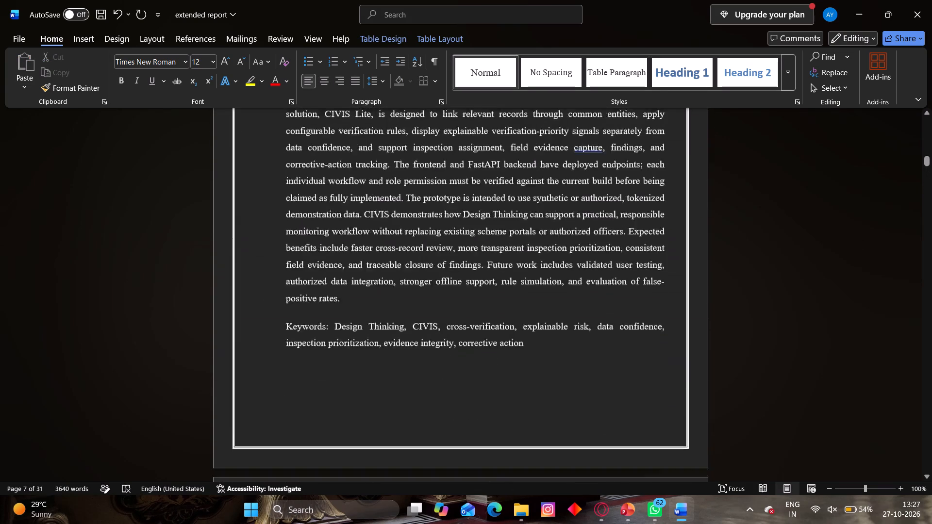
scroll(818, 241, "up", 20)
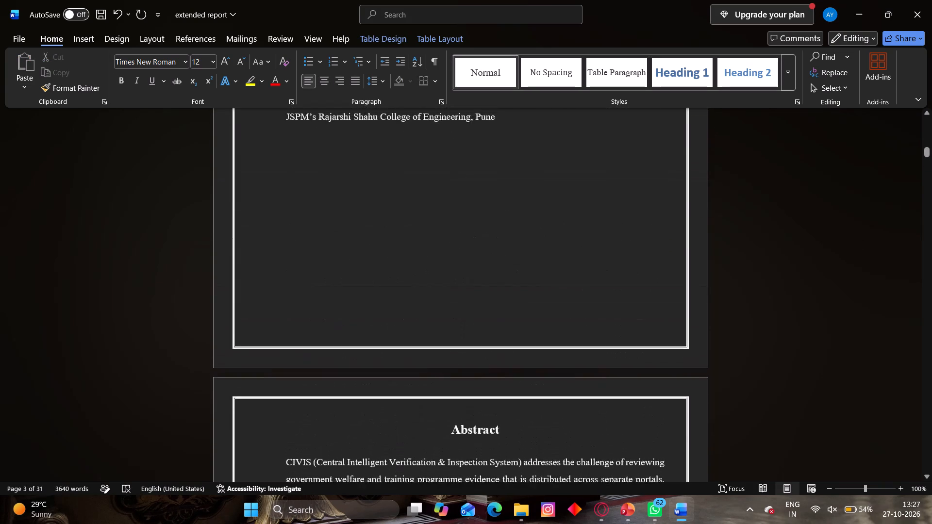
scroll(818, 241, "up", 16)
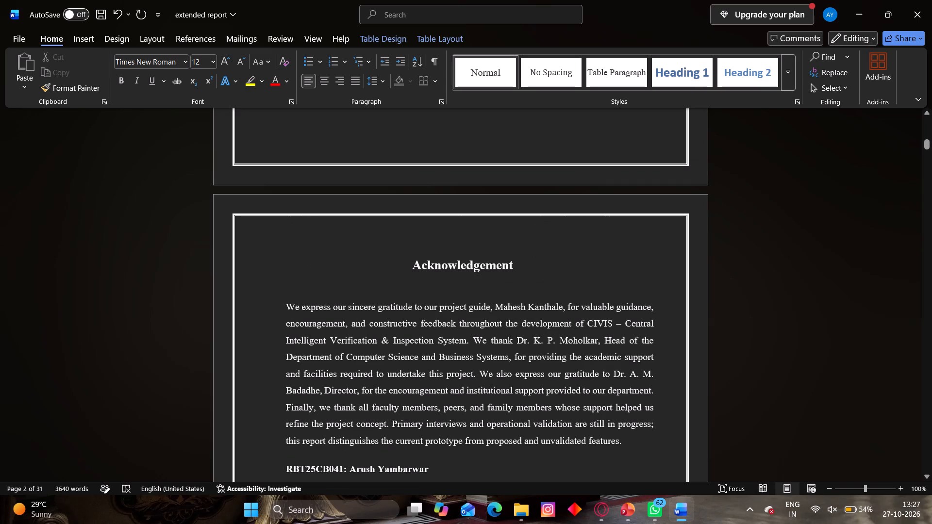
scroll(913, 332, "down", 20)
scroll(913, 332, "down", 15)
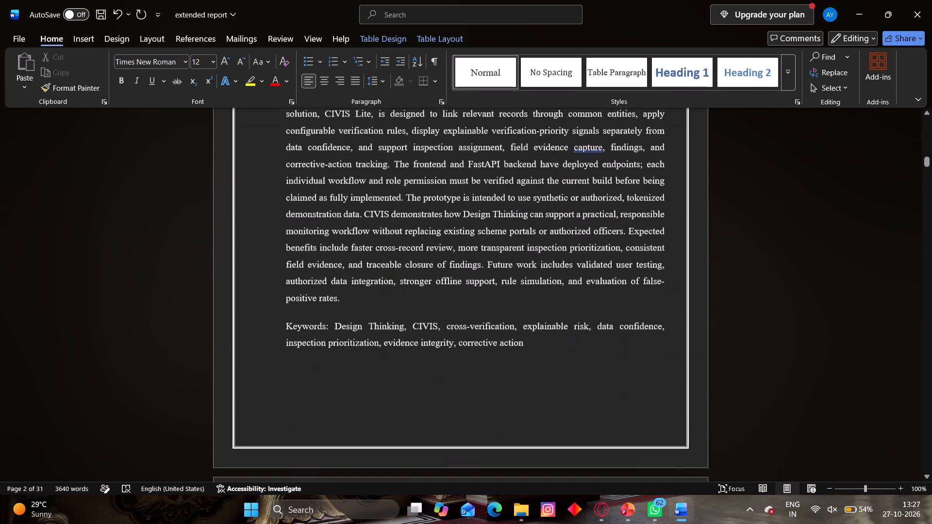
scroll(913, 329, "up", 20)
scroll(913, 329, "up", 20)
scroll(913, 329, "up", 10)
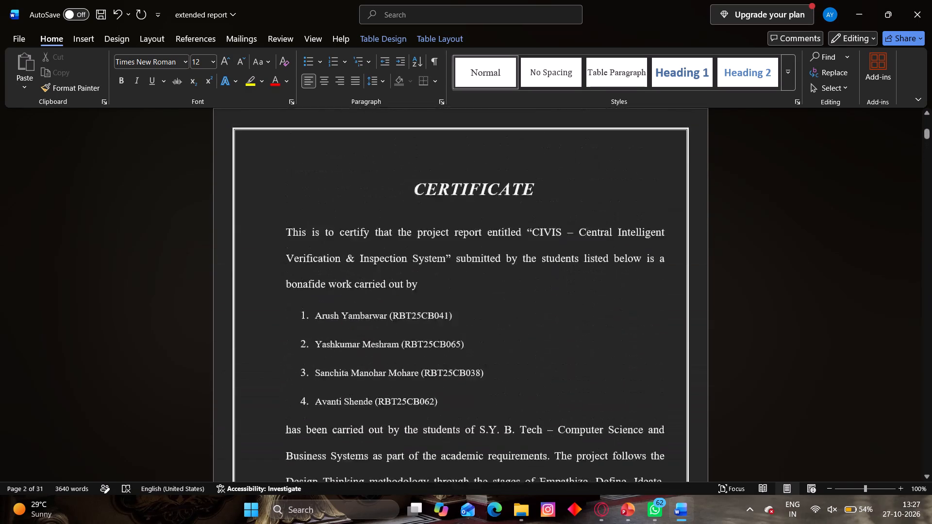
scroll(916, 322, "up", 20)
scroll(916, 322, "up", 13)
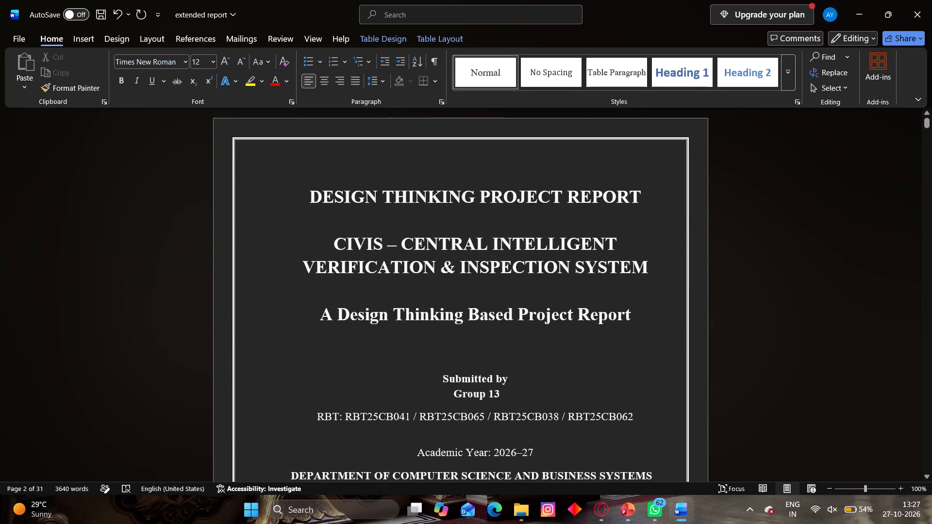
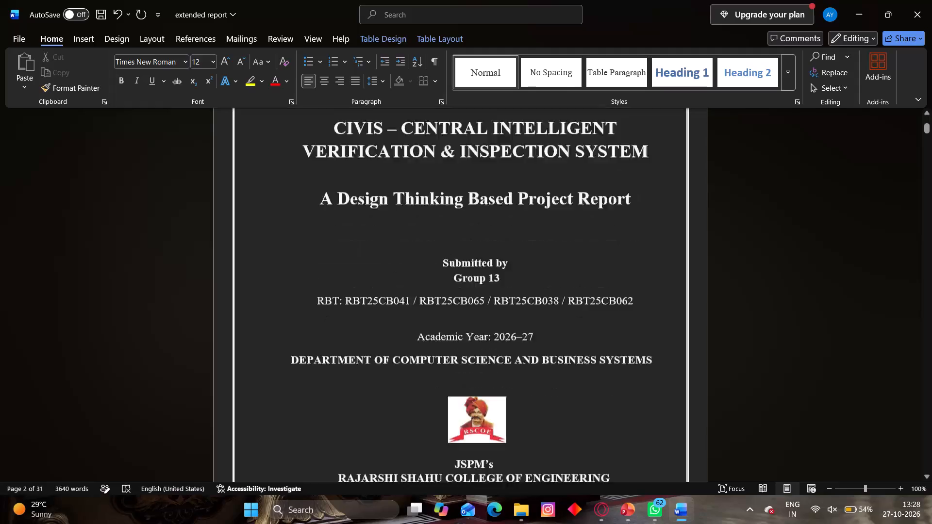
Set the line spacing of the Certificate page's opening paragraph, beginning "This is to certify", to 1.5.
scroll(717, 248, "down", 2)
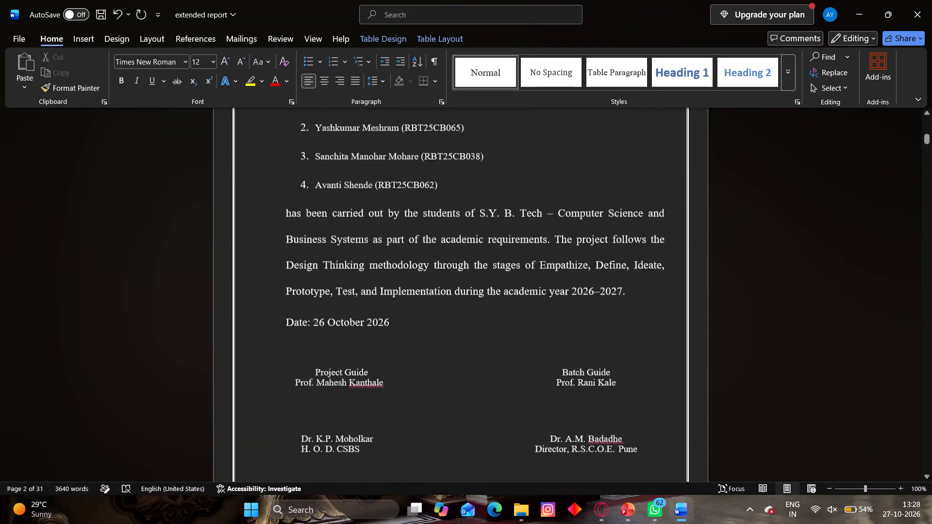
scroll(717, 248, "down", 2)
scroll(717, 248, "up", 2)
scroll(717, 248, "down", 2)
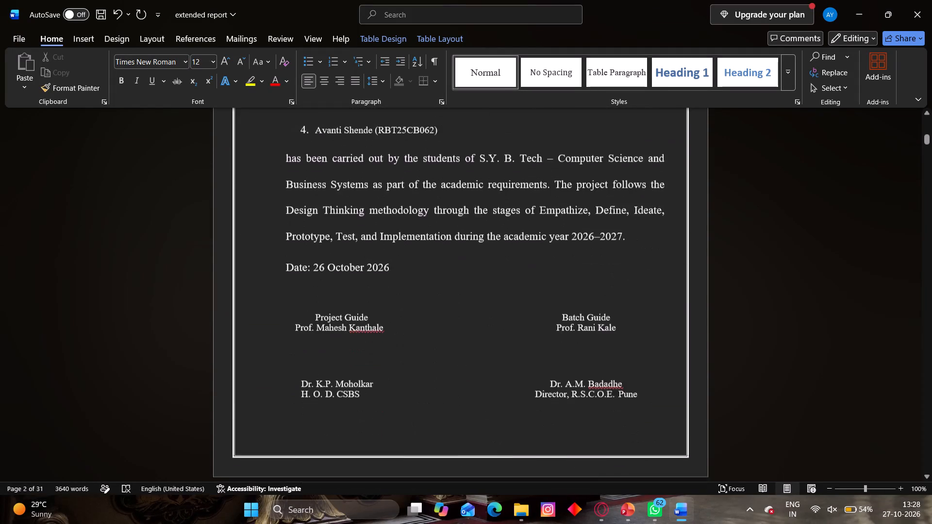
scroll(717, 248, "down", 1)
scroll(717, 248, "up", 7)
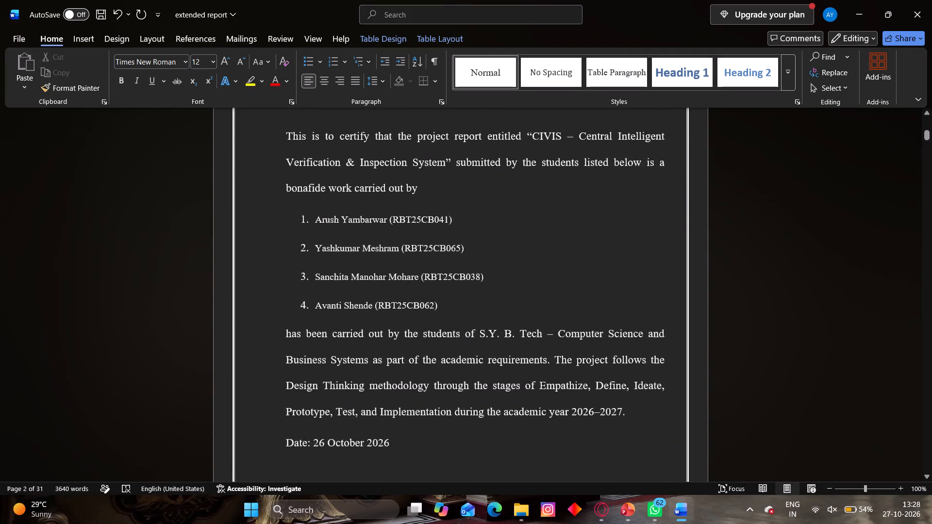
scroll(717, 248, "up", 1)
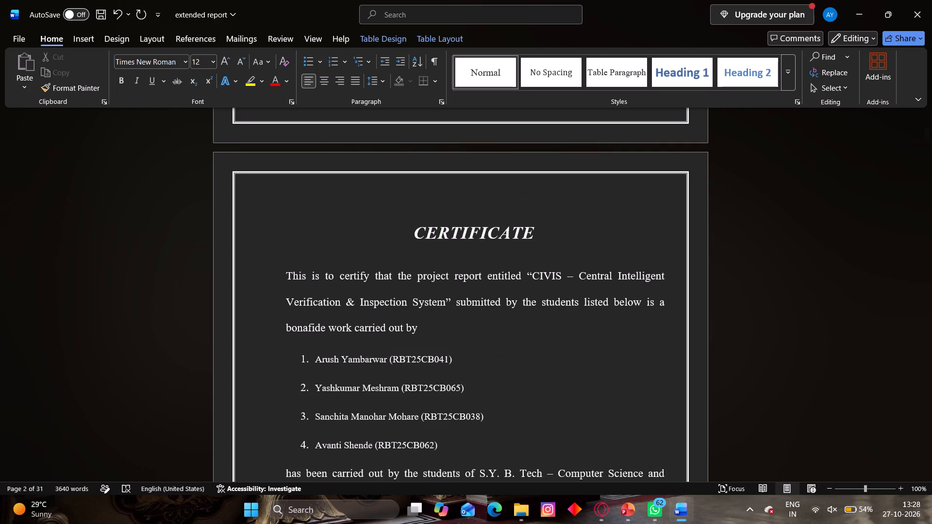
left_click_drag(420, 329, 302, 279)
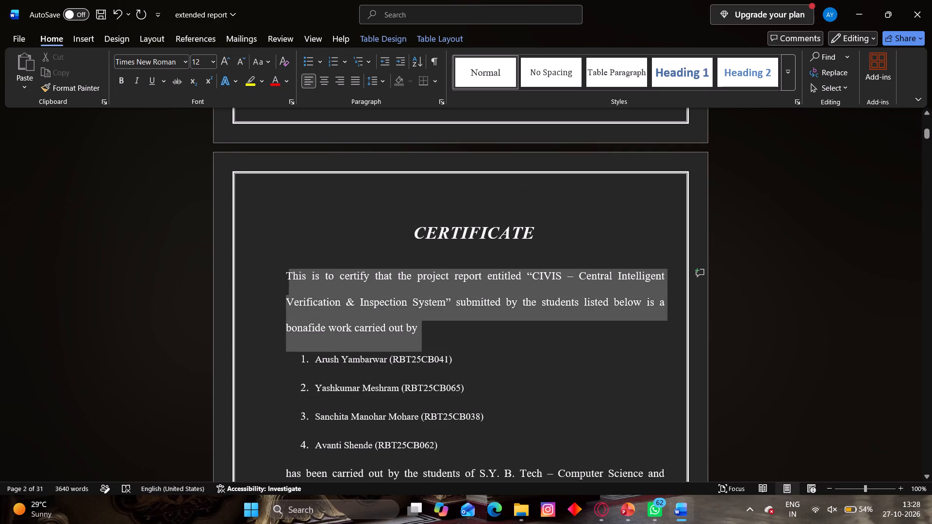
left_click_drag(302, 279, 296, 277)
left_click(378, 77)
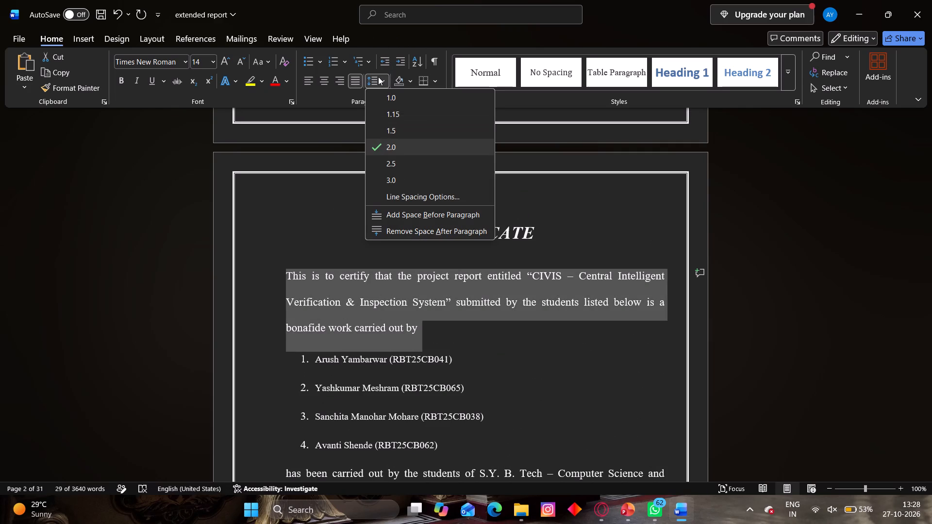
left_click(408, 131)
left_click(725, 228)
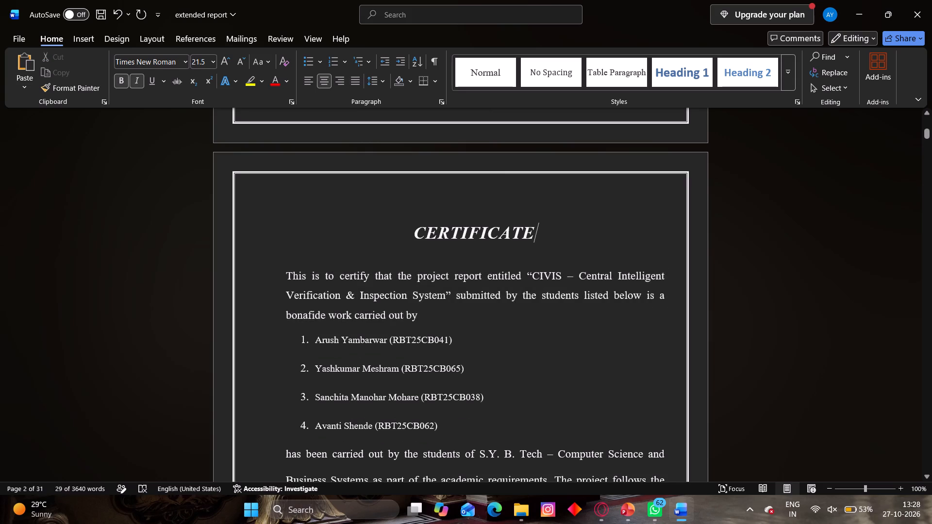
Set the line spacing of the Certificate's closing paragraph, beginning "has been carried out", and the date line to 1.5.
scroll(777, 262, "down", 6)
left_click_drag(389, 393, 276, 309)
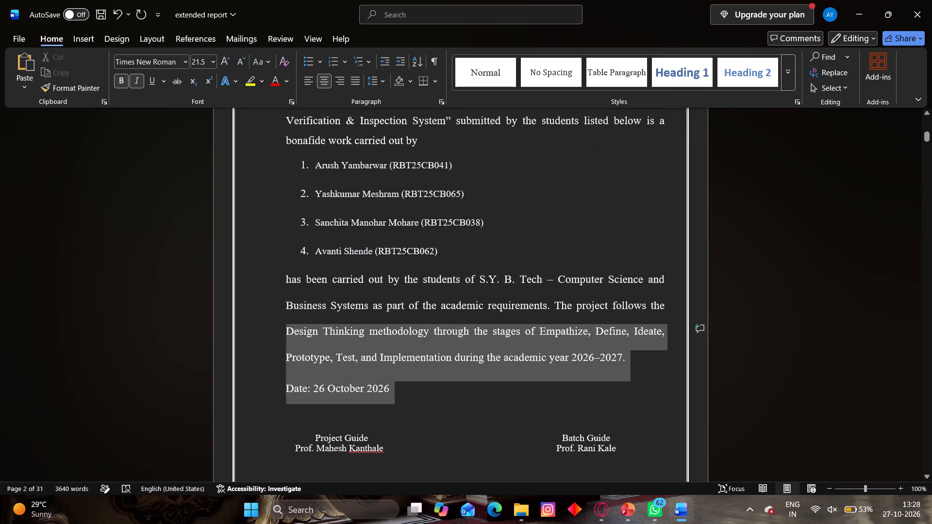
left_click_drag(276, 309, 282, 287)
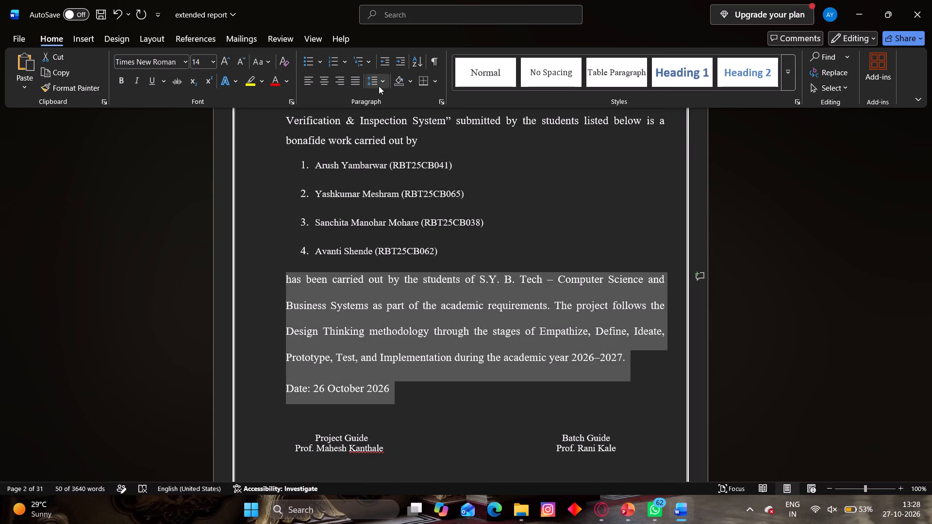
left_click(379, 86)
left_click(412, 128)
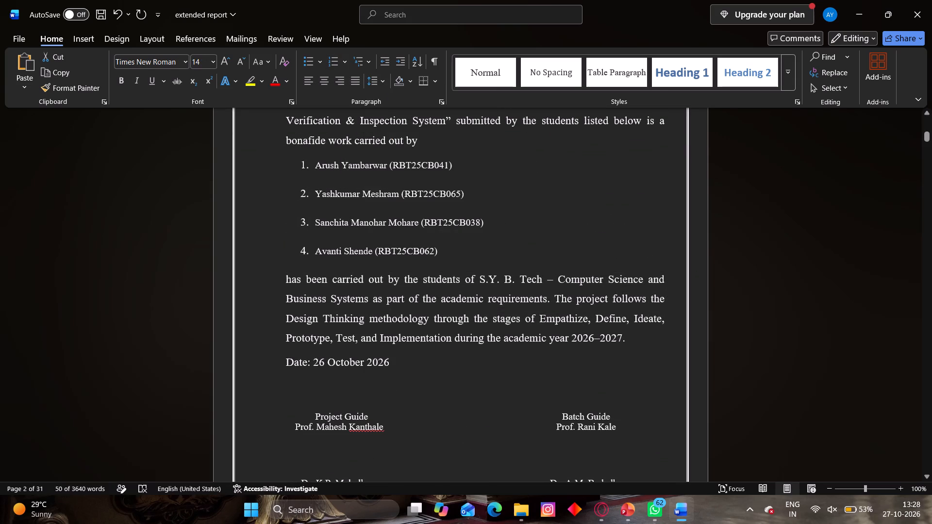
left_click(831, 201)
Check the spacing and layout of the whole Certificate page, and return to the cover page.
scroll(777, 343, "up", 5)
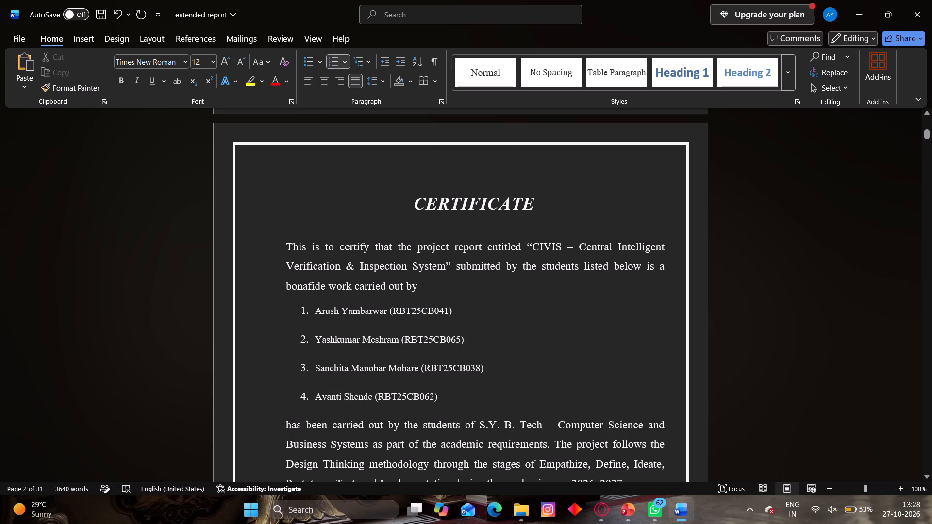
scroll(777, 344, "down", 2)
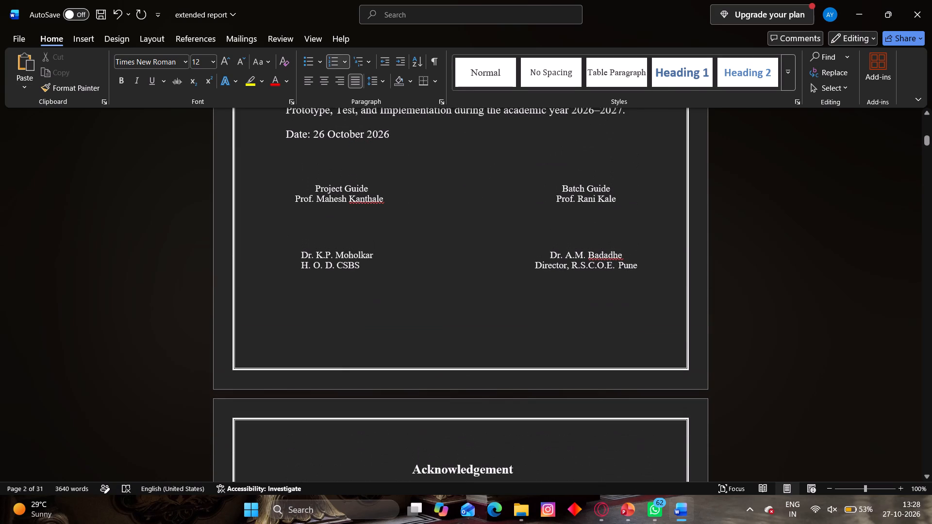
scroll(777, 344, "up", 8)
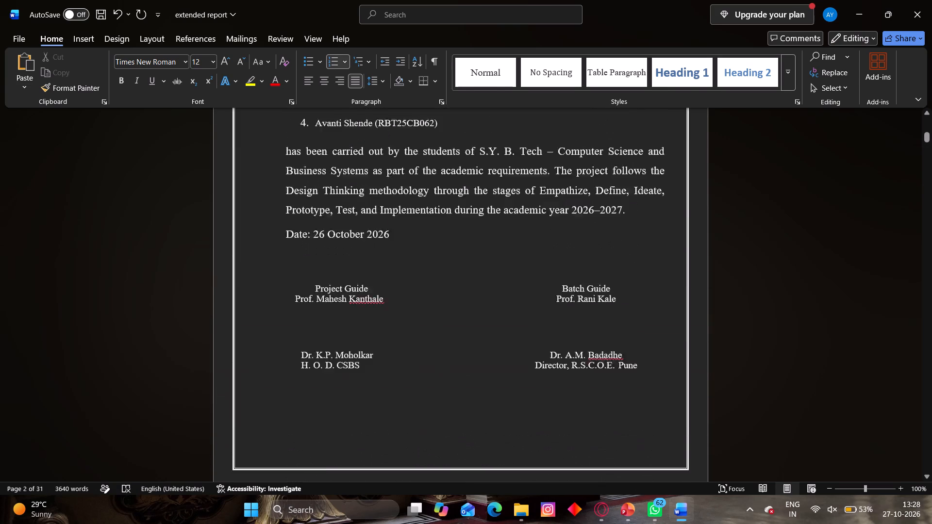
scroll(777, 344, "up", 10)
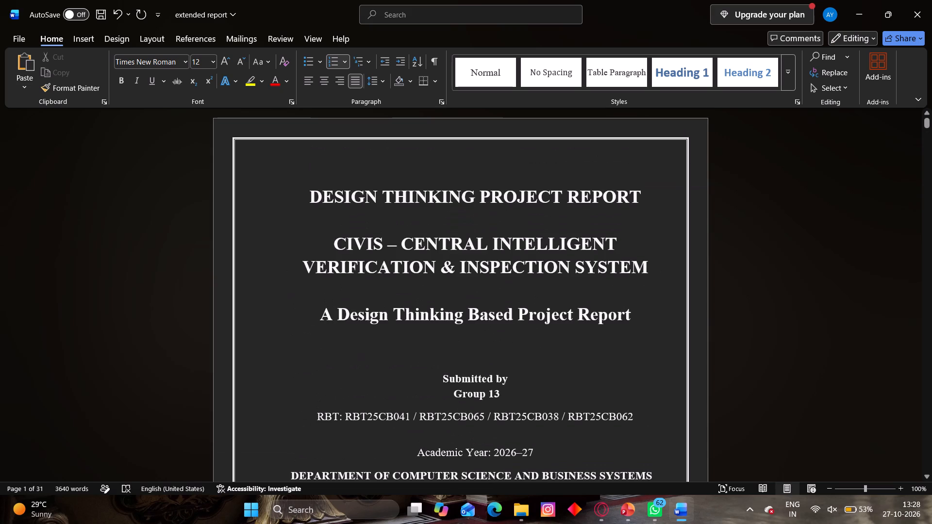
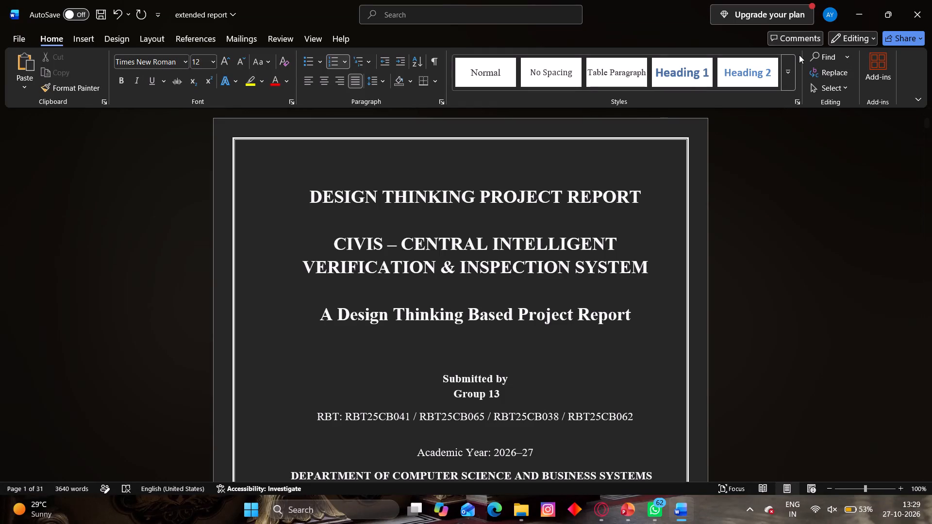
Review the page layout from the cover page to the Chapter 2 opening, and return to the Chapter 1 heading.
scroll(931, 2, "down", 1)
scroll(890, 95, "down", 3)
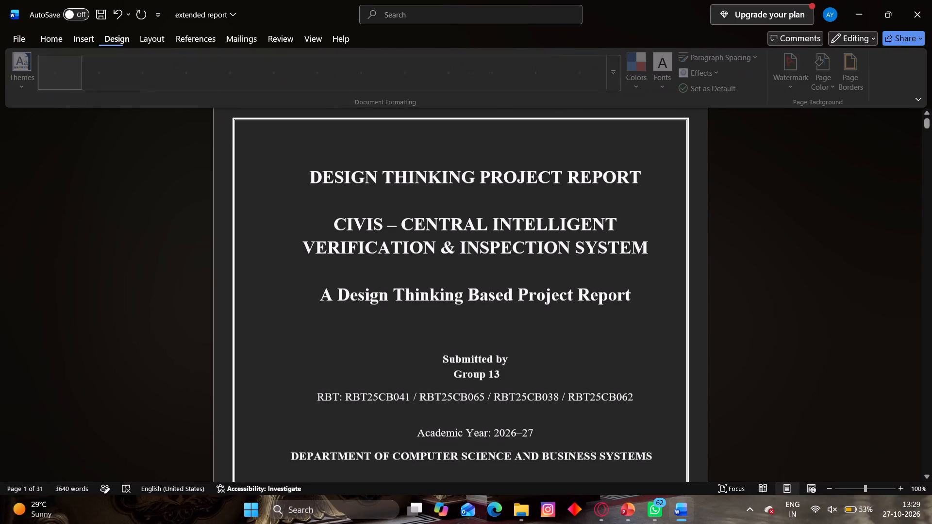
scroll(870, 164, "down", 3)
scroll(855, 209, "down", 20)
scroll(855, 209, "down", 8)
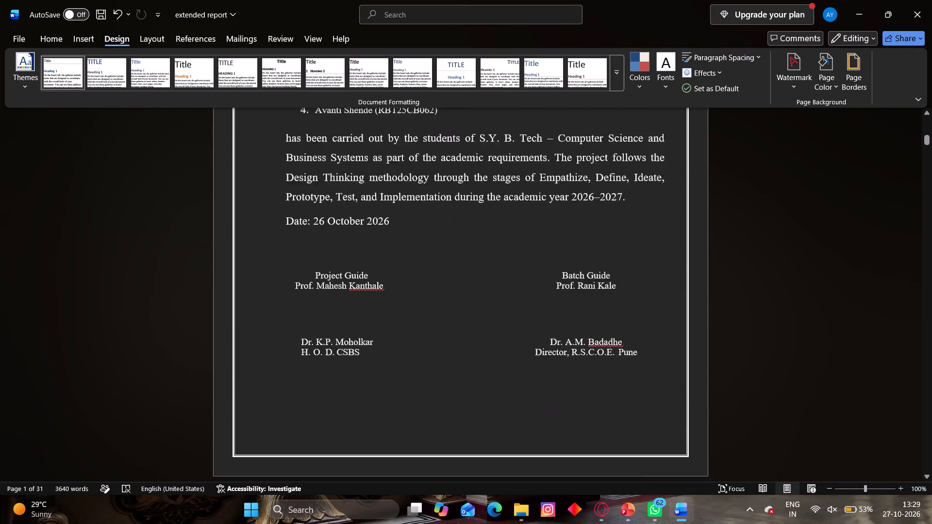
scroll(852, 202, "down", 20)
scroll(852, 202, "down", 20)
scroll(852, 202, "down", 15)
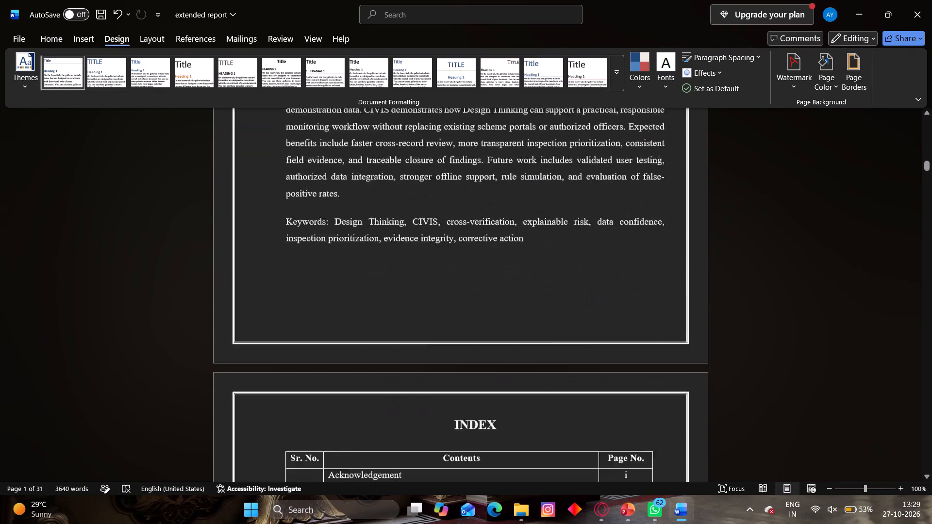
scroll(851, 197, "down", 20)
scroll(851, 197, "down", 20)
scroll(851, 197, "down", 15)
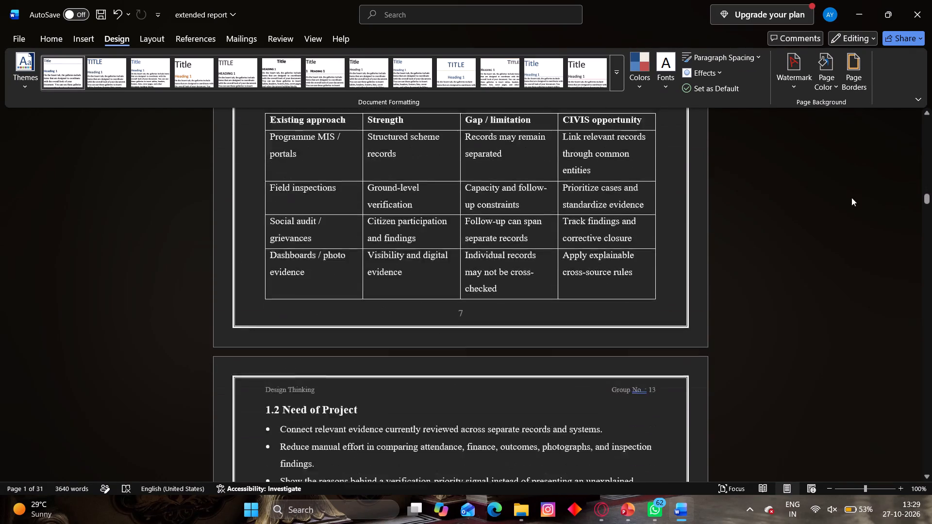
scroll(851, 197, "down", 20)
scroll(851, 197, "down", 13)
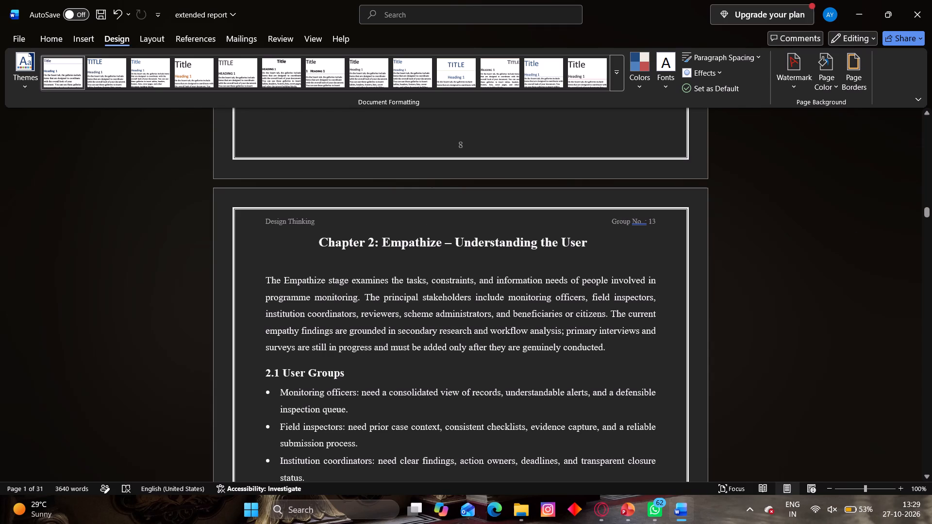
scroll(763, 288, "up", 14)
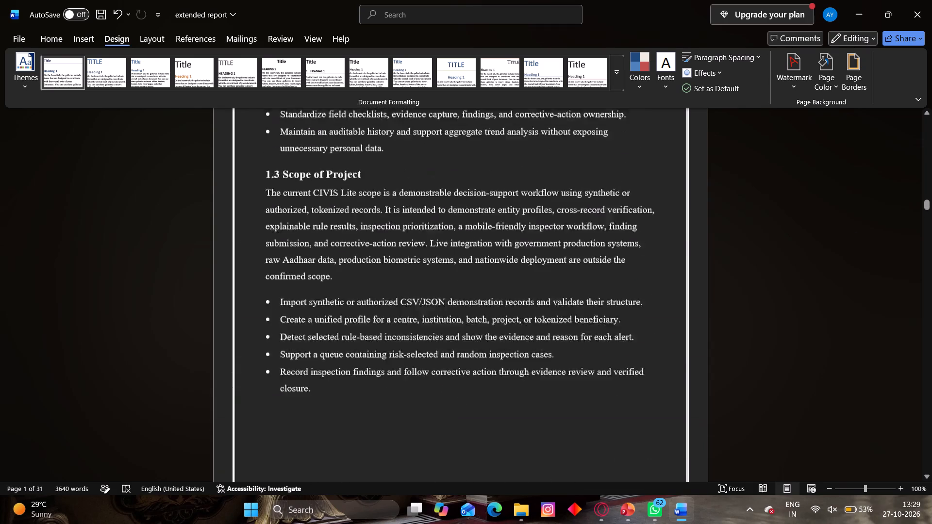
scroll(763, 288, "up", 16)
scroll(763, 288, "up", 13)
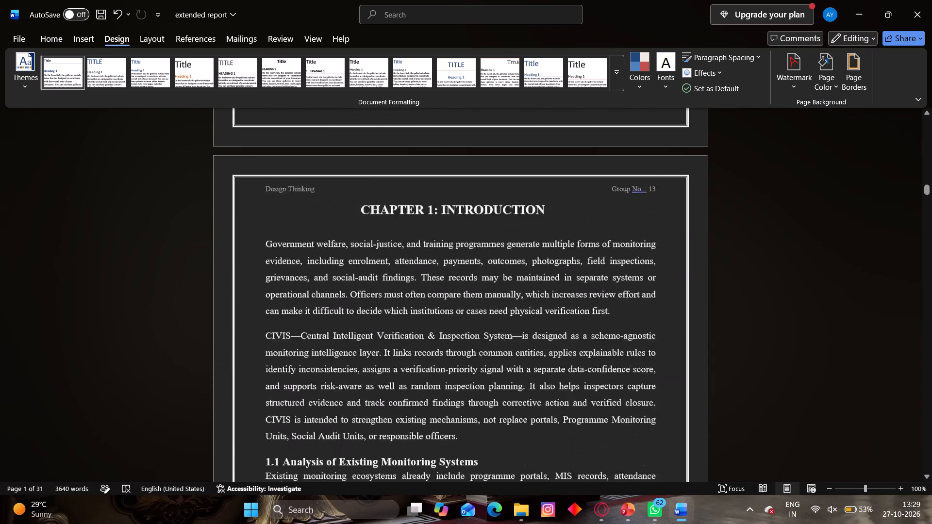
scroll(763, 288, "up", 4)
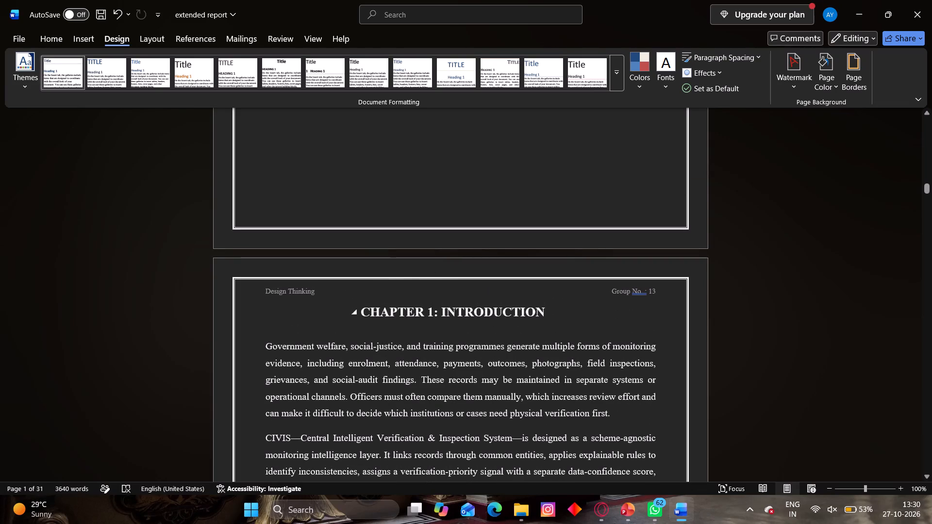
Compare the spacing below the chapter headings from Chapter 1 through the opening of Chapter 3.
scroll(817, 324, "down", 3)
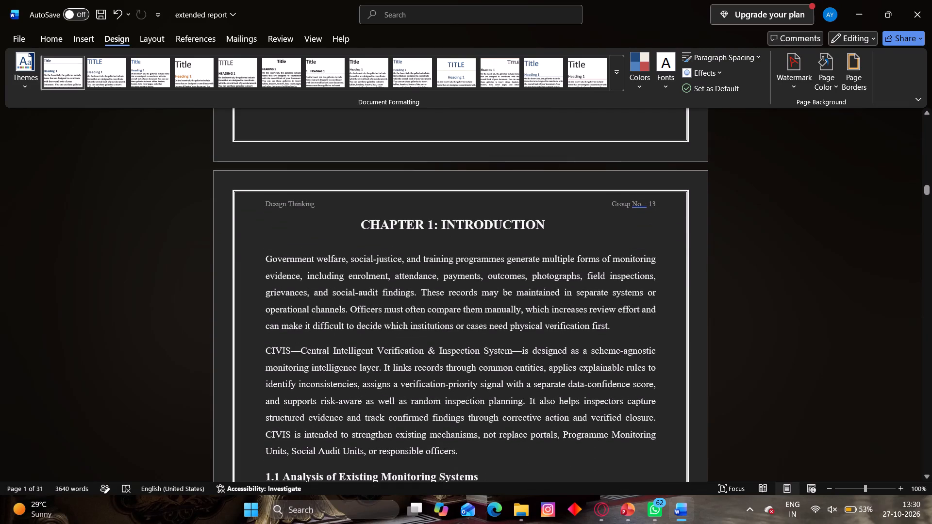
scroll(834, 236, "down", 9)
scroll(832, 236, "up", 1)
scroll(832, 236, "down", 19)
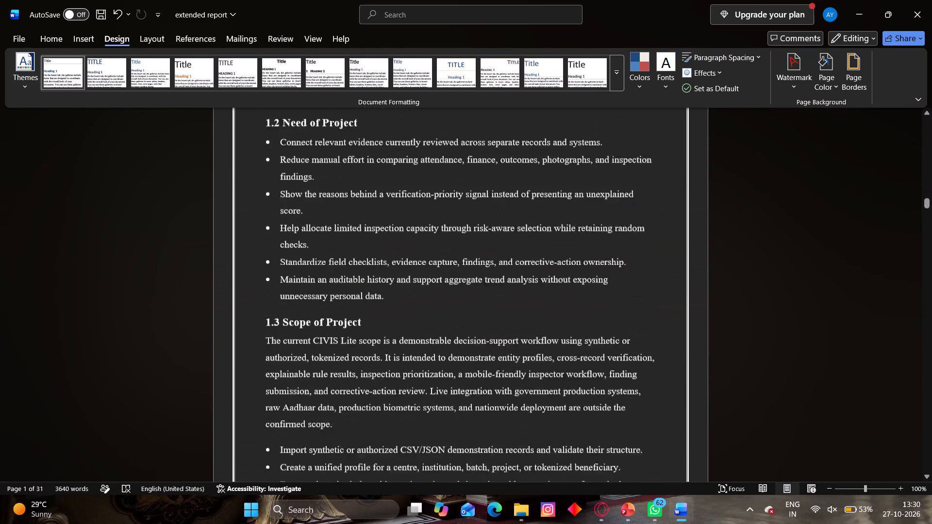
scroll(831, 231, "down", 19)
scroll(832, 227, "down", 5)
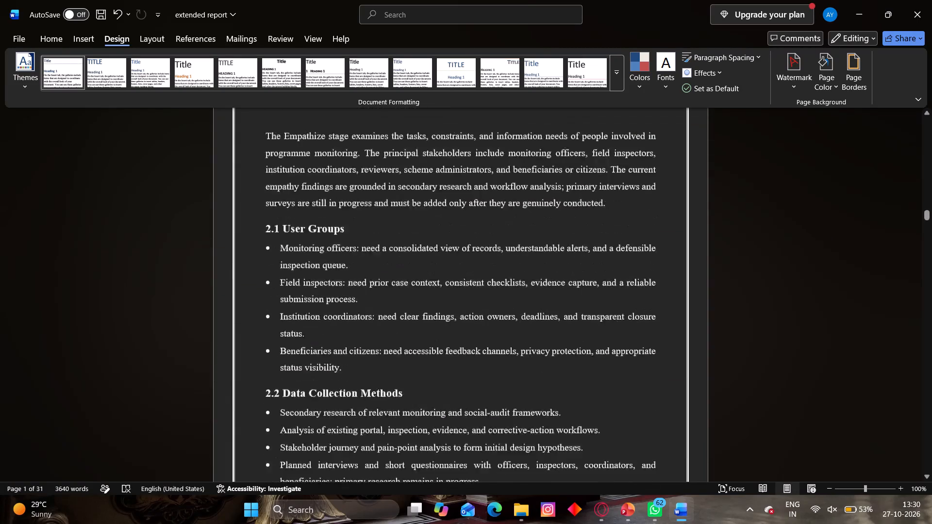
scroll(832, 227, "down", 16)
scroll(832, 227, "down", 10)
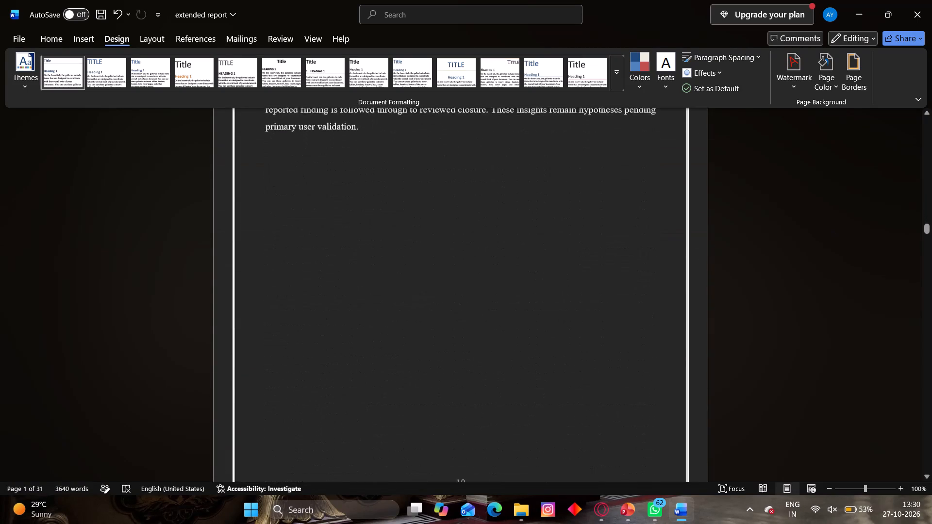
scroll(834, 222, "down", 11)
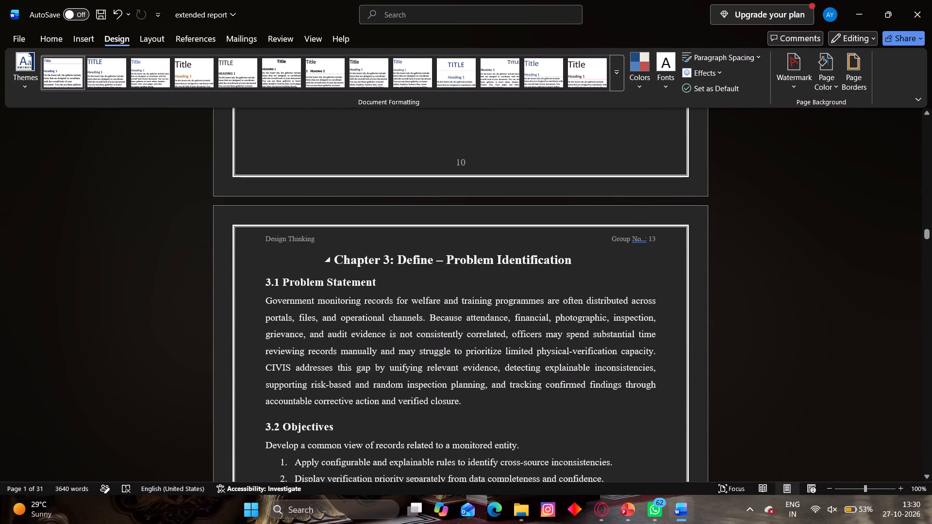
Insert a blank line between the Chapter 3 heading and the 3.1 Problem Statement subheading.
left_click(260, 277)
left_click(603, 251)
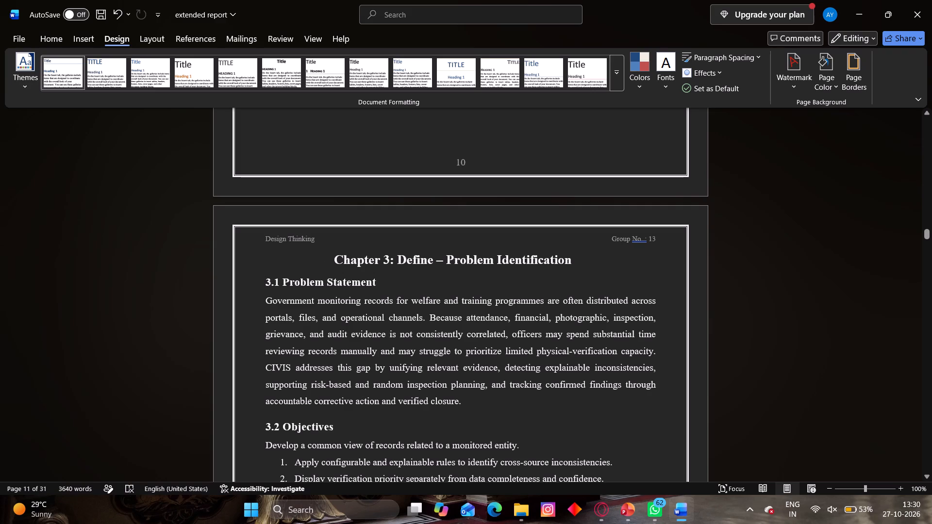
key("Return")
left_click(823, 225)
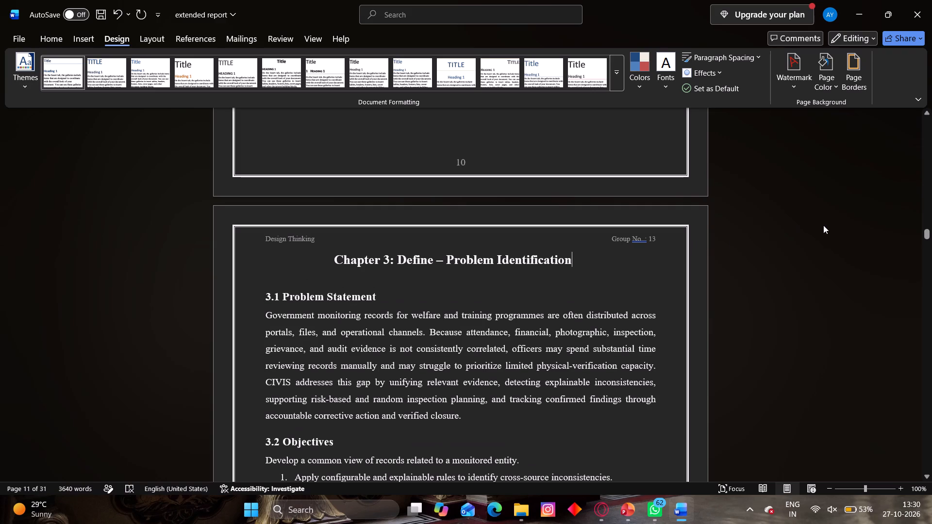
Remove the centring from the blank line below the Chapter 3 heading, keeping the line in place.
scroll(823, 225, "down", 10)
scroll(823, 225, "down", 18)
scroll(823, 225, "up", 3)
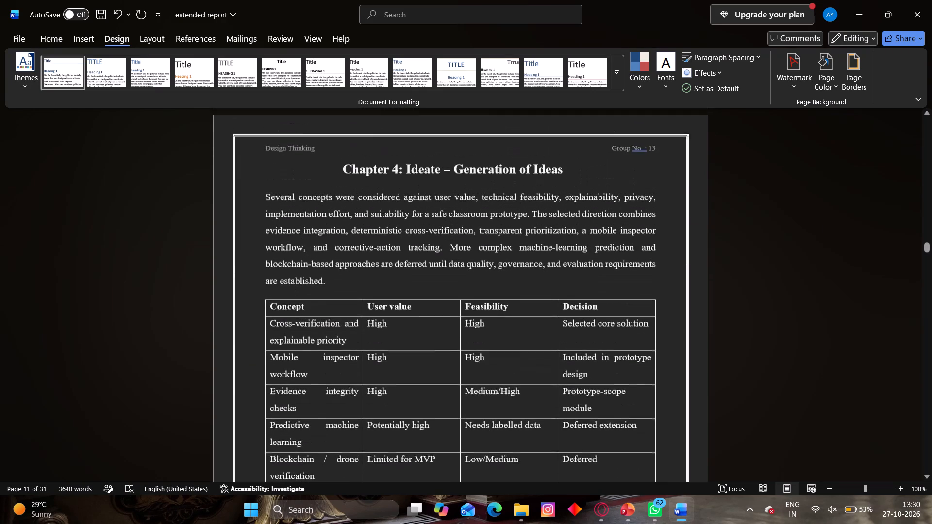
left_click(616, 191)
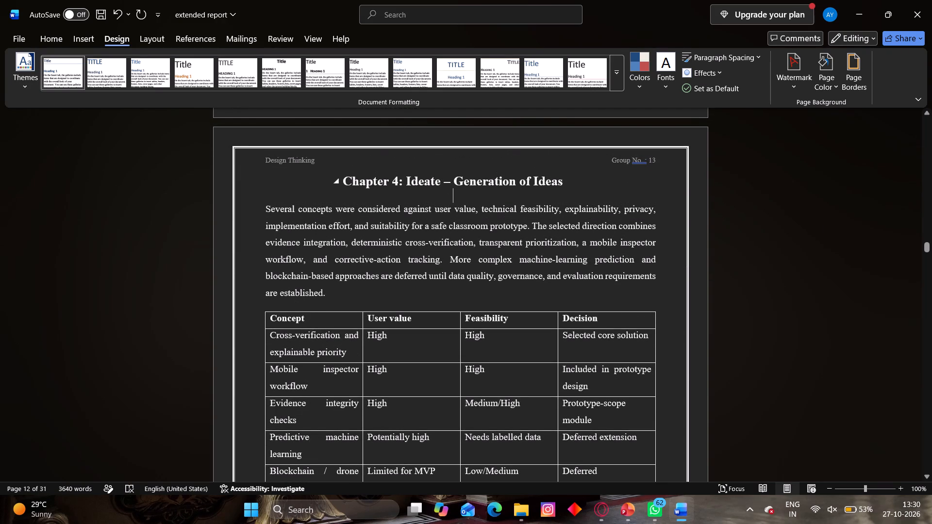
scroll(787, 207, "up", 20)
scroll(787, 207, "up", 1)
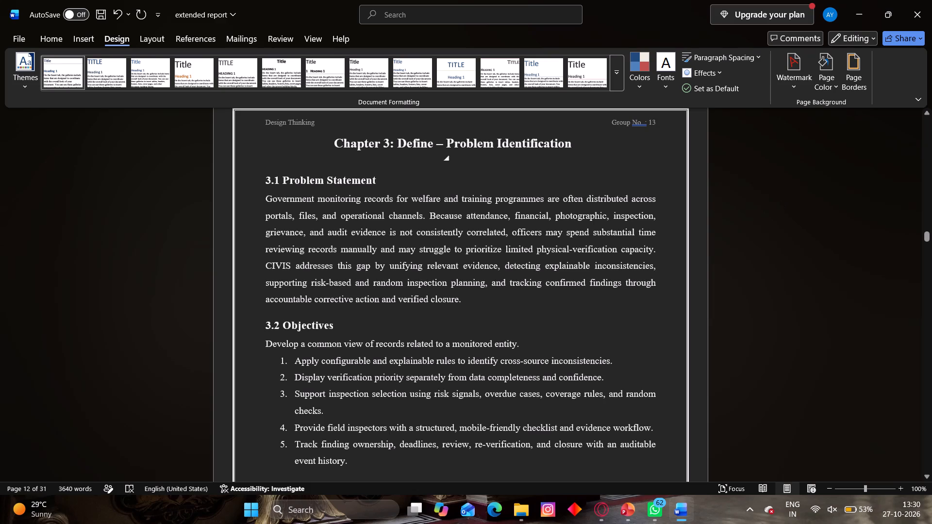
left_click(621, 160)
key("BackSpace")
left_click(800, 192)
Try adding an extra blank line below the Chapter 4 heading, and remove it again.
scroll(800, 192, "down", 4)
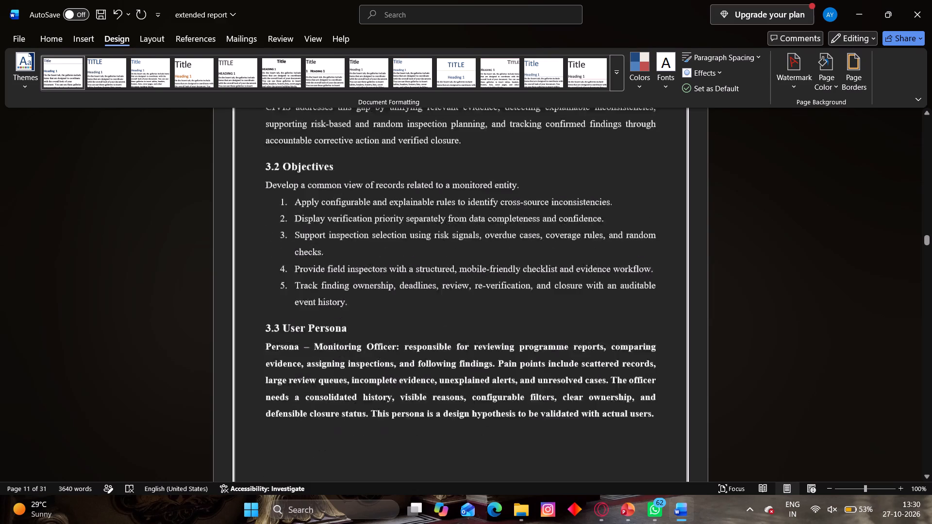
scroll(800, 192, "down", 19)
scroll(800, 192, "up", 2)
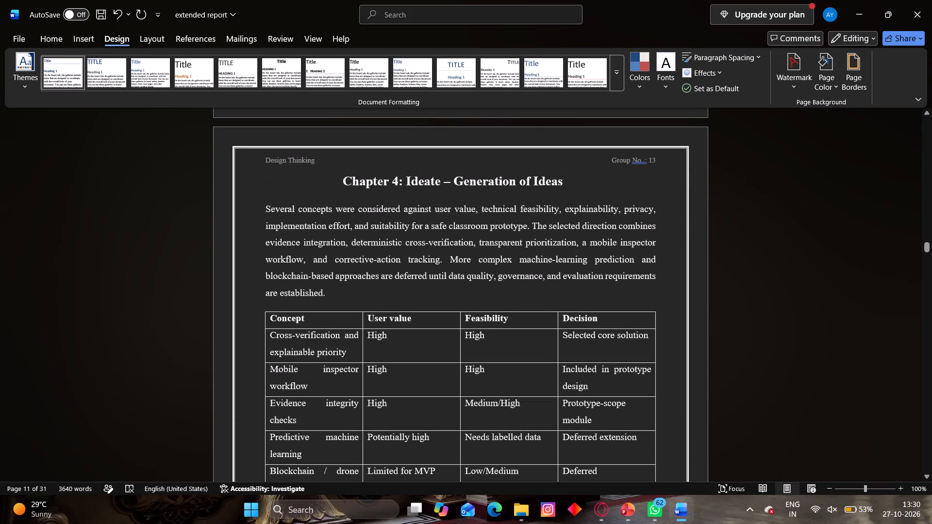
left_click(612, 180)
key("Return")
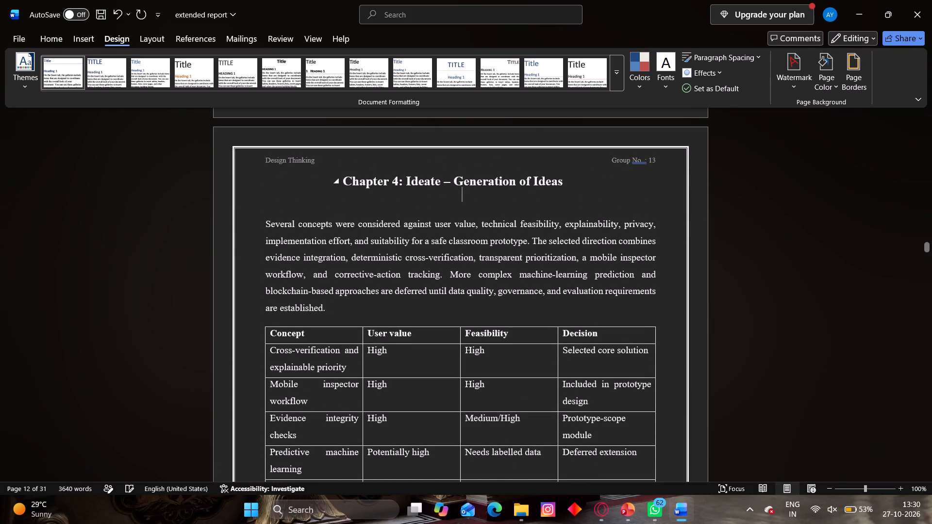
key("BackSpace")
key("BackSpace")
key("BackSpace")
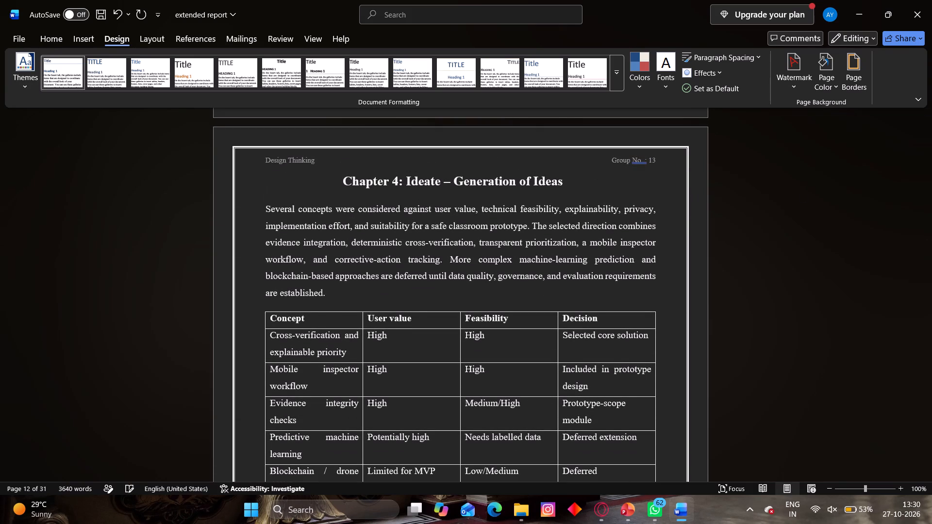
On the cover page, break the roll number line after the first number and delete the slash left behind that number.
scroll(716, 217, "up", 16)
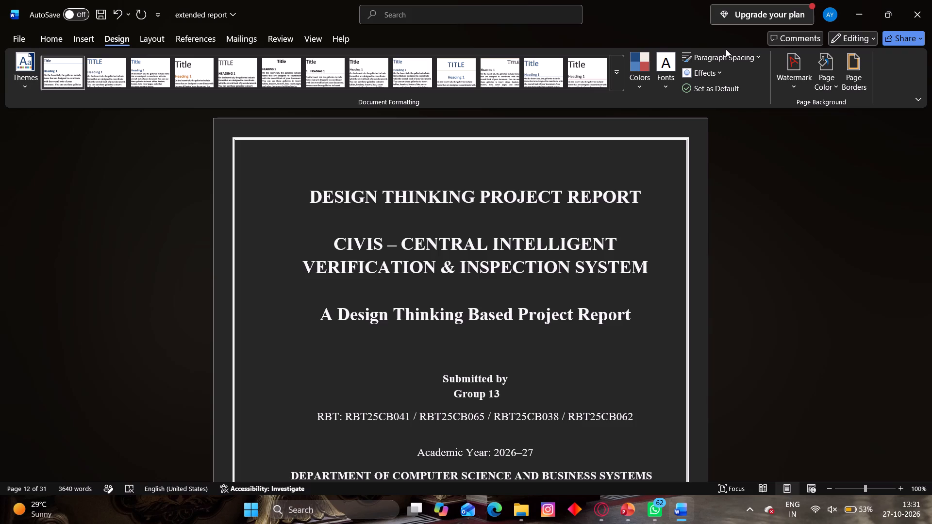
left_click(346, 415)
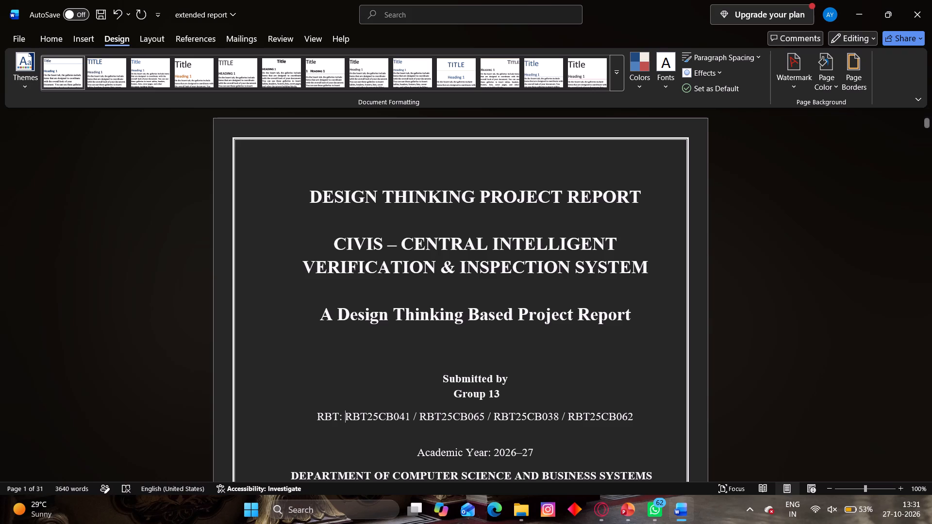
scroll(346, 415, "down", 7)
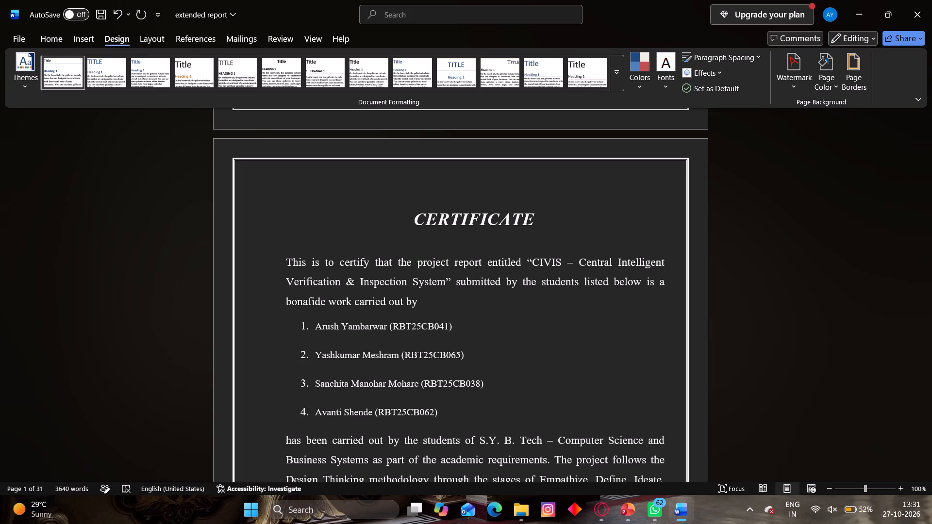
left_click(417, 235)
scroll(417, 235, "up", 5)
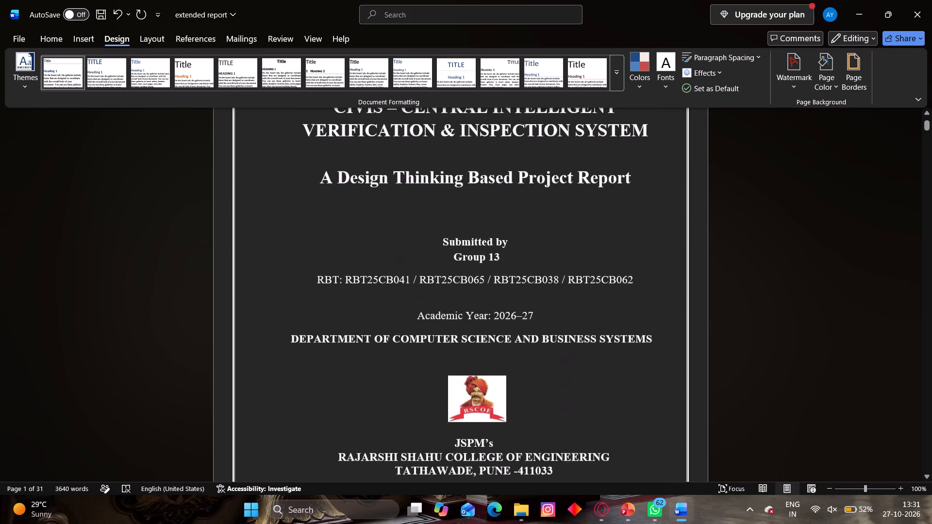
left_click(419, 308)
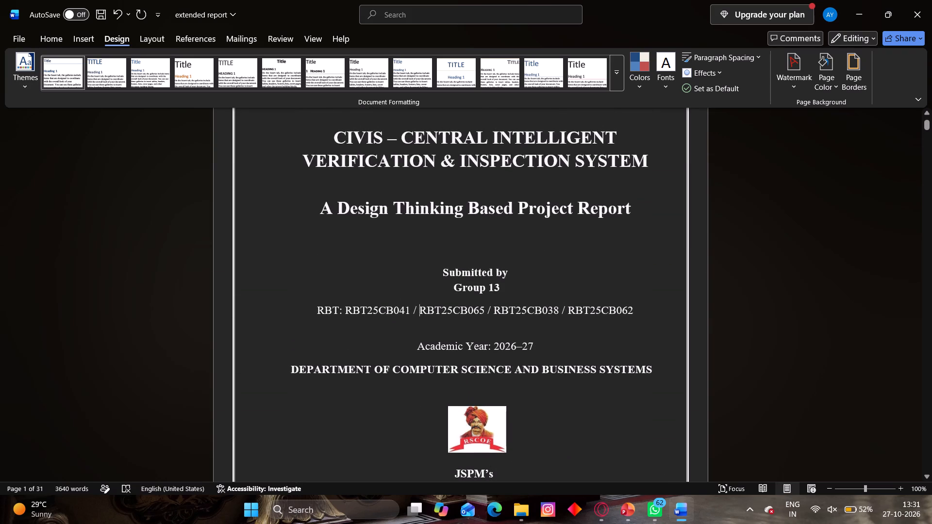
key("Return")
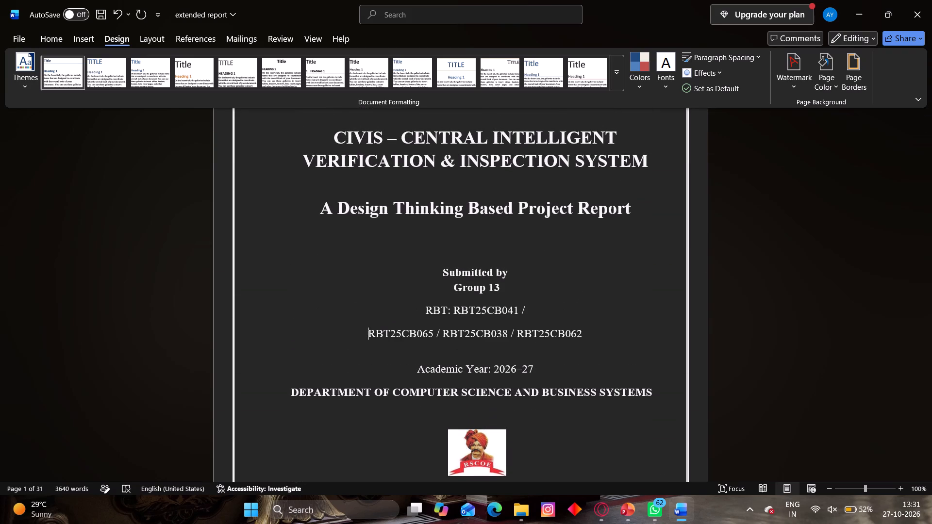
left_click(528, 311)
key("BackSpace")
key("BackSpace")
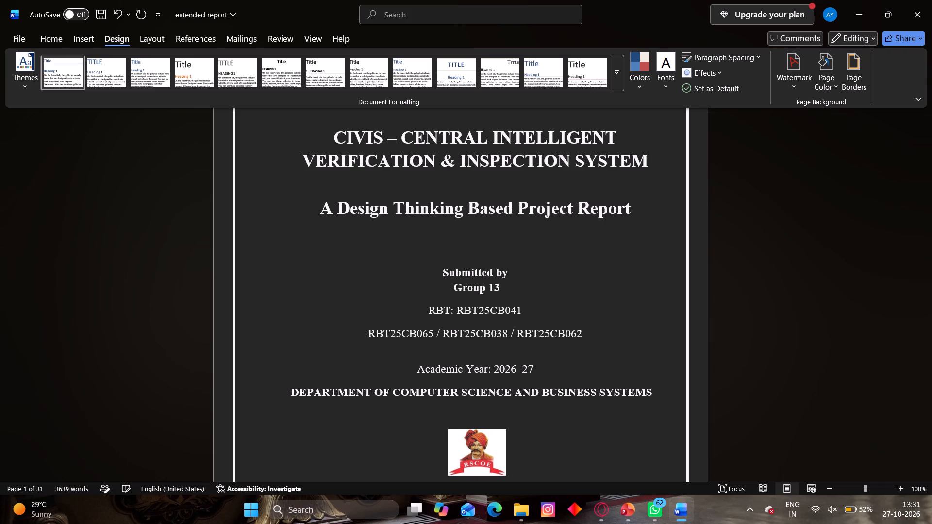
Put each of the remaining cover page roll numbers on its own line, deleting the slashes between them.
left_click(441, 333)
key("BackSpace")
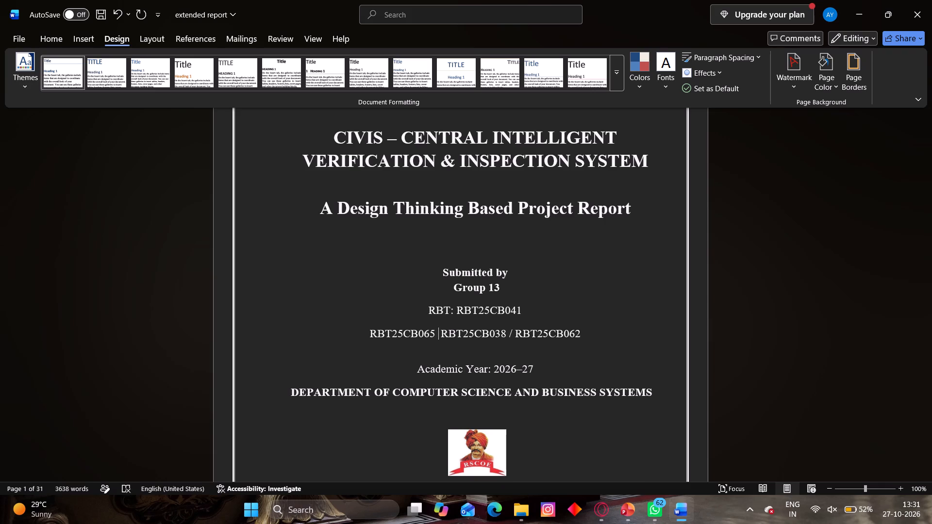
key("Return")
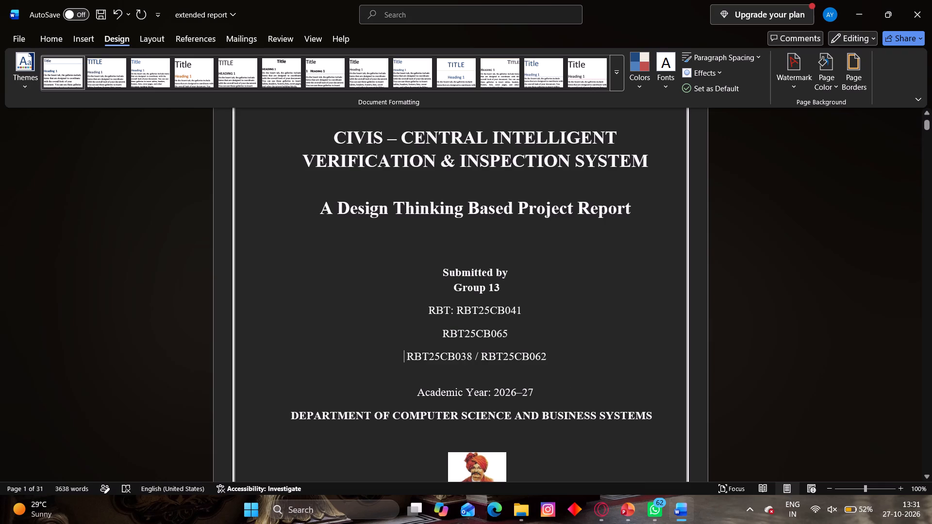
left_click(477, 358)
key("BackSpace")
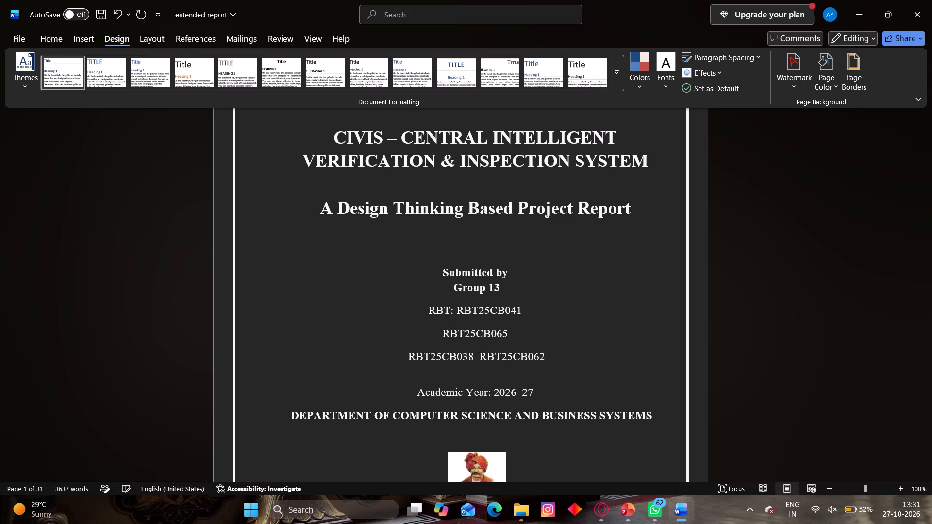
key("Return")
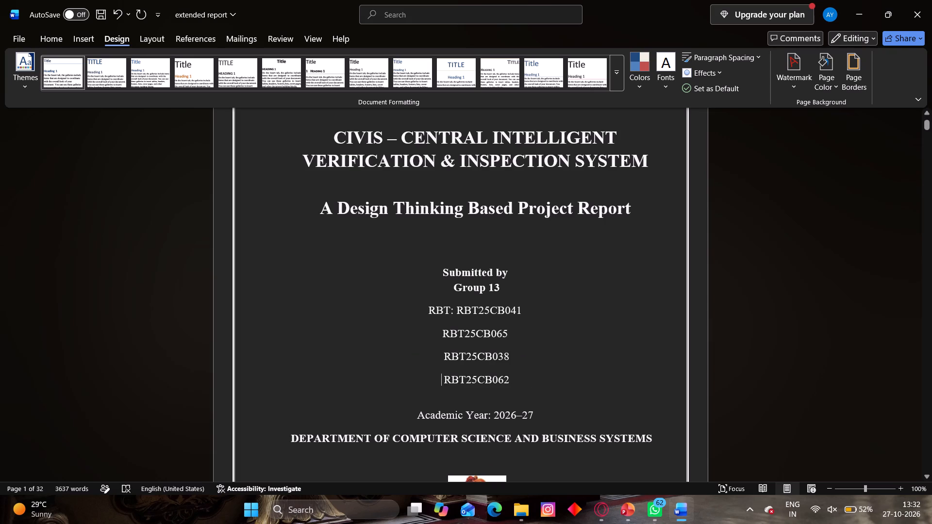
Widen the gap between the "RBT:" label and the first roll number on the cover page to three spaces.
left_click(456, 309)
key("BackSpace")
key("space")
key("space")
key("space")
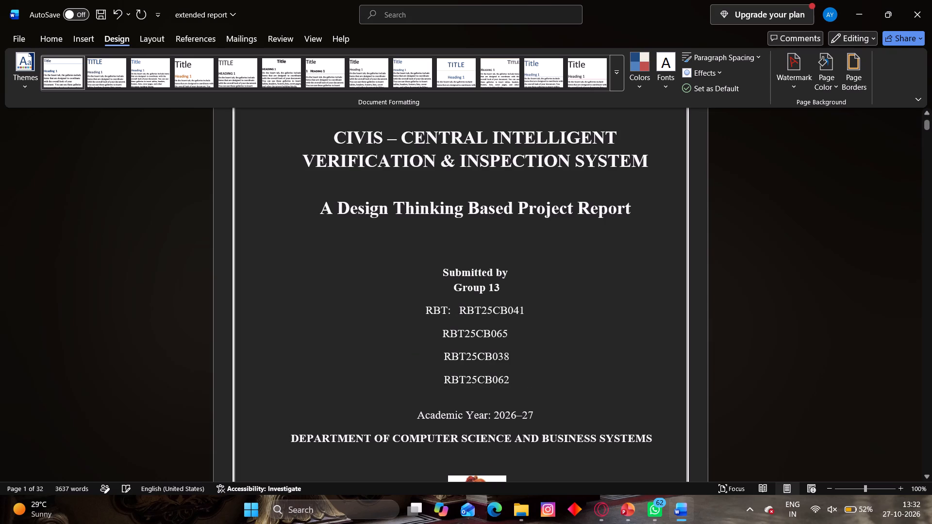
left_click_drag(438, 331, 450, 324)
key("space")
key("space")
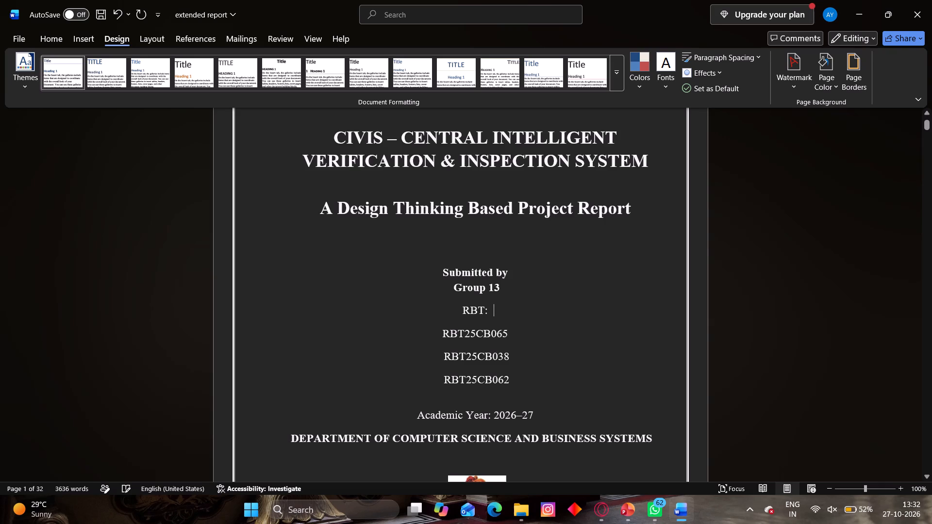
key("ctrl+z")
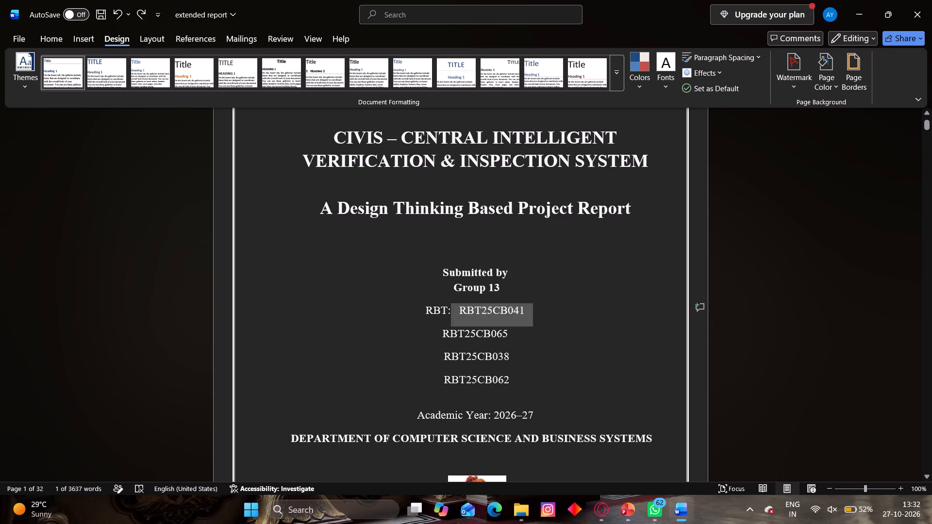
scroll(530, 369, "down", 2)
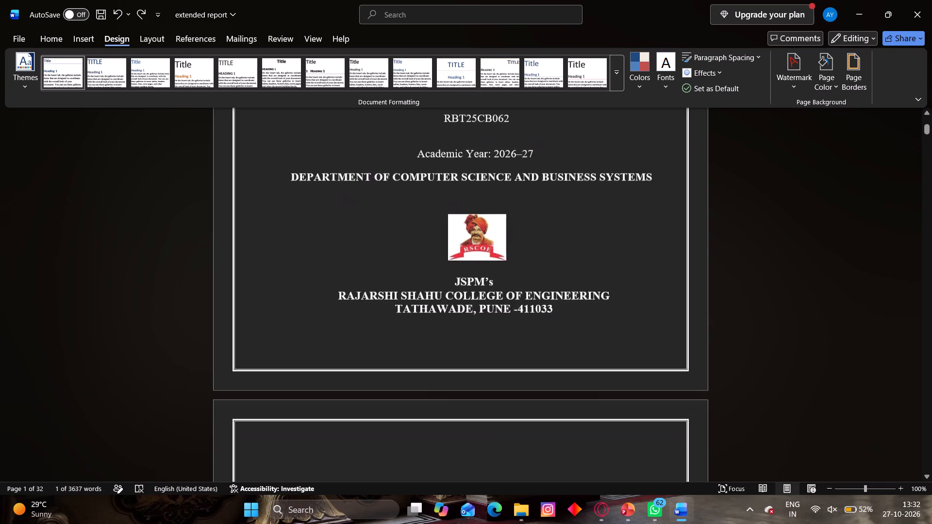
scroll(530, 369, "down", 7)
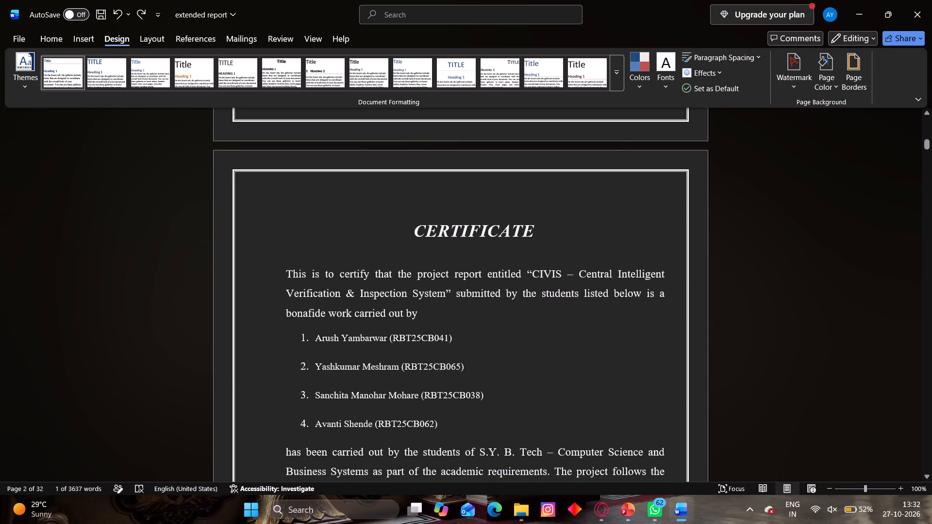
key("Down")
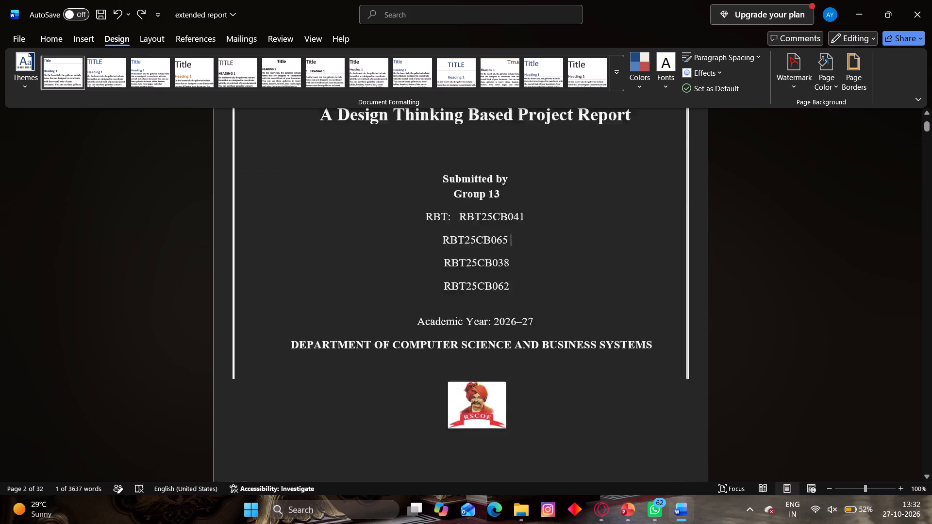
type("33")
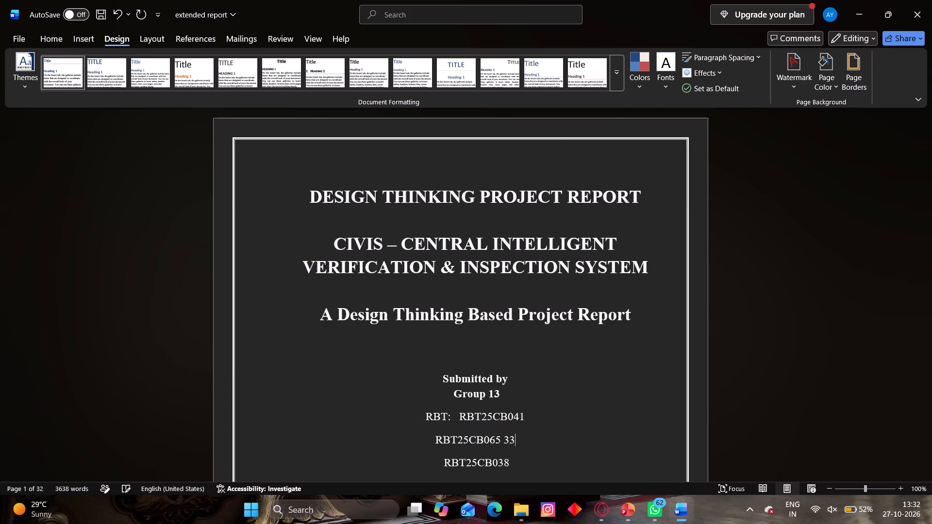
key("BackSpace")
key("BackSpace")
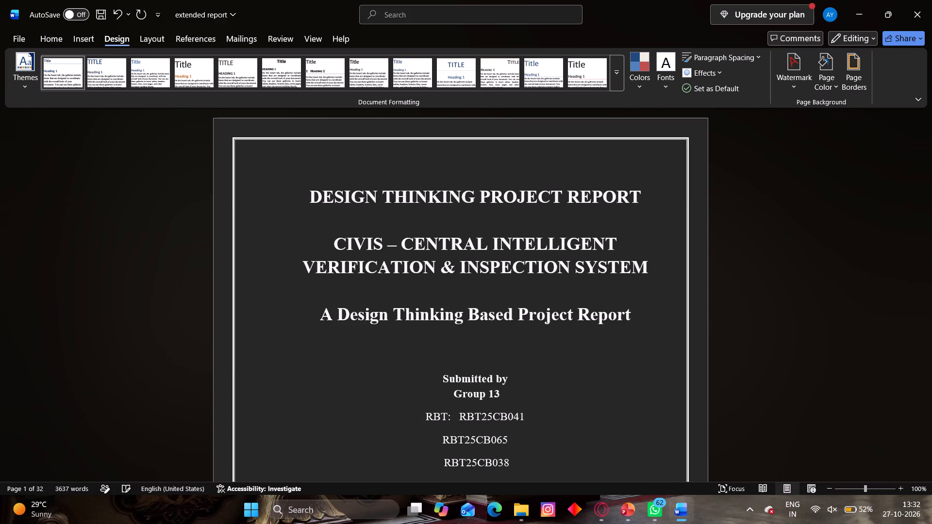
Review the pages from the cover through the Certificate page, checking the certificate text and the formatting of the signature table.
key("3")
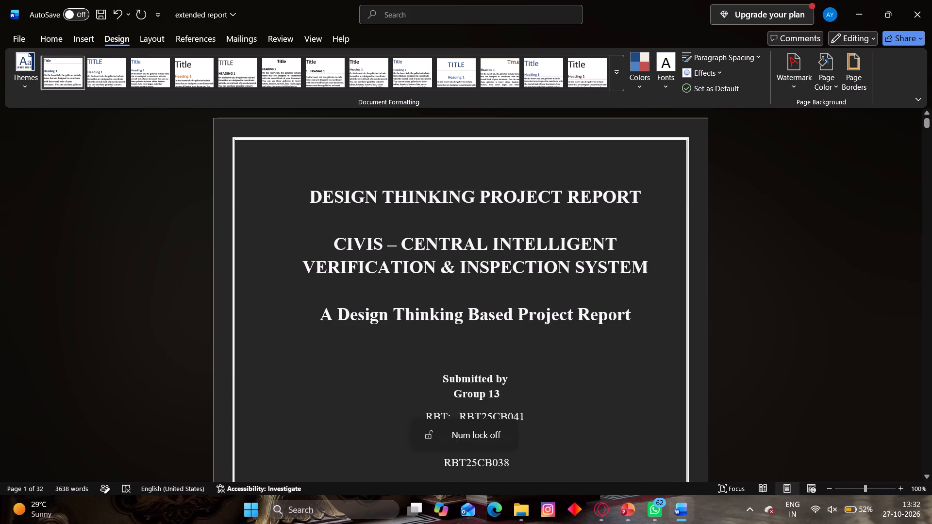
key("Down")
key("Down")
key("Down")
key("Down")
key("Down")
key("Down")
key("Down")
key("Down")
key("Down")
key("Down")
key("Down")
key("Down")
key("Down")
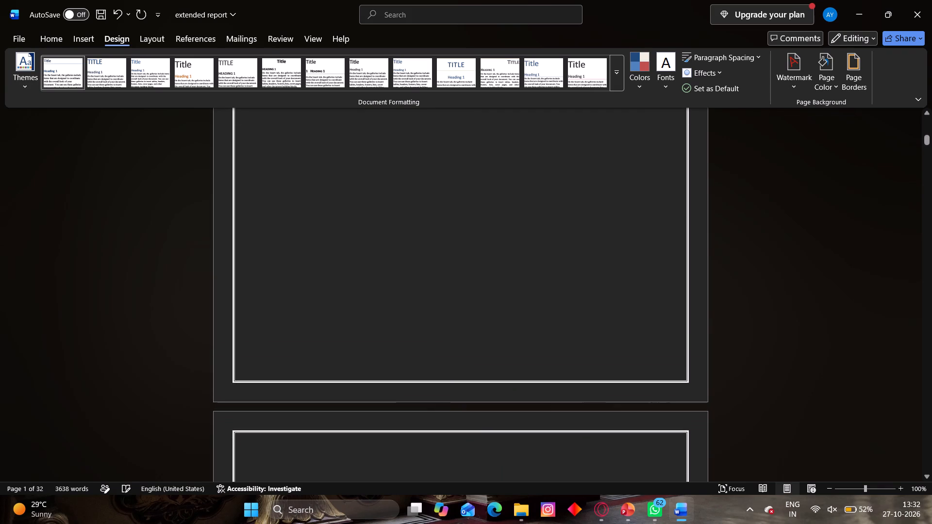
key("Down")
key("Down")
key("Down")
key("Down")
key("Down")
key("Down")
key("Down")
key("Down")
key("Down")
key("Down")
key("Down")
key("Down")
key("Down")
key("Down")
key("Down")
key("Down")
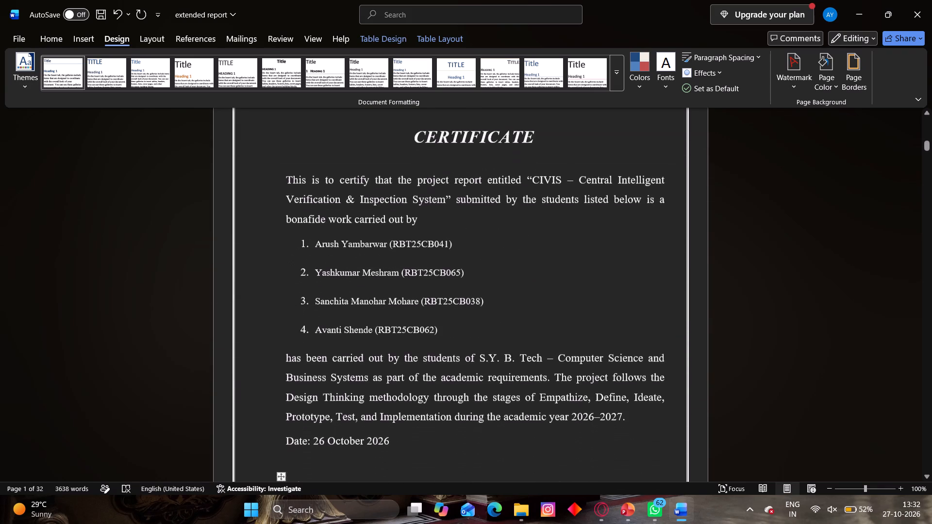
key("Down")
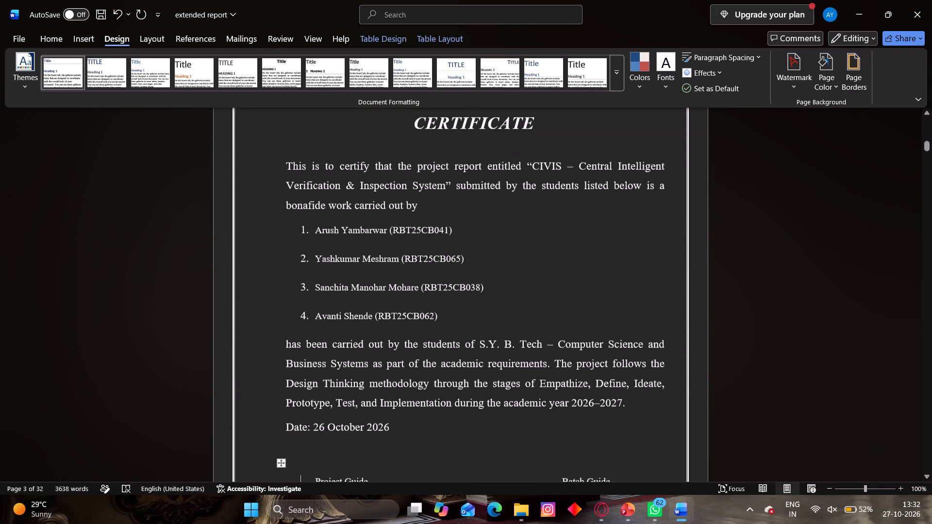
key("Down")
key("Down")
key("Down")
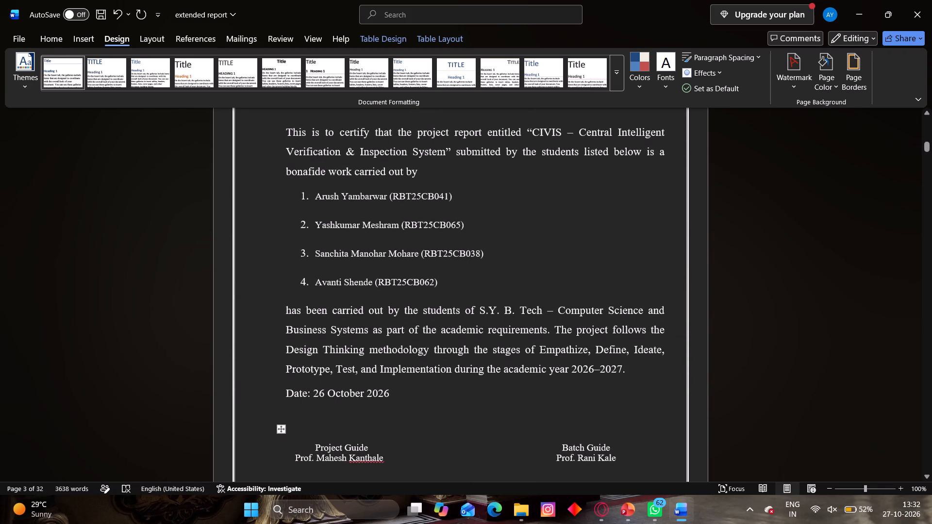
key("Down")
key("Down")
key("Down")
key("Down")
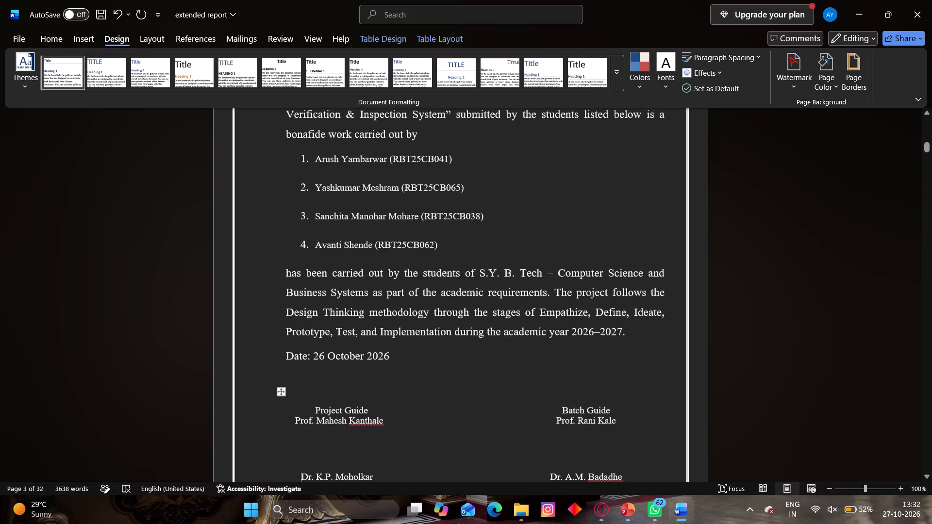
key("Down")
key("Down")
key("Down")
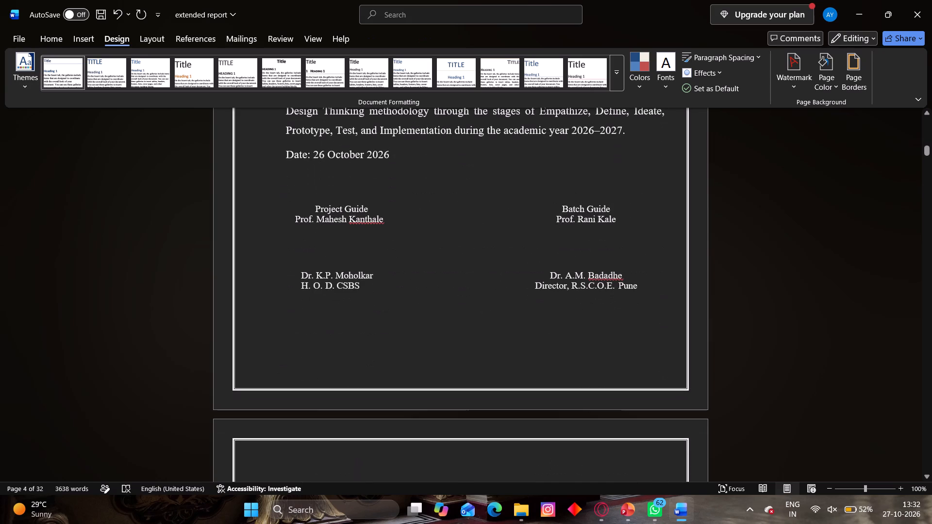
left_click(281, 190)
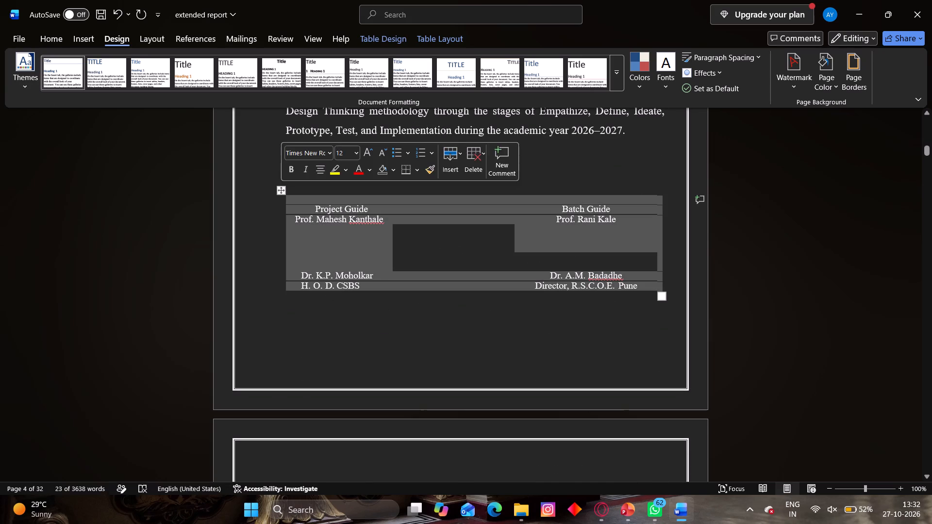
left_click(45, 33)
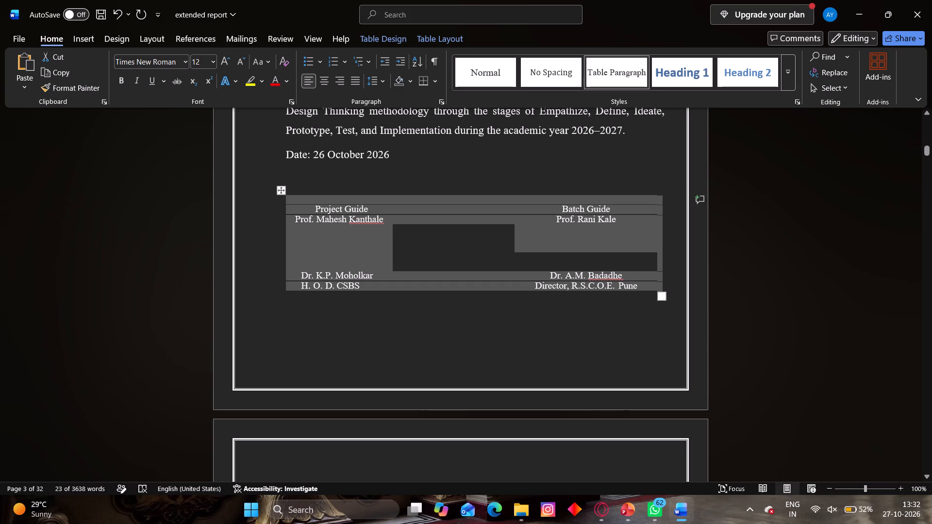
left_click(424, 477)
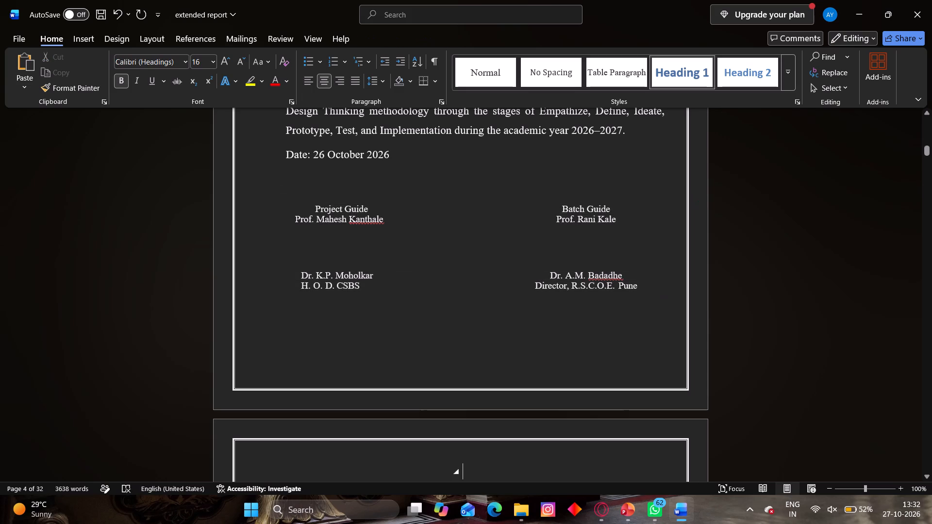
Review the Acknowledgement page, including its body text, student list and closing department and college lines.
key("Down")
key("Down")
key("Down")
key("Down")
key("Down")
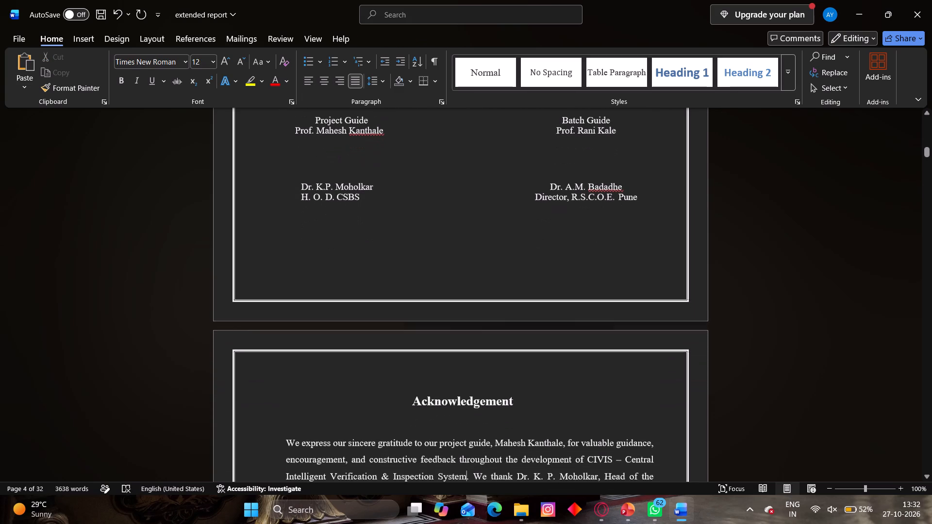
key("Down")
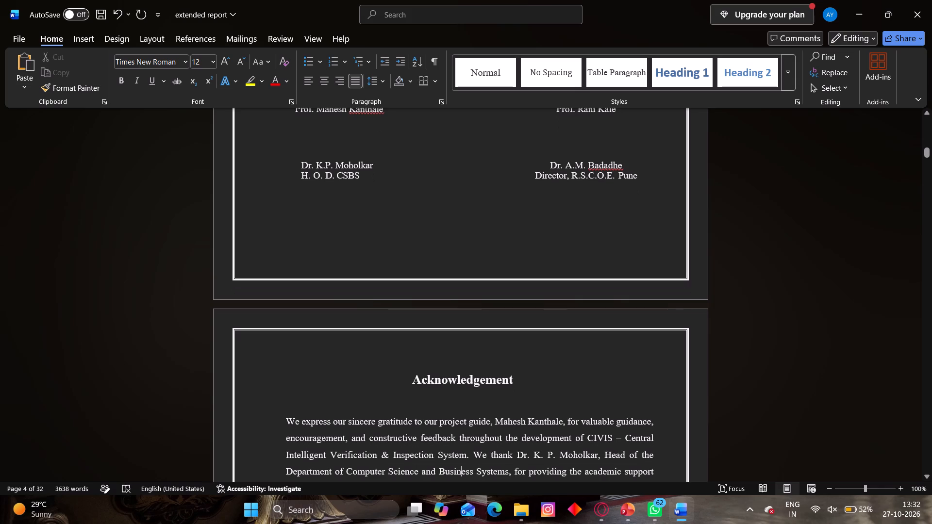
key("Down")
key("Down")
key("Down")
key("Down")
key("Down")
key("Down")
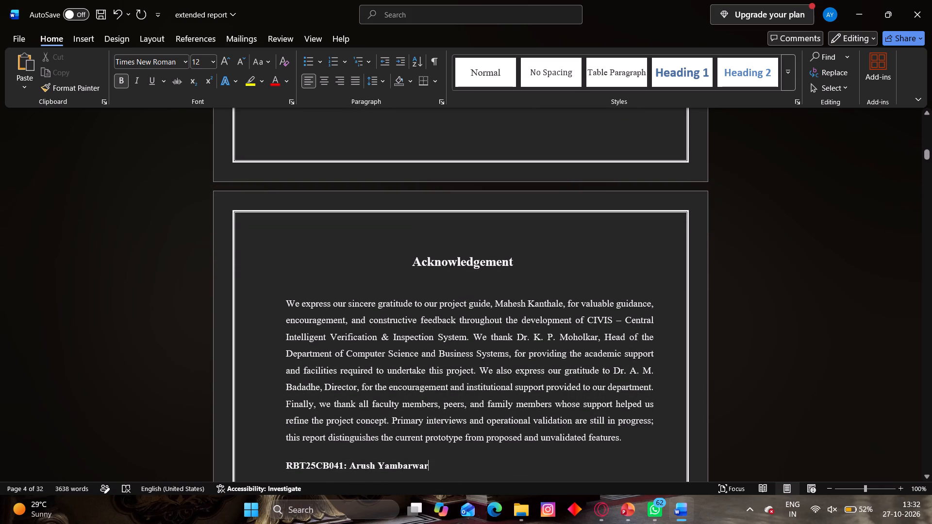
key("Down")
key("Down")
key("Down")
key("Down")
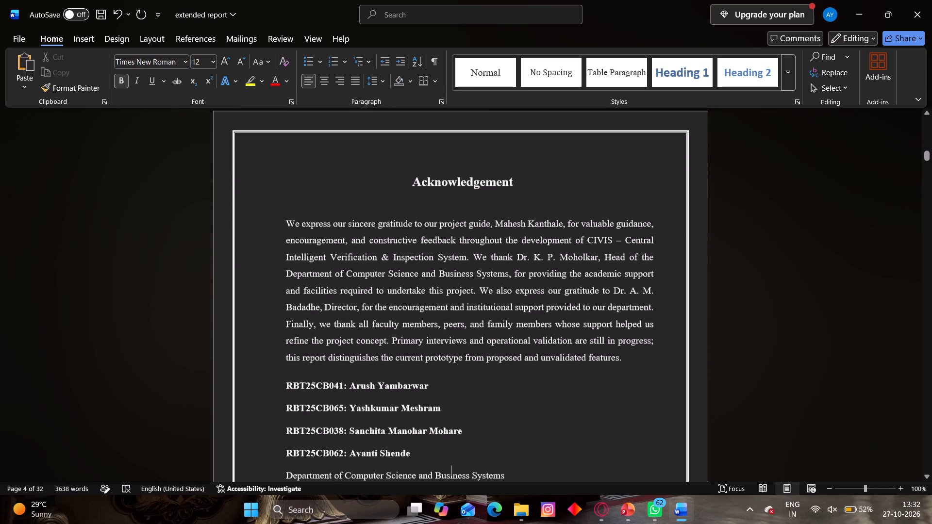
key("Down")
key("Down")
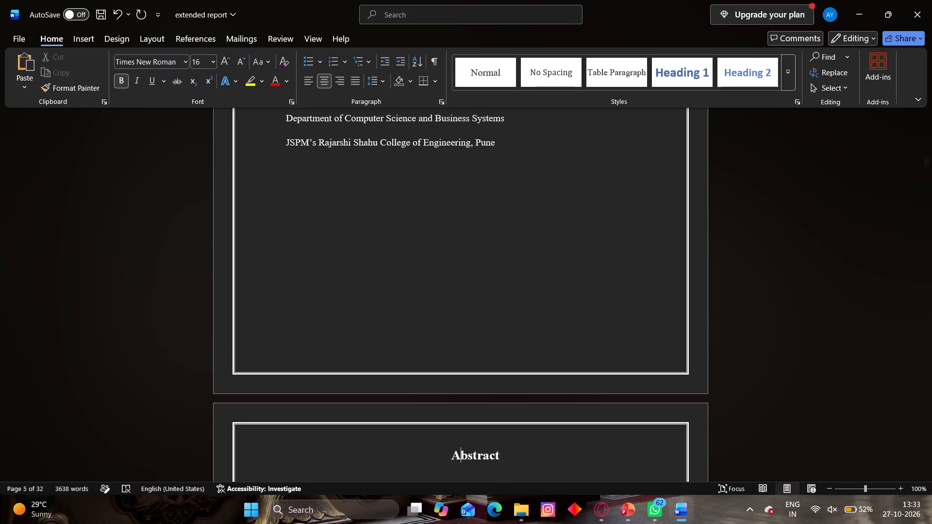
Review the Abstract page from the heading to the keywords, examining its alignment and spacing.
key("Down")
key("Down")
key("Down")
key("Down")
key("Down")
key("Down")
key("Down")
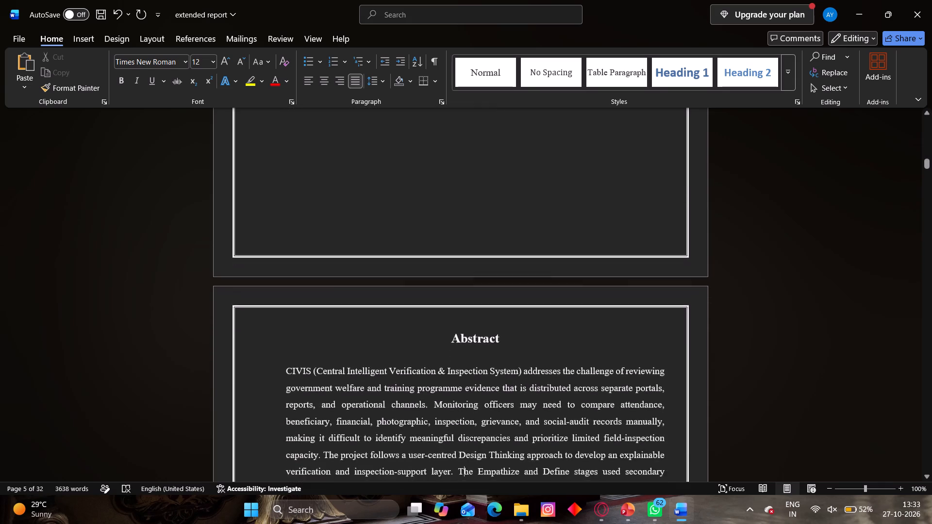
key("Down")
key("Down")
key("Down")
key("Down")
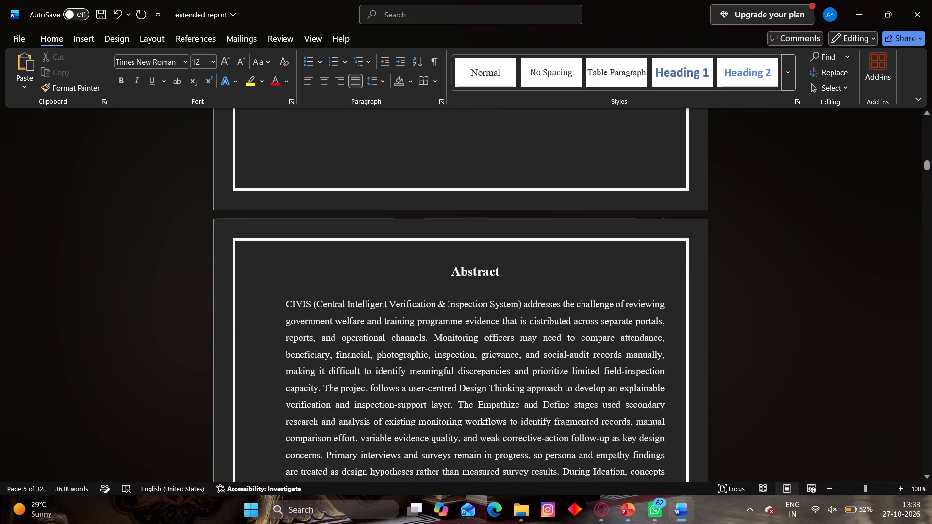
key("Down")
key("Down")
key("Down")
key("Down")
key("Down")
key("Down")
key("Down")
key("Down")
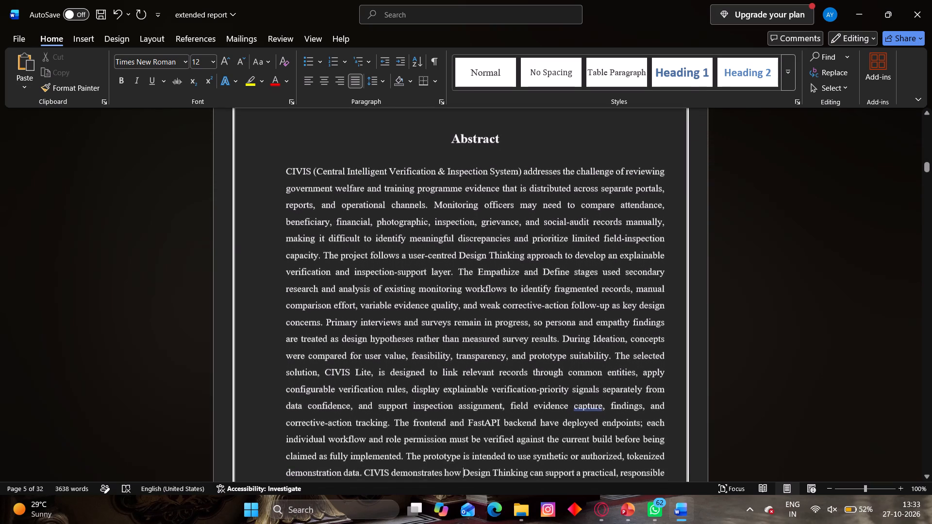
key("Down")
key("Down")
key("Down")
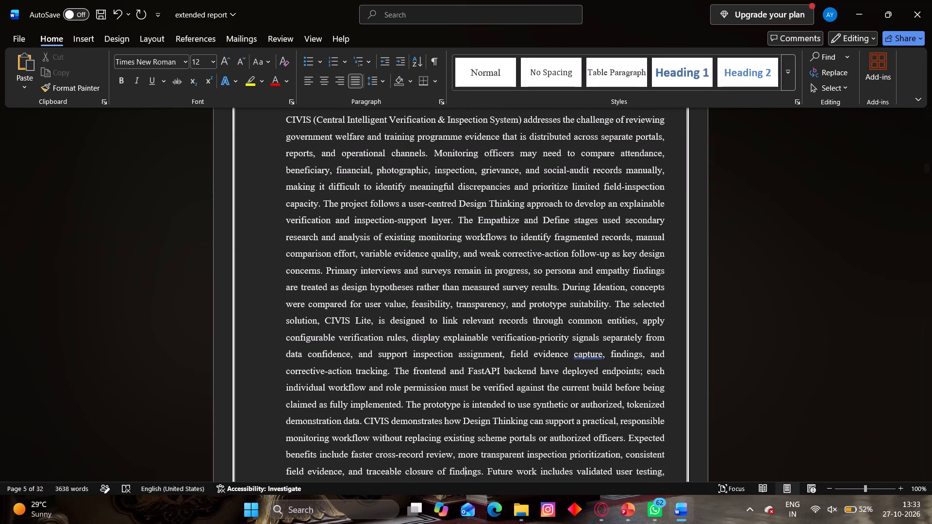
key("Down")
key("Down")
key("Down")
key("Down")
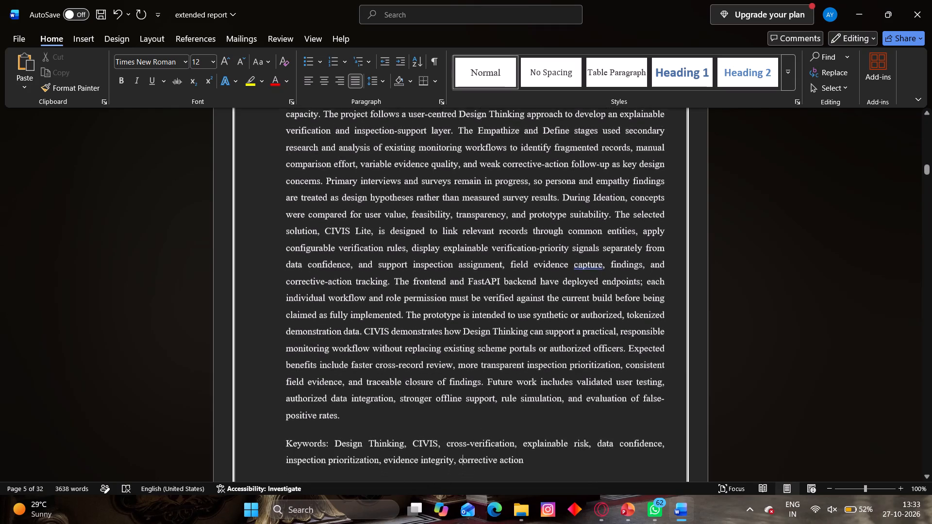
Review the Index page, checking the alignment of serial numbers, content titles and page numbers through the appendix rows.
key("Down")
key("Down")
key("Down")
key("Down")
key("Down")
key("Down")
key("Down")
key("Down")
key("Down")
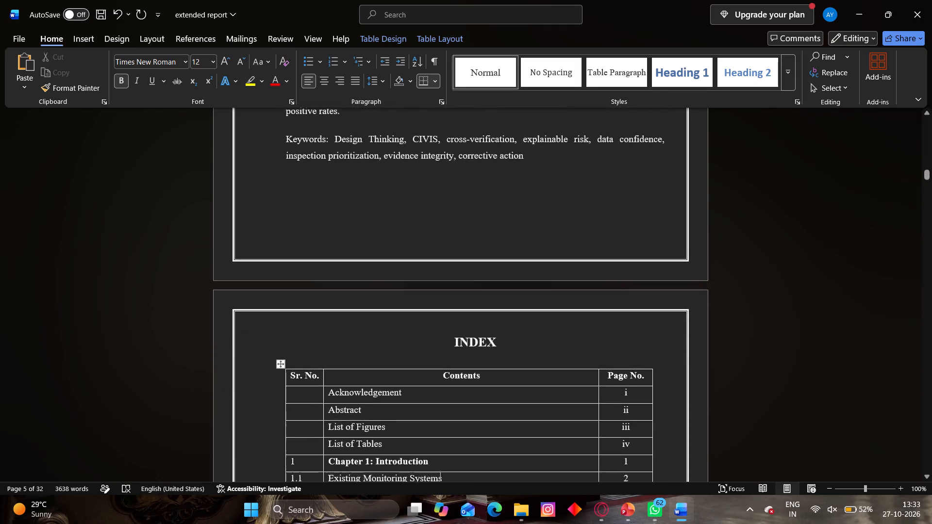
key("Down")
key("Down")
key("Down")
key("Down")
key("Down")
key("Down")
key("Down")
key("Down")
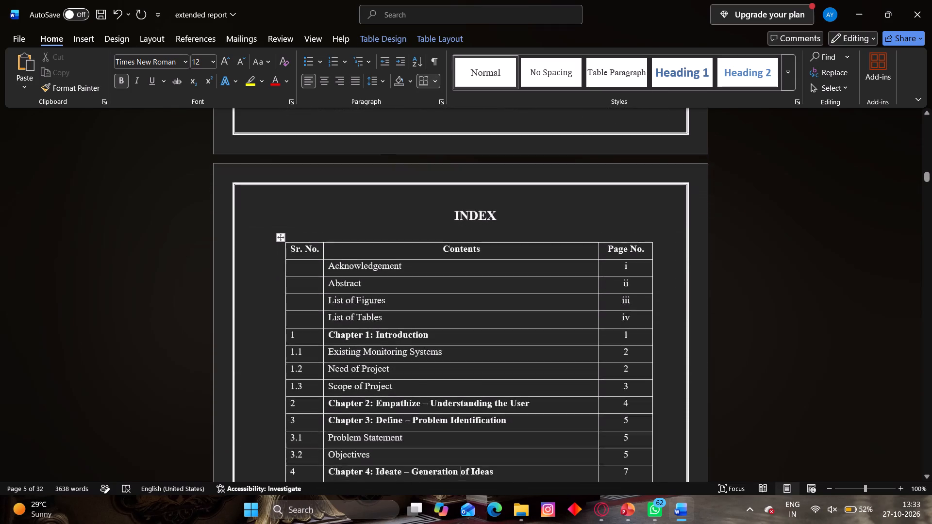
key("Down")
key("Down")
key("Down")
key("Down")
key("Down")
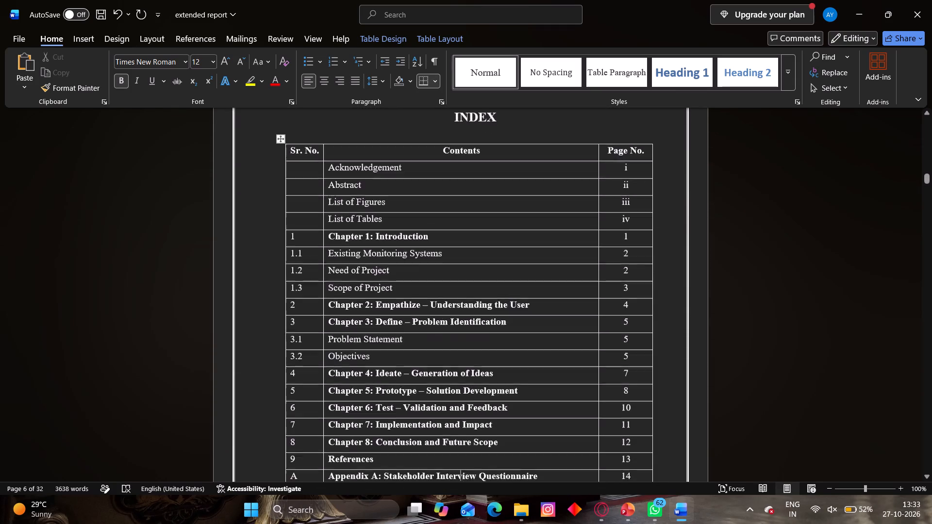
key("Down")
key("Down")
key("Down")
key("Down")
Review the List of Figures table, checking its heading, figure numbers, titles and page numbers.
key("Down")
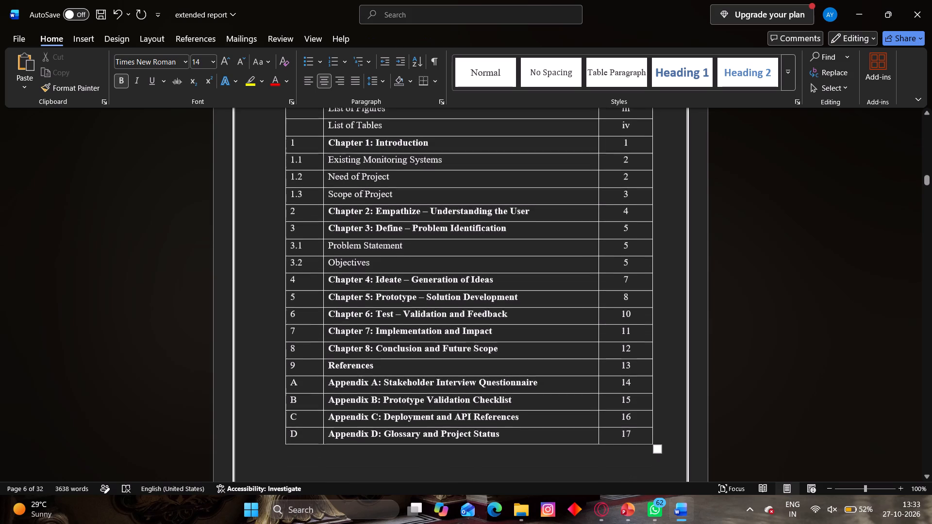
key("Down")
key("Down")
key("Down")
key("Down")
key("Down")
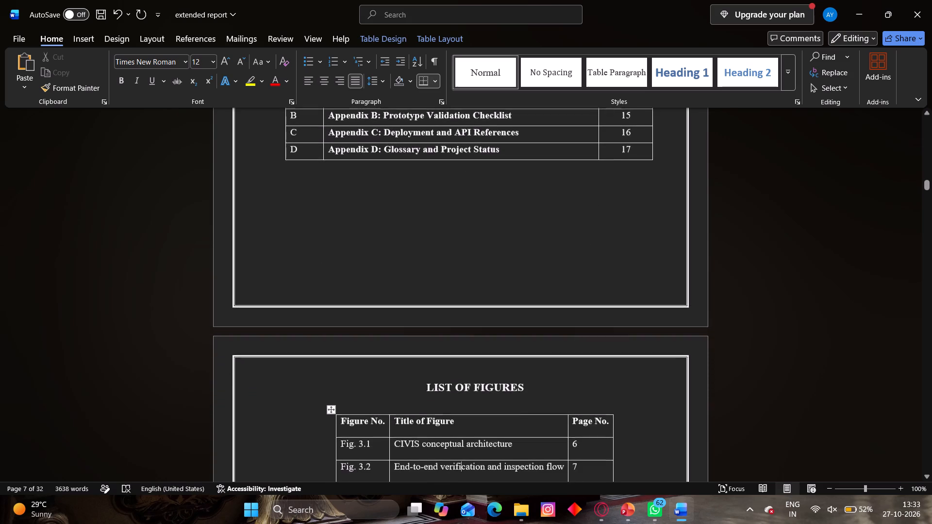
key("Down")
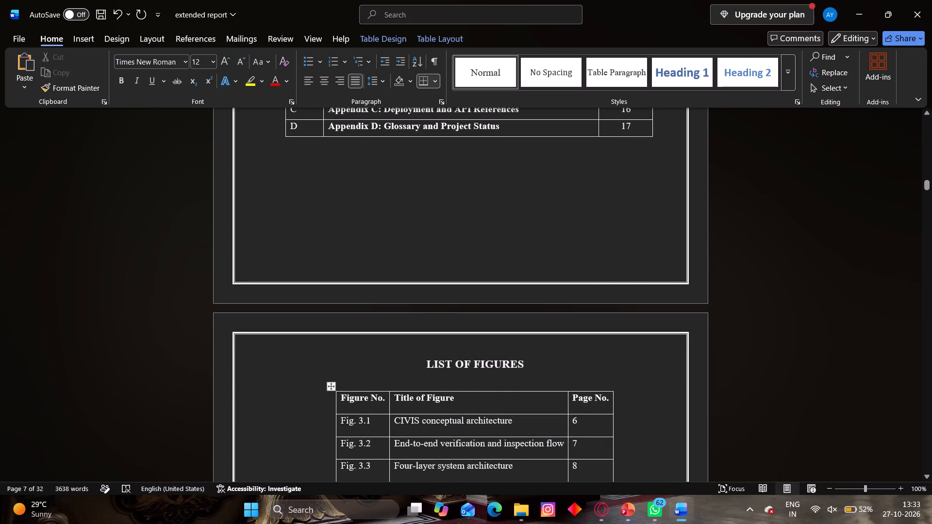
key("Down")
key("Down")
key("Down")
key("Down")
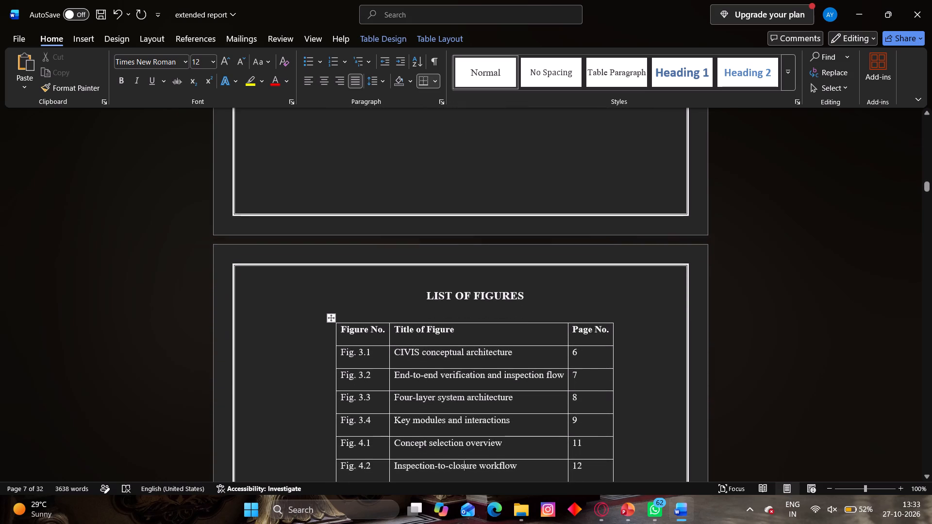
key("Down")
key("Down")
key("Down")
Review the List of Tables section, checking its heading, table numbers, titles and page numbers.
key("Down")
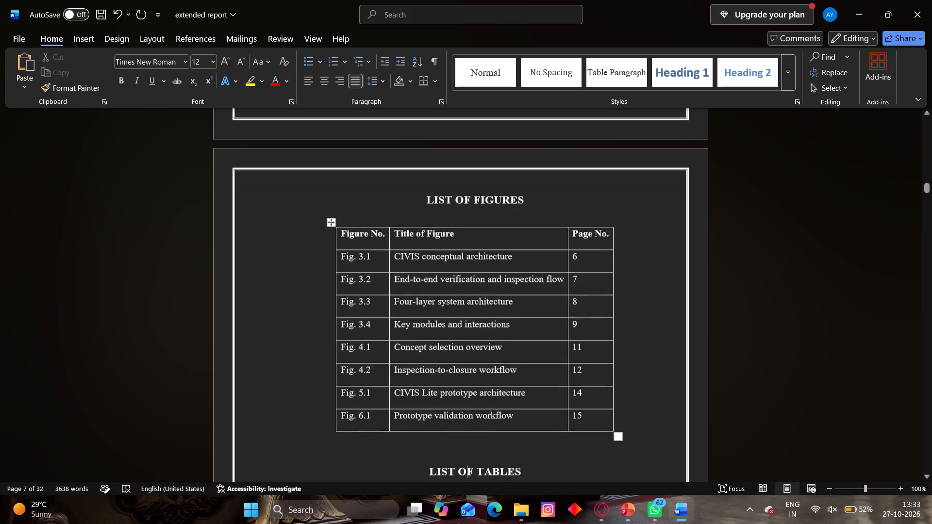
key("Down")
key("Down")
key("Down")
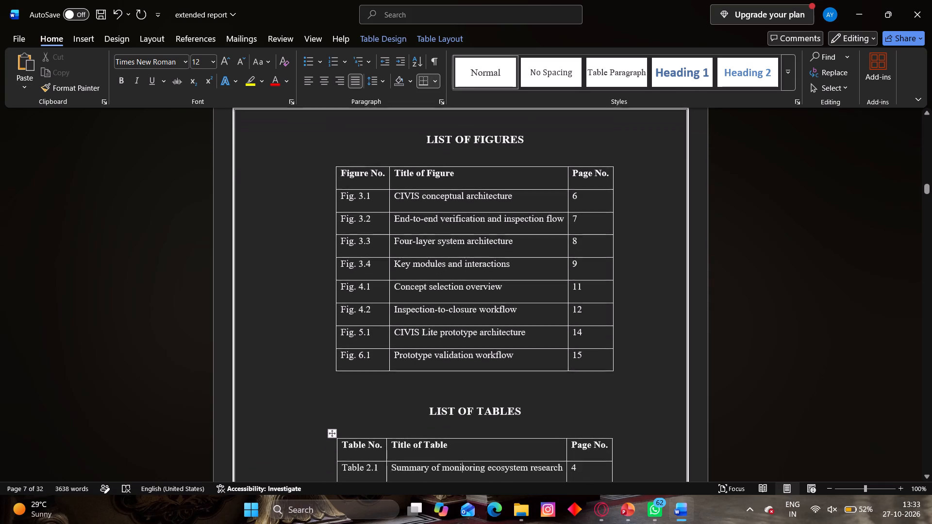
key("Down")
key("Down")
key("Down")
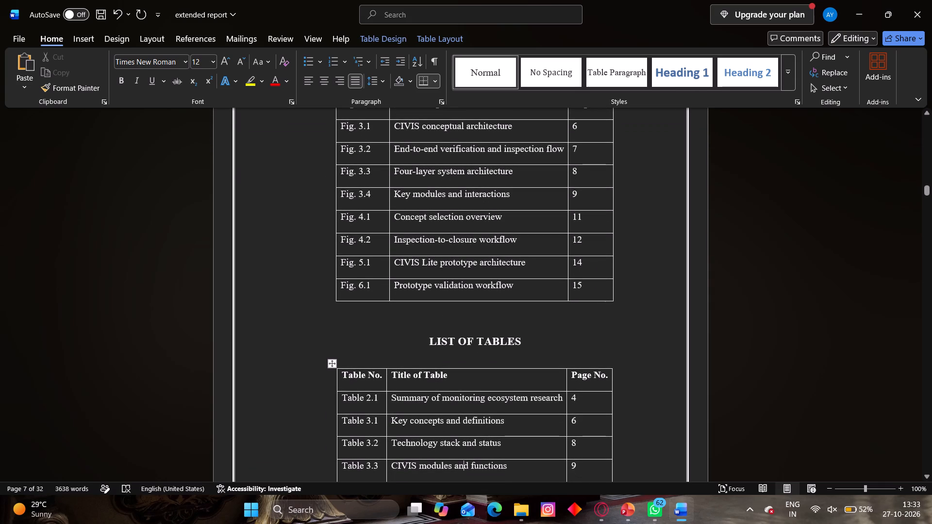
key("Down")
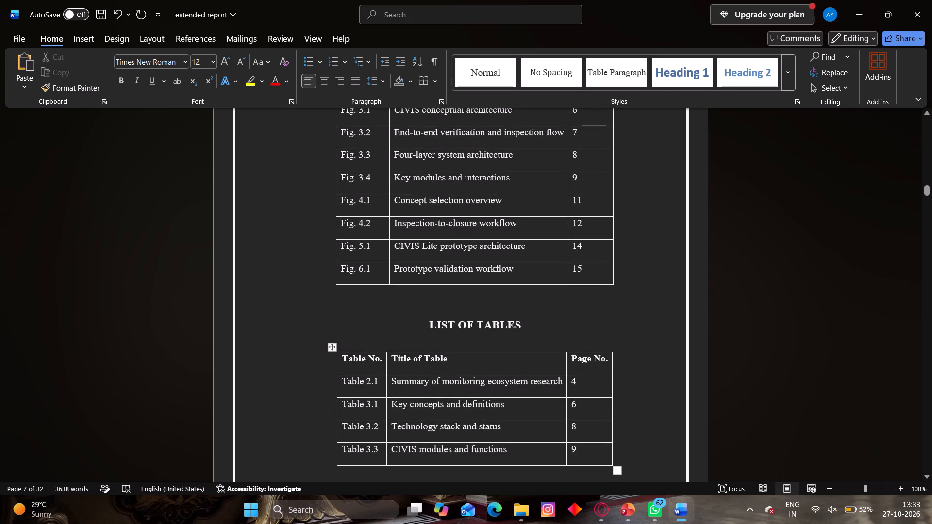
Review the Chapter 1: Introduction heading and its opening paragraphs, examining their spacing and alignment.
key("Down")
key("Down")
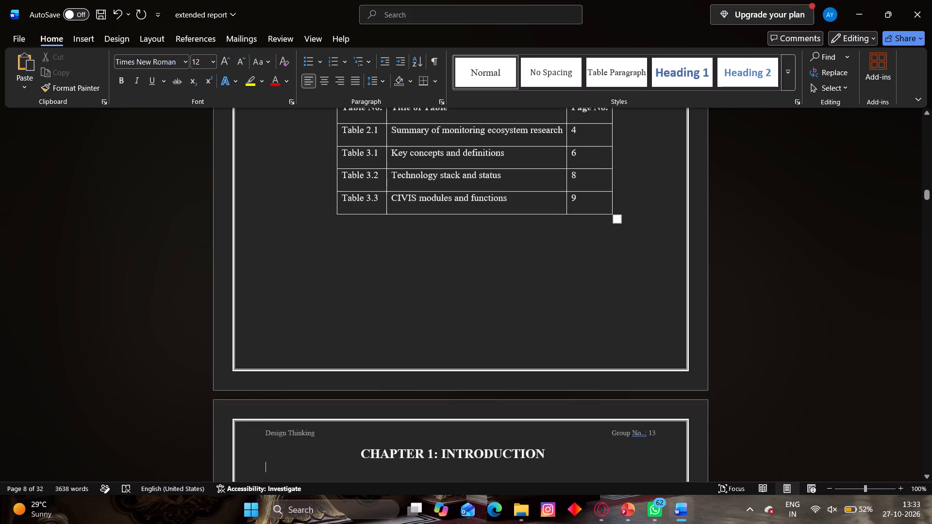
key("Down")
key("Down")
key("Down")
key("Down")
key("Down")
key("Down")
key("Down")
key("Down")
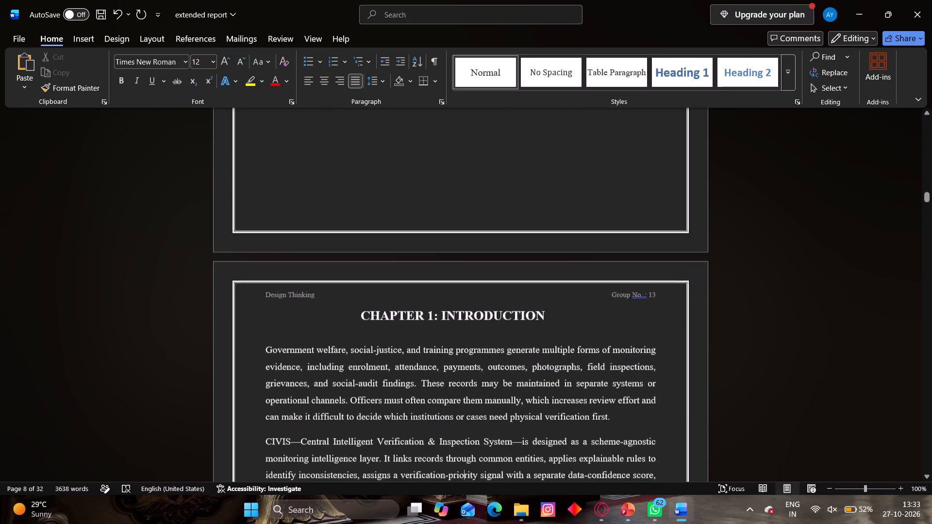
key("Down")
key("Down")
key("Down")
key("Down")
Review section 1.1 Analysis of Existing Monitoring Systems, including its paragraph and the comparison table of existing approaches.
key("Down")
key("Down")
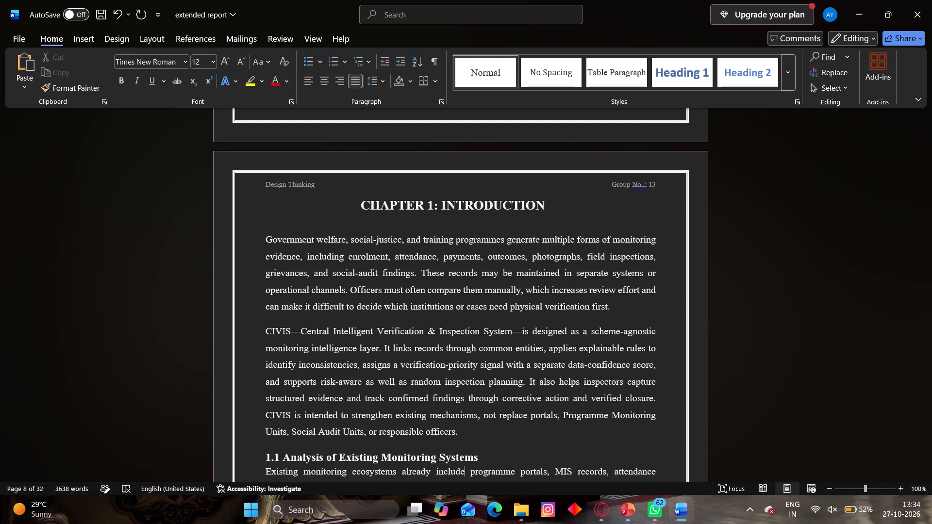
key("Down")
key("Down")
key("Down")
key("Down")
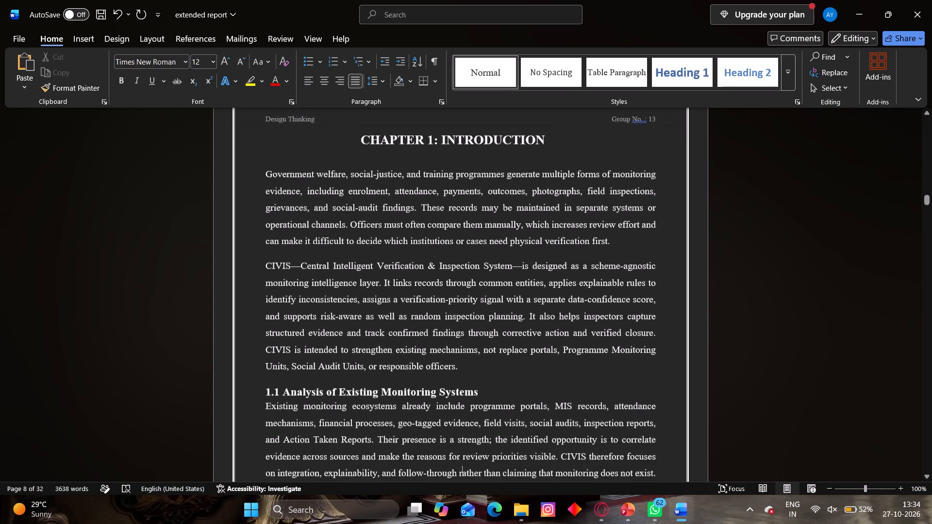
key("Down")
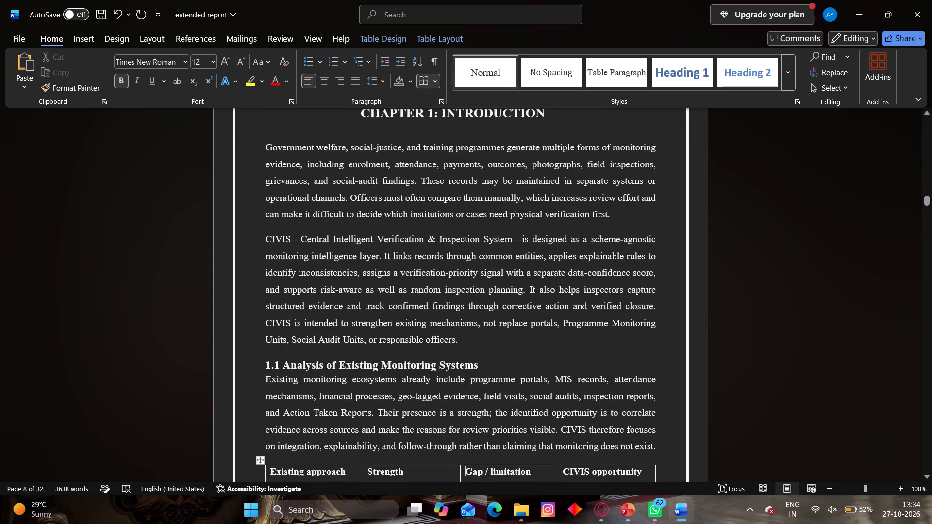
key("Down")
key("Down")
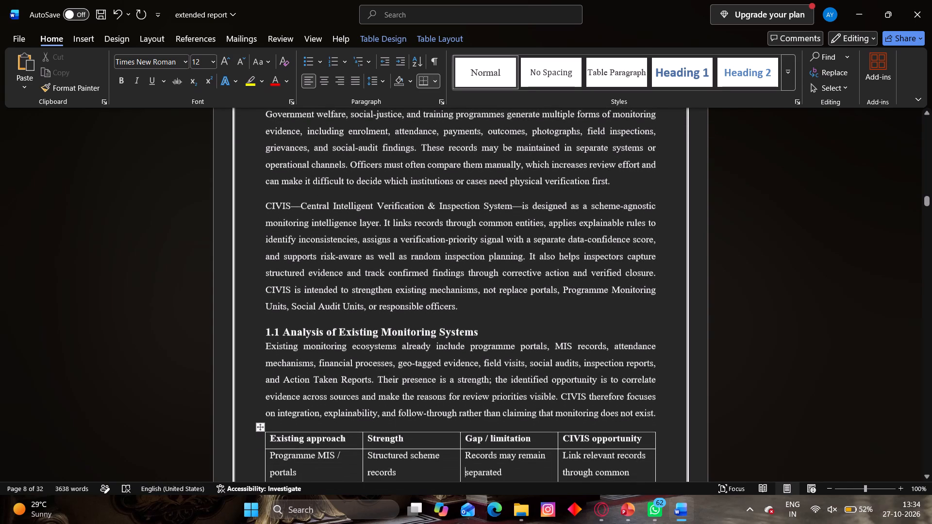
key("Down")
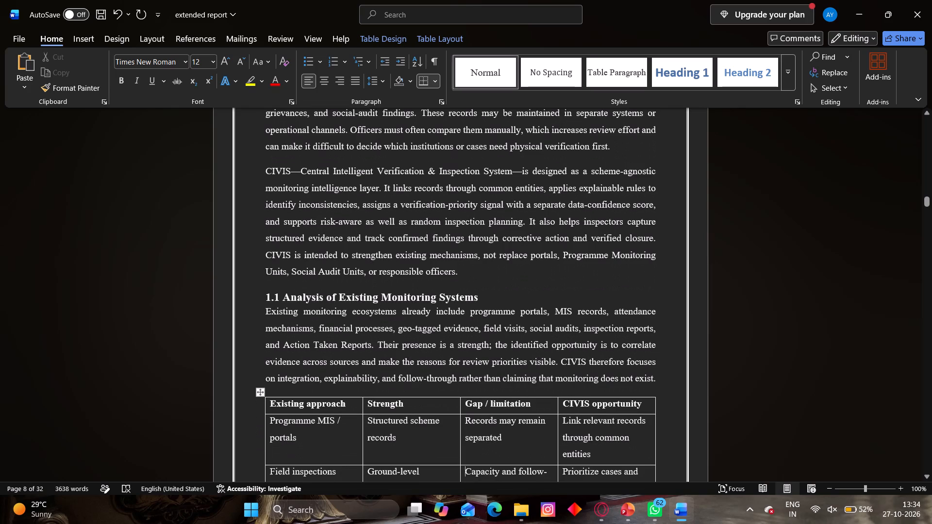
key("Down")
key("Down")
key("Down")
key("Down")
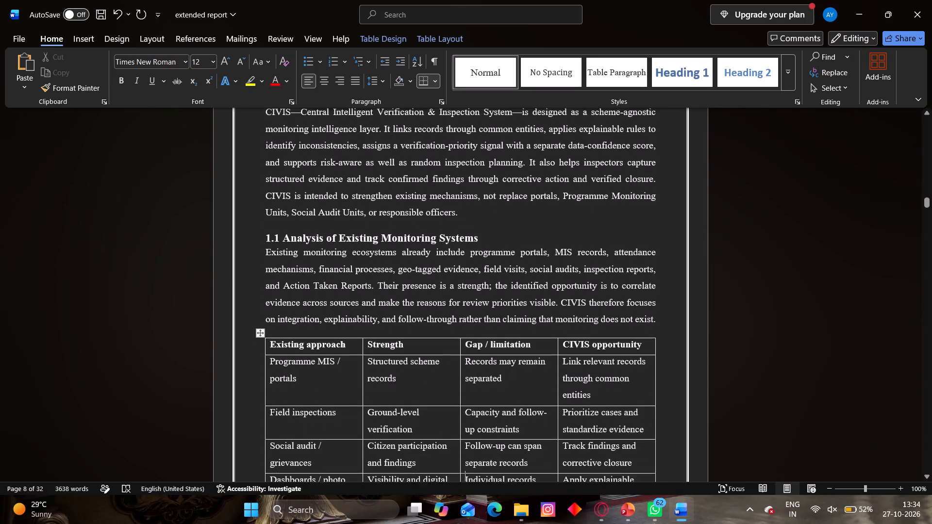
key("Down")
key("Down")
Review section 1.2 Need of Project, examining the alignment and spacing of its bullet list.
key("Down")
key("Down")
key("Down")
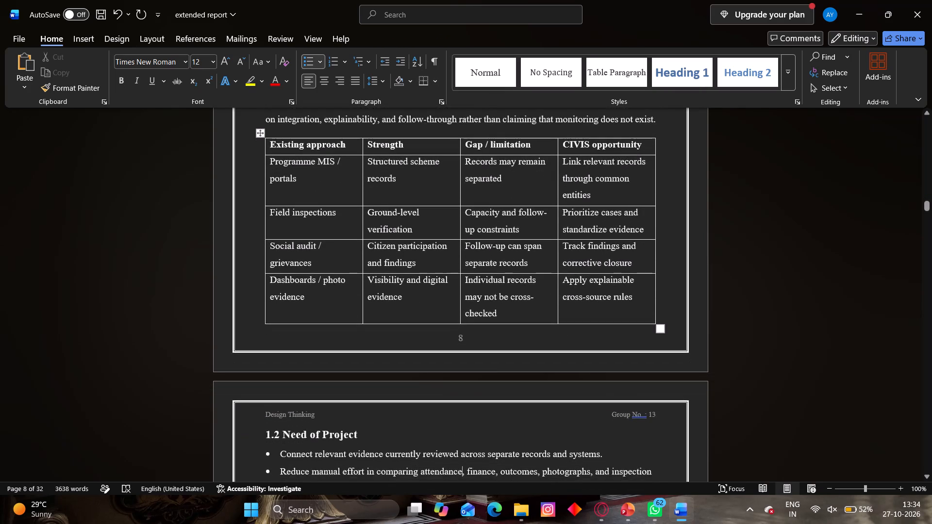
key("Down")
key("Down")
key("Down")
key("Down")
key("Down")
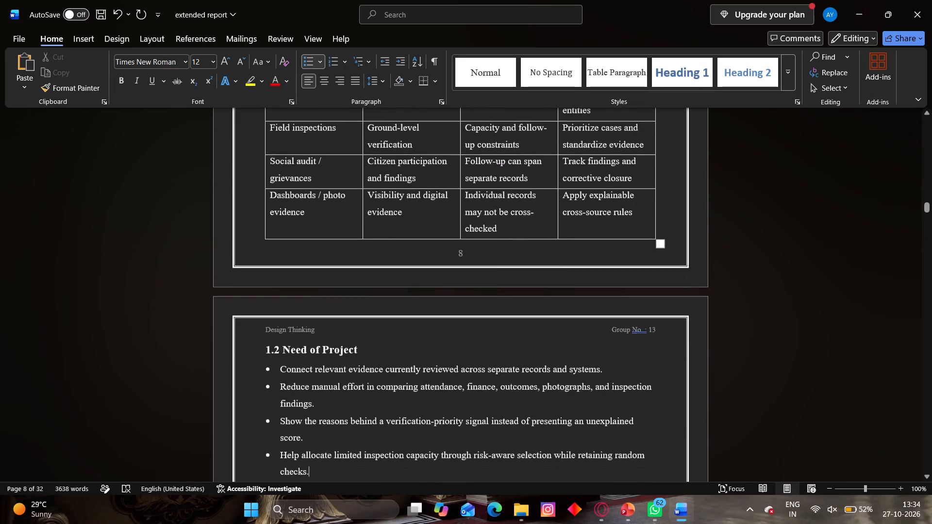
key("Down")
key("Down")
key("Down")
Justify the text under 1.3 Scope of Project, from the opening paragraph through the first bullet.
key("Down")
key("Down")
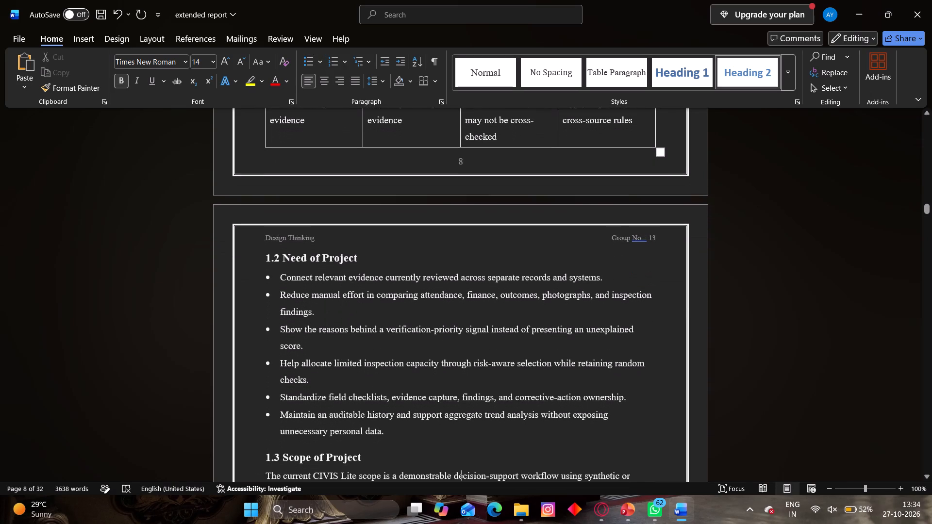
key("Down")
key("Down")
key("Down")
key("Down")
key("Down")
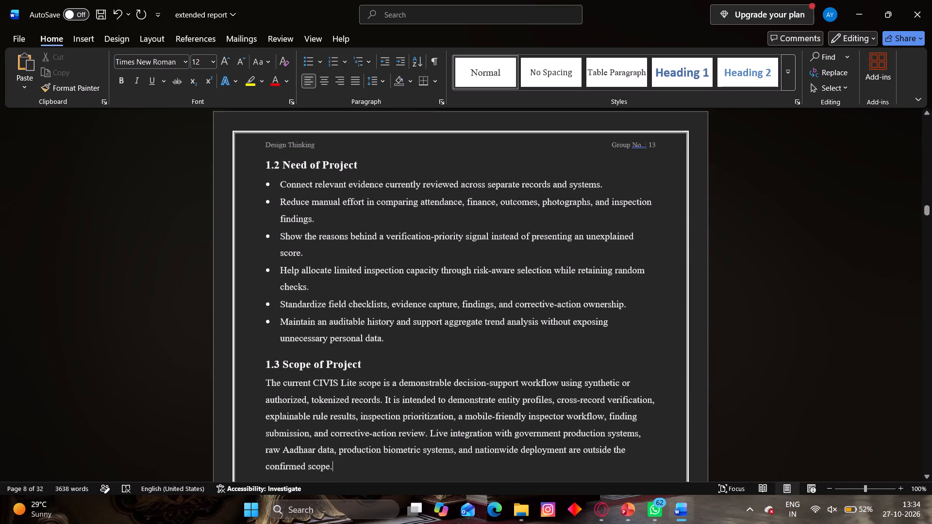
key("Down")
key("Down")
key("Down")
key("Down")
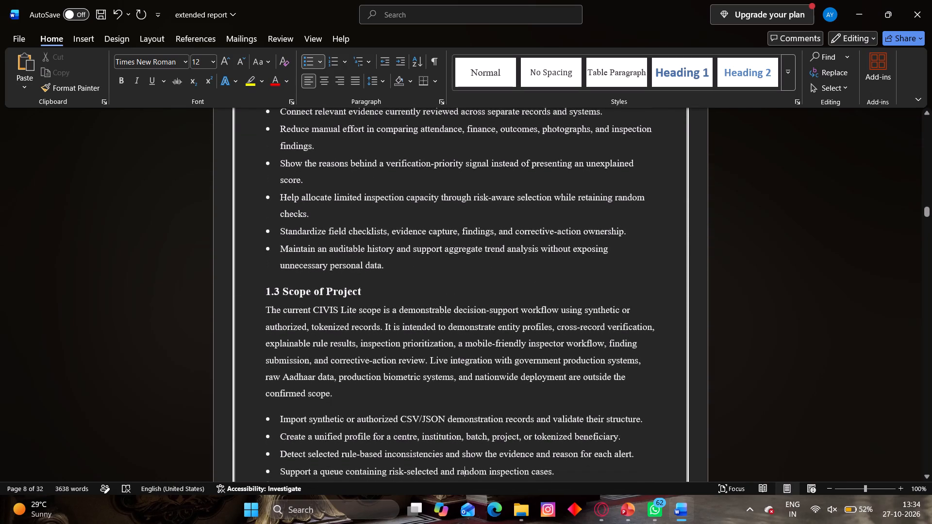
key("Down")
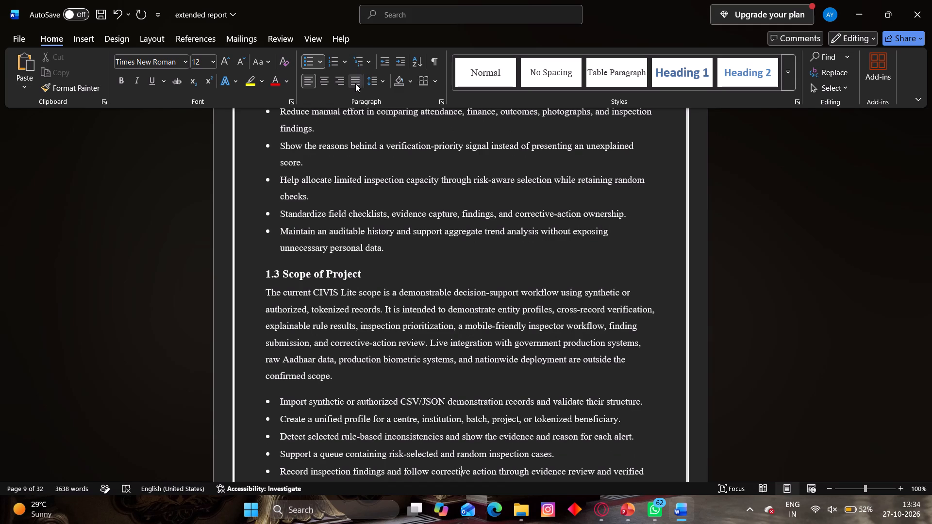
left_click_drag(269, 297, 513, 354)
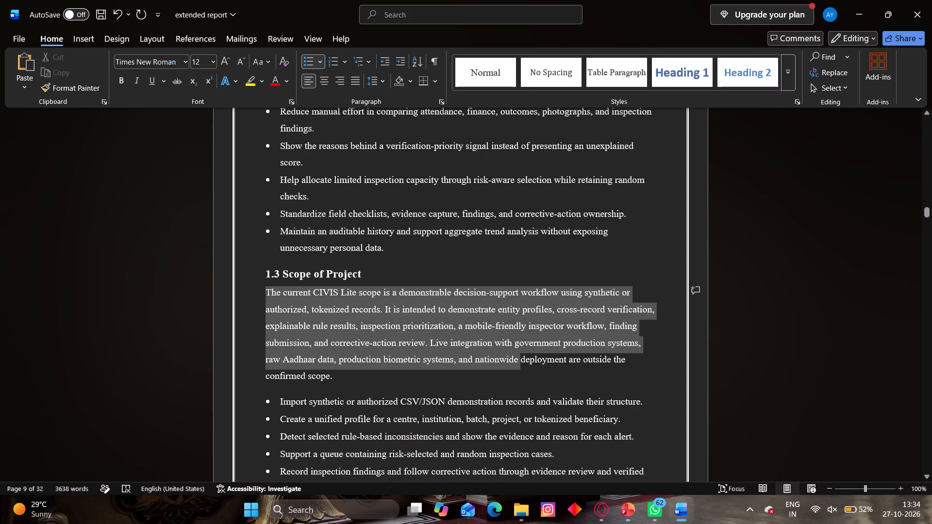
left_click_drag(513, 354, 565, 403)
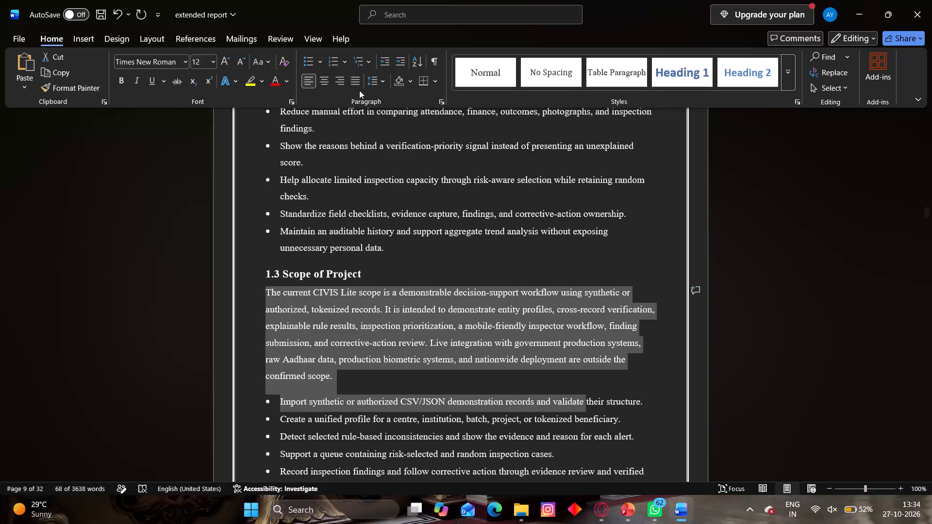
left_click(354, 83)
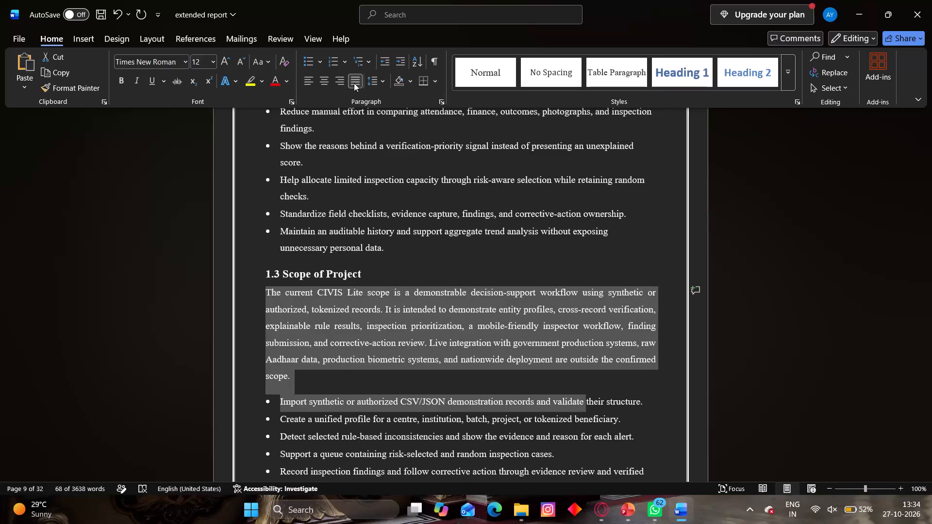
Review the remaining section 1.3 bullets and the heading and opening paragraph of Chapter 2: Empathize – Understanding the User.
key("Down")
key("Down")
key("Down")
key("Down")
key("Down")
key("Down")
key("Down")
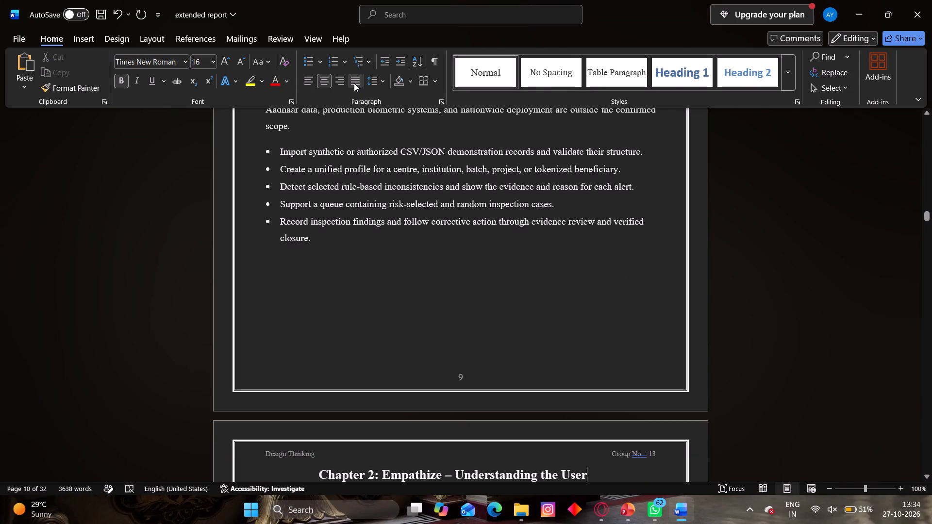
key("Down")
key("Down")
key("Down")
key("Down")
key("Down")
key("Down")
Review sections 2.1 User Groups and 2.2 Data Collection Methods, checking their headings and bullet formatting.
key("Down")
key("Down")
key("Down")
key("Down")
key("Down")
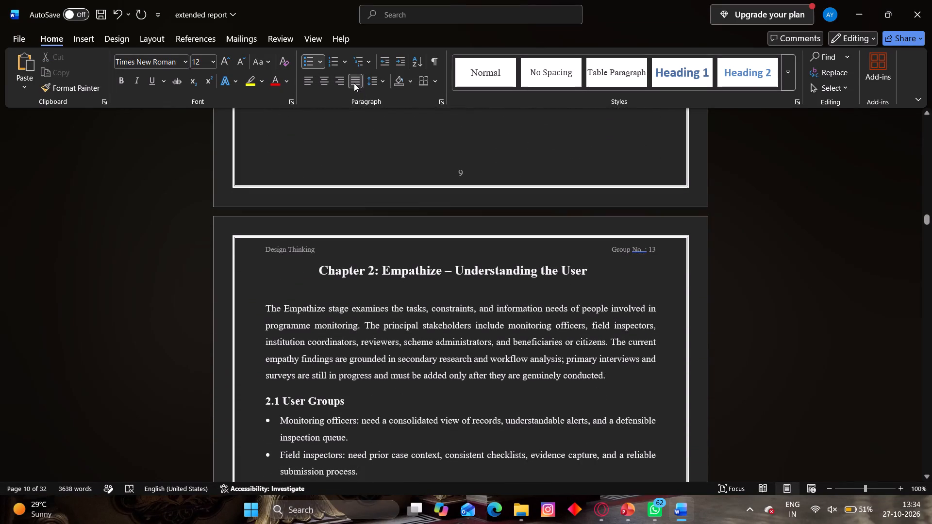
key("Down")
key("Down")
key("Down")
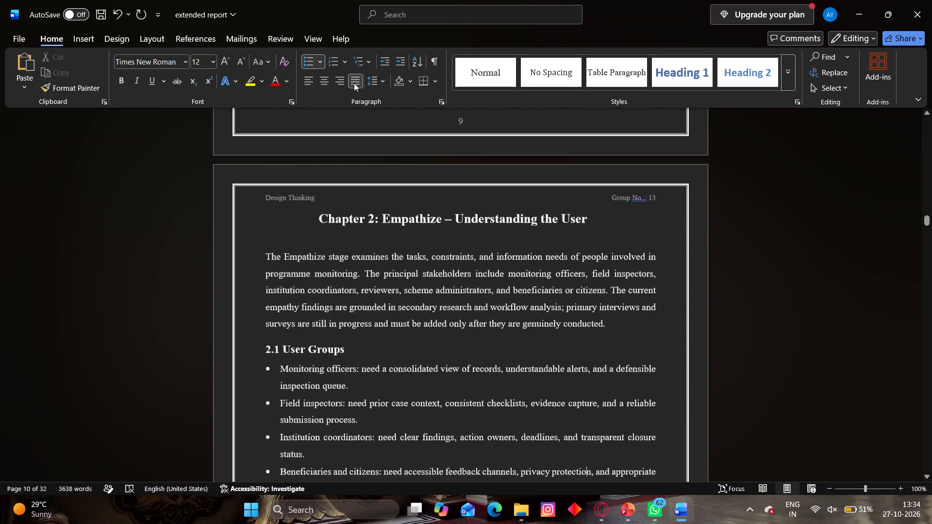
key("Down")
key("Down")
key("Down")
key("Down")
key("Down")
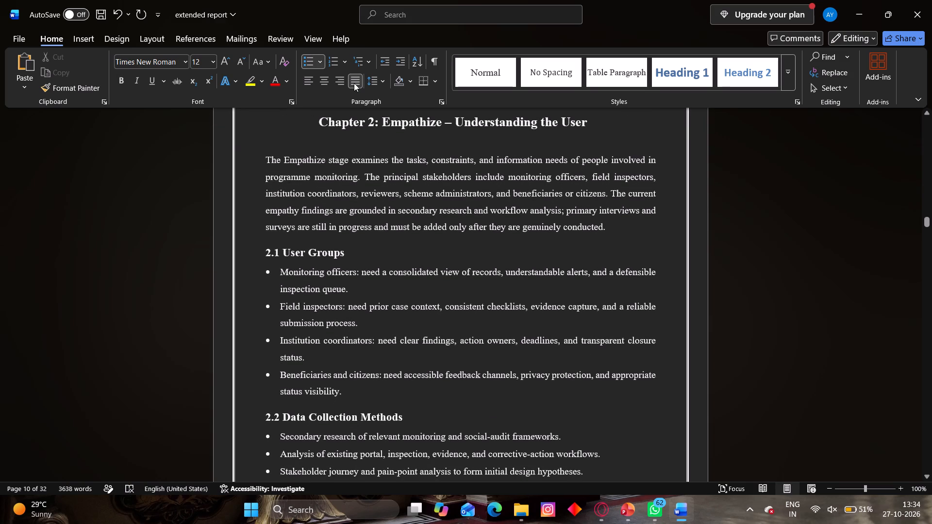
key("Down")
key("Down")
Review section 2.3 Sample Interview Questions, checking the indentation and spacing of its bulleted questions.
key("Down")
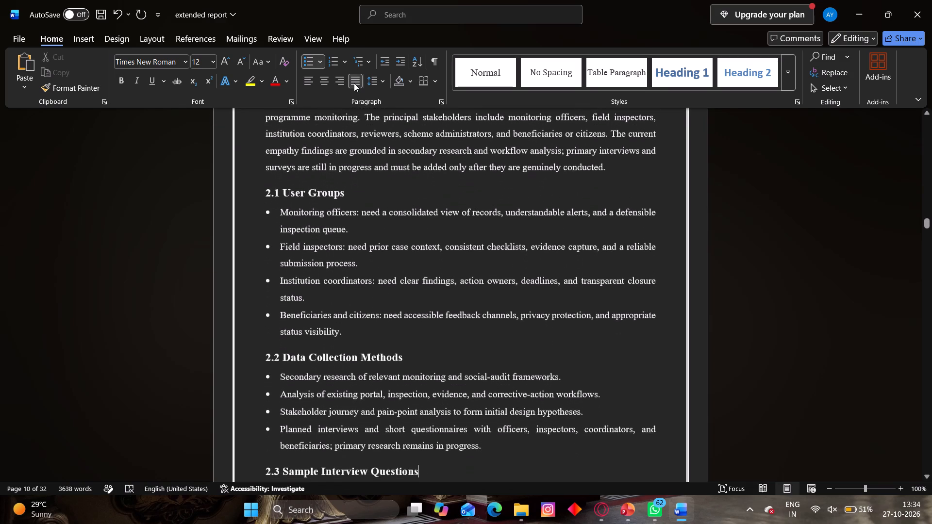
key("Down")
key("Down")
key("Down")
key("Down")
key("Down")
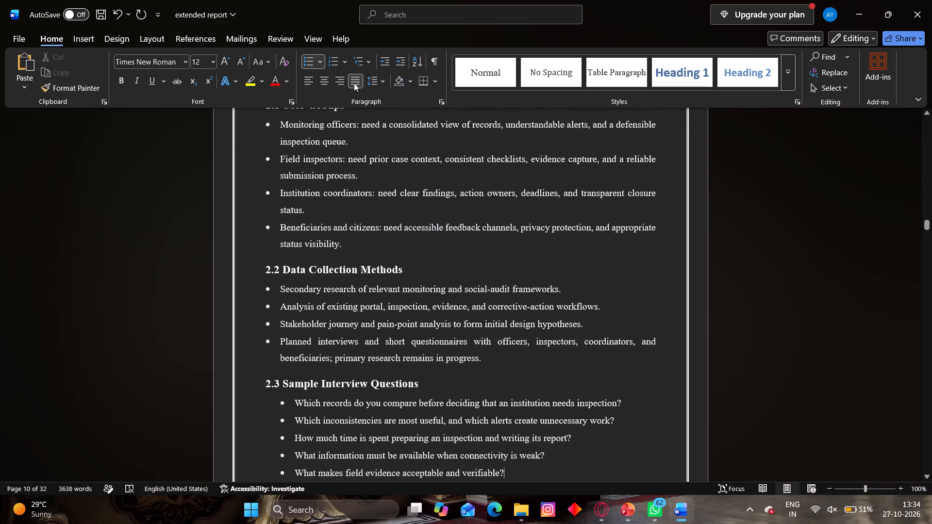
key("Down")
key("Down")
key("Down")
key("Down")
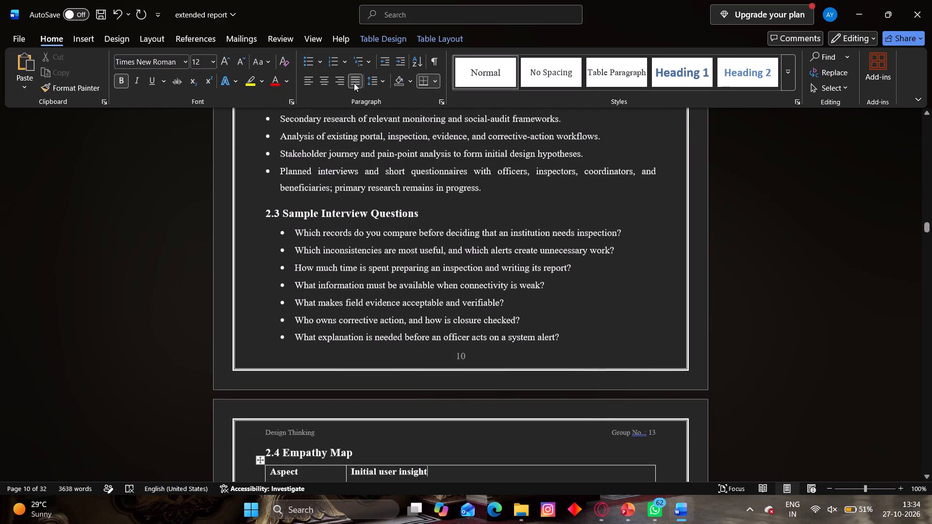
Review the 2.4 Empathy Map table and its closing paragraph, checking cell alignment and spacing.
key("Down")
key("Down")
key("Down")
key("Down")
key("Down")
key("Down")
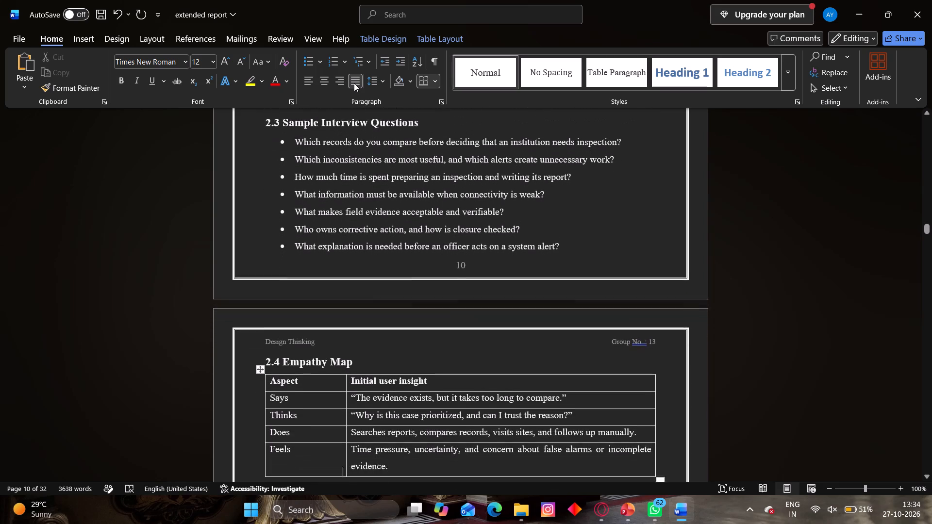
key("Down")
key("Down")
key("Down")
key("Down")
key("Down")
key("Down")
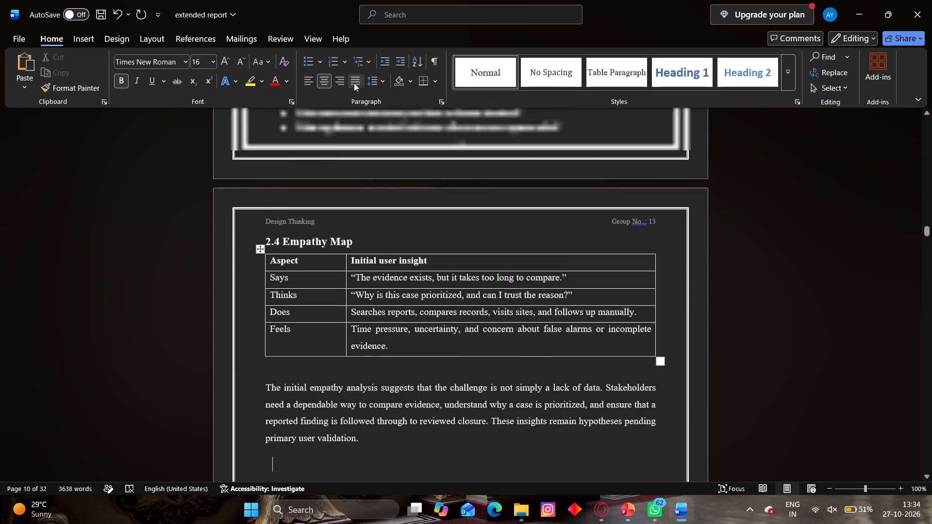
Review Chapter 3: Define – Problem Identification, checking the problem statement, numbered objectives and user persona formatting.
key("Down")
key("Down")
key("Down")
key("Down")
key("Down")
key("Down")
key("Down")
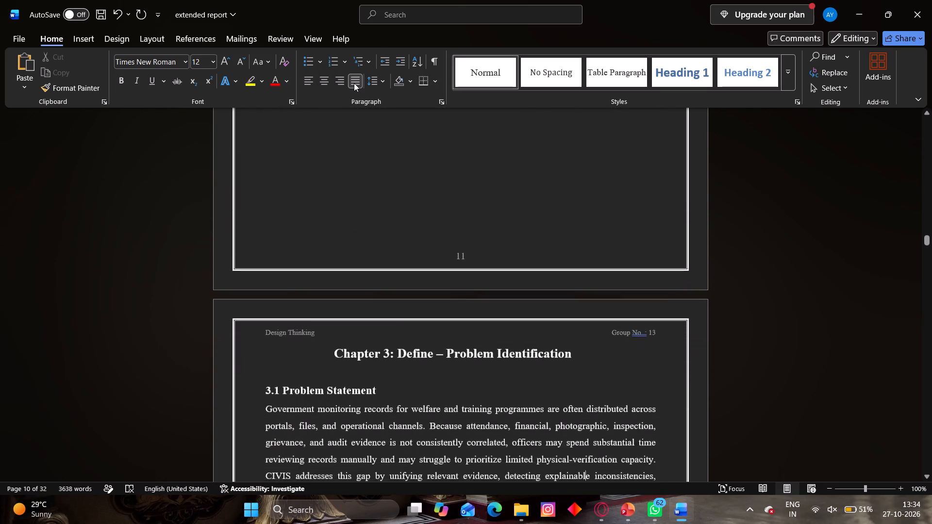
key("Down")
key("Down")
key("Down")
key("Down")
key("Down")
key("Down")
key("Down")
key("Down")
key("Down")
key("Down")
key("Down")
key("Down")
key("Down")
key("Down")
key("Down")
key("Down")
key("Down")
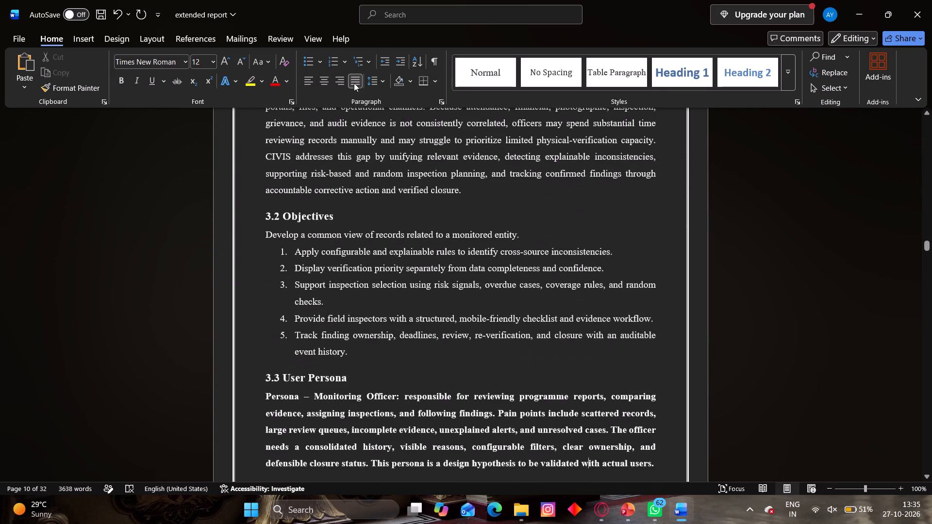
Review the Chapter 4: Ideate – Generation of Ideas heading, opening paragraph and concept comparison table.
key("Down")
key("Down")
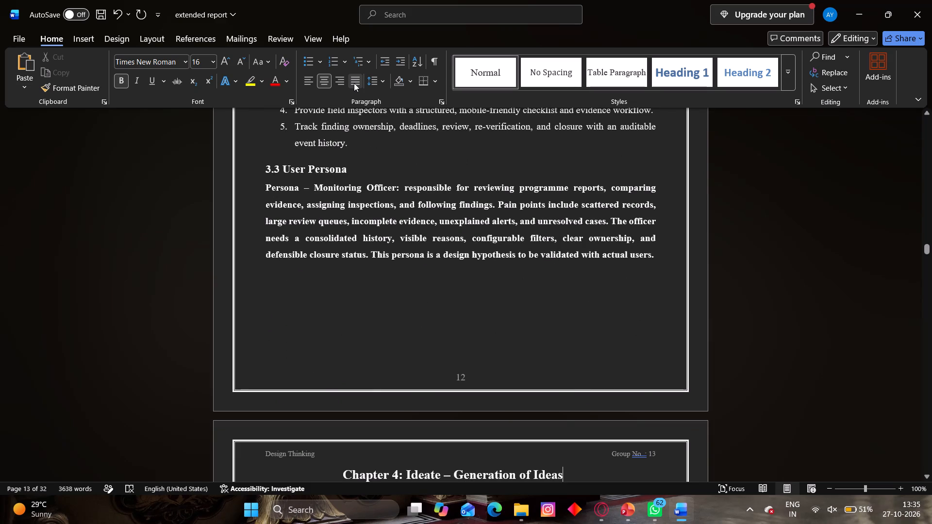
key("Down")
key("Down")
key("Down")
key("Down")
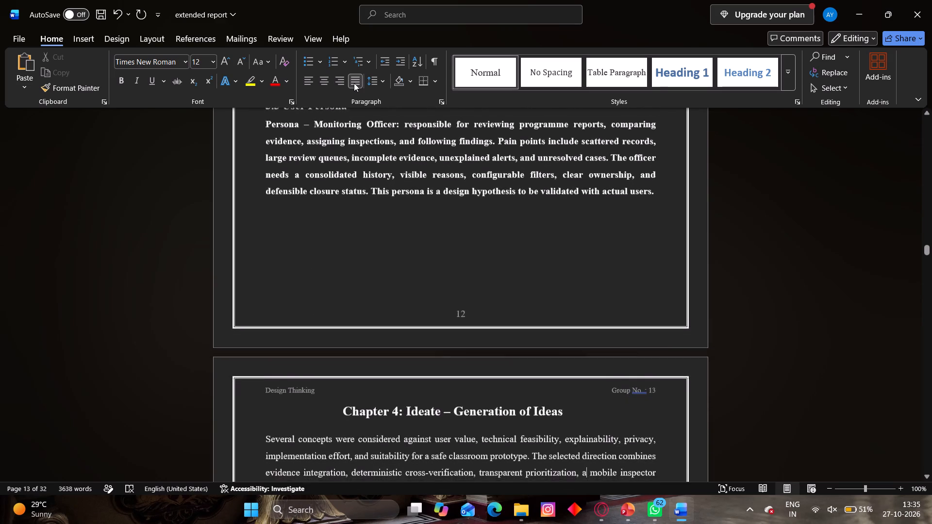
key("Down")
key("Down")
key("Down")
key("Down")
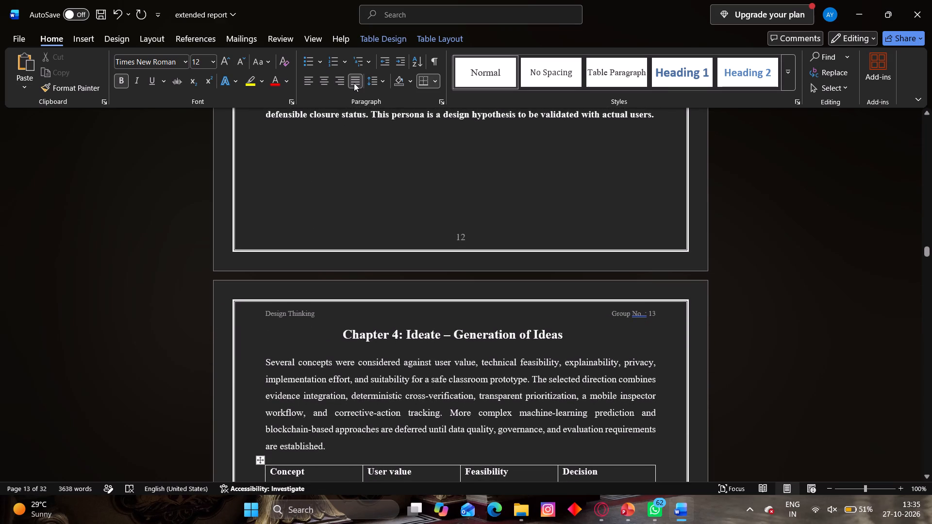
key("Down")
key("Down")
key("Down")
key("Down")
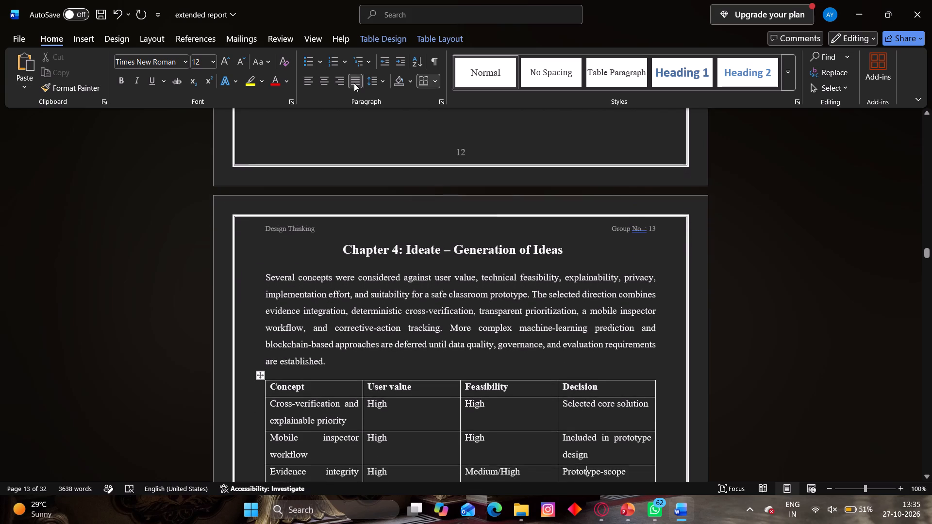
key("Down")
key("Down")
key("Down")
key("Down")
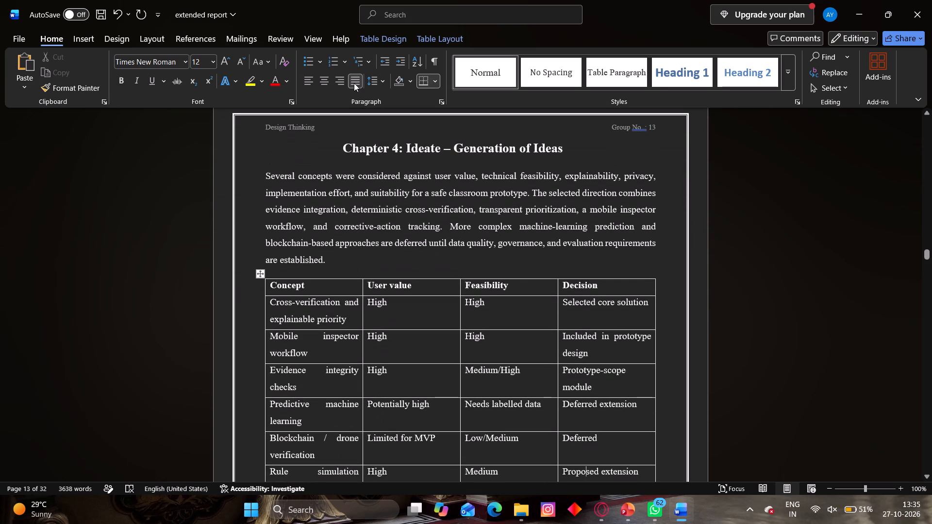
Review the end of the concept table and section 4.1 Selected Concept for alignment and spacing.
key("Down")
key("Down")
key("Down")
key("Down")
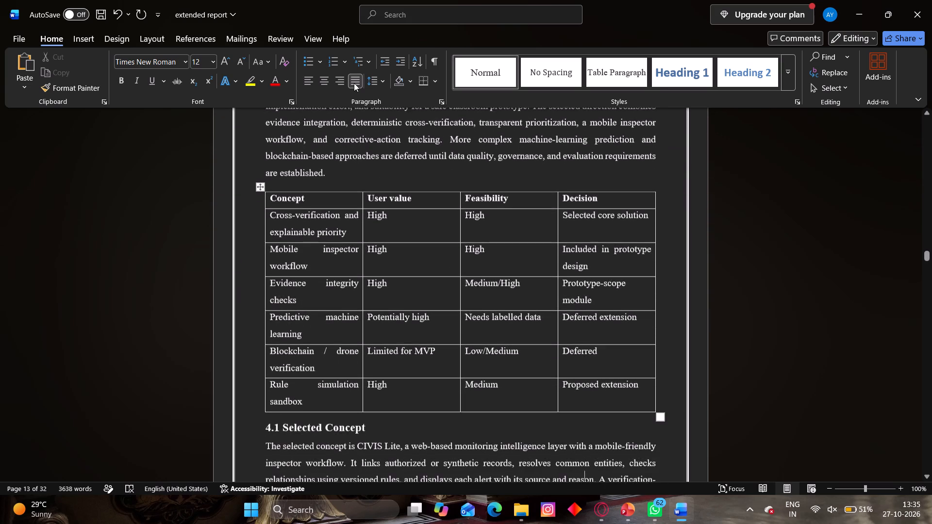
key("Down")
key("Down")
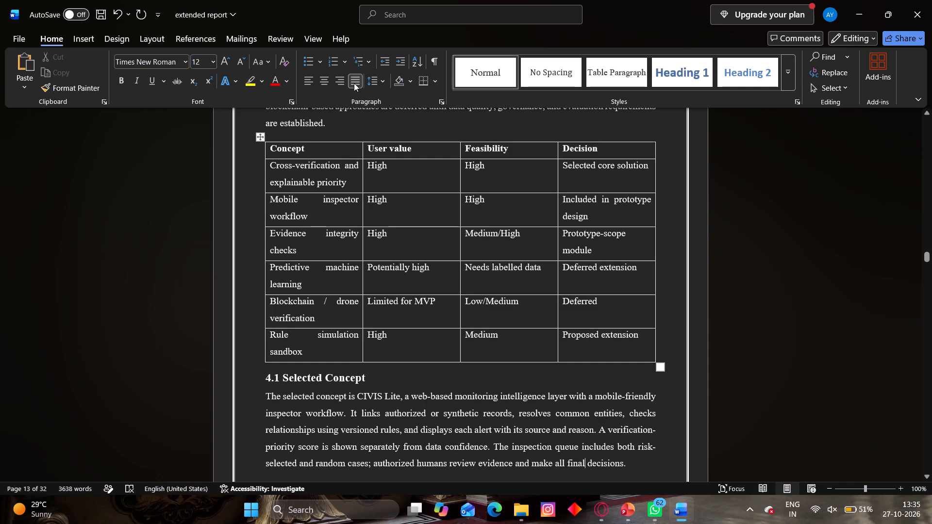
key("Down")
Review the Chapter 5: Prototype – Solution Development opening and the Figure 5.1 architecture diagram with its caption.
key("Down")
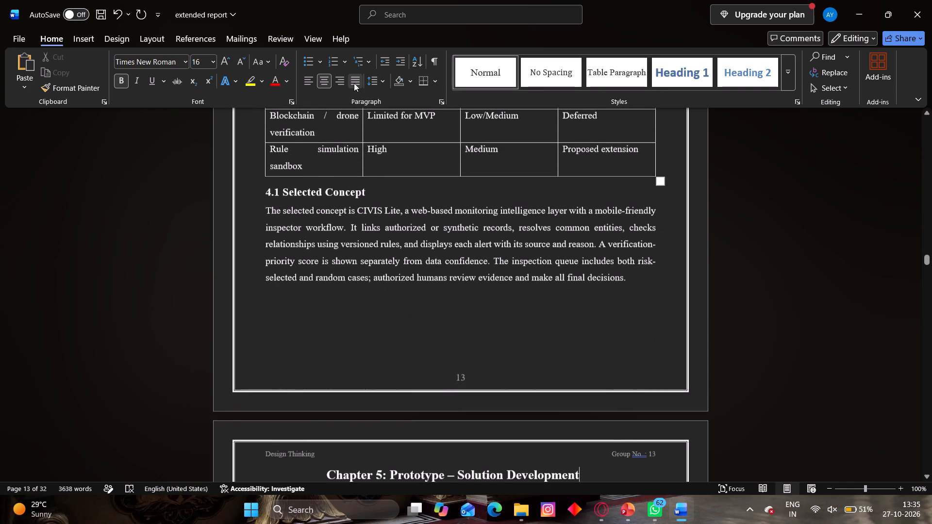
key("Down")
key("Down")
key("Down")
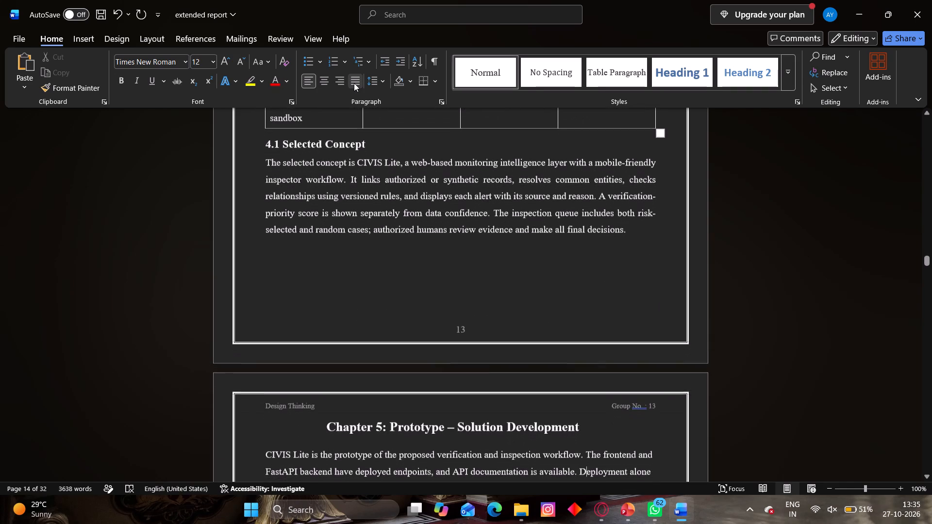
key("Down")
key("Down")
key("Down")
key("Down")
key("Down")
key("Down")
key("Down")
key("Down")
key("Down")
key("Down")
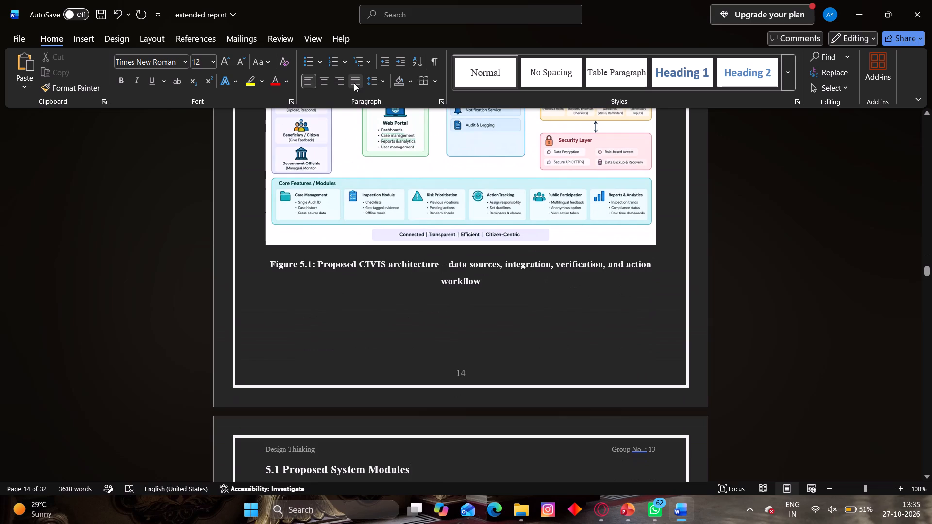
Review the bullets of section 5.1 Proposed System Modules, checking their alignment and line spacing.
key("Down")
key("Down")
key("Down")
key("Down")
key("Down")
key("Down")
key("Down")
key("Down")
key("Down")
key("Down")
key("Down")
key("Down")
key("Down")
key("Down")
key("Down")
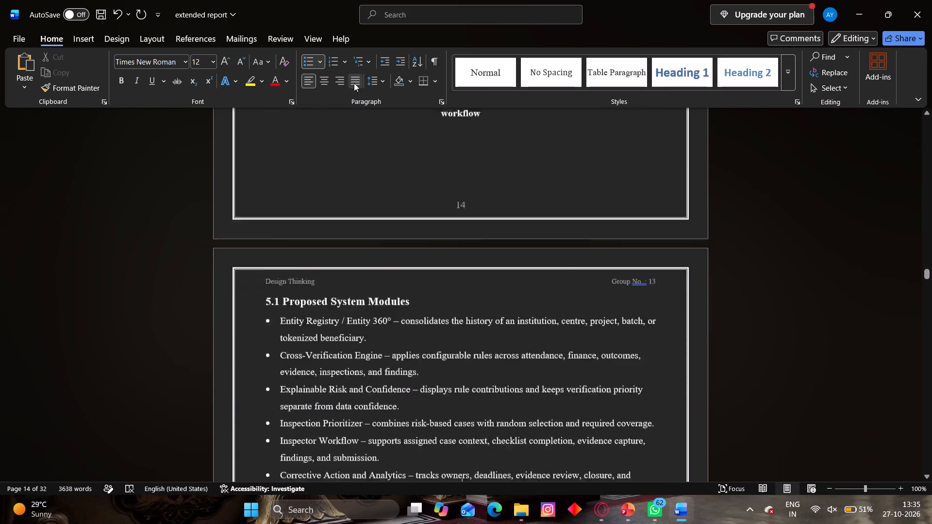
Review the section 5.2 User Flow bullets and the start of the 5.3 Suggested Technology Stack table.
key("Down")
key("Down")
key("Down")
key("Down")
key("Down")
key("Down")
key("Down")
key("Down")
key("Down")
key("Down")
key("Down")
key("Down")
key("Down")
key("Down")
key("Down")
key("Down")
key("Down")
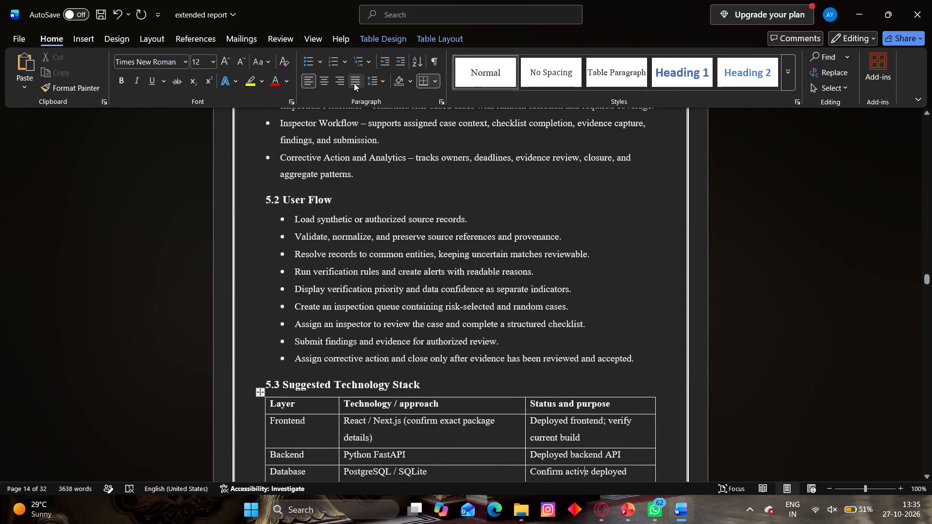
Narrow the Technology / approach column of the section 5.3 table, giving the freed width to the Status and purpose column.
key("Down")
key("Down")
key("Down")
key("Down")
key("Down")
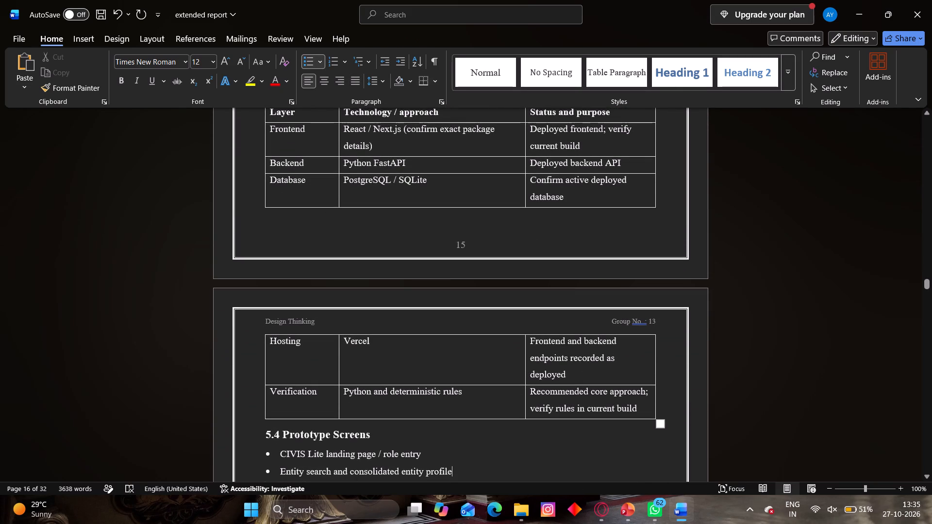
left_click_drag(526, 168, 500, 163)
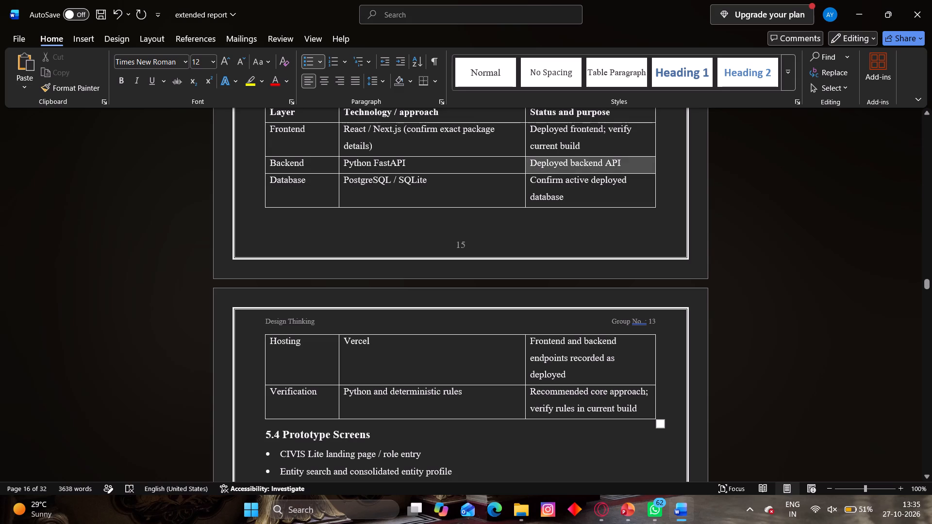
left_click_drag(500, 163, 495, 162)
left_click(496, 162)
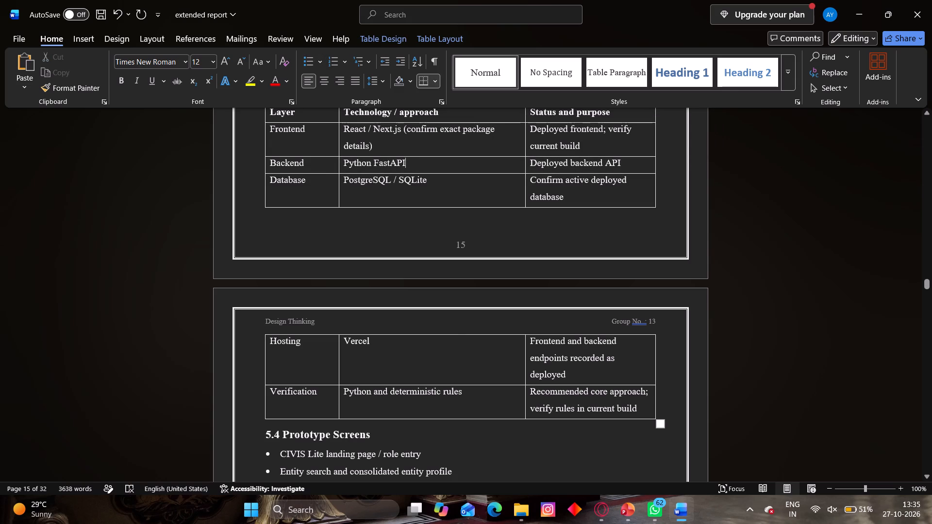
left_click_drag(525, 150, 489, 149)
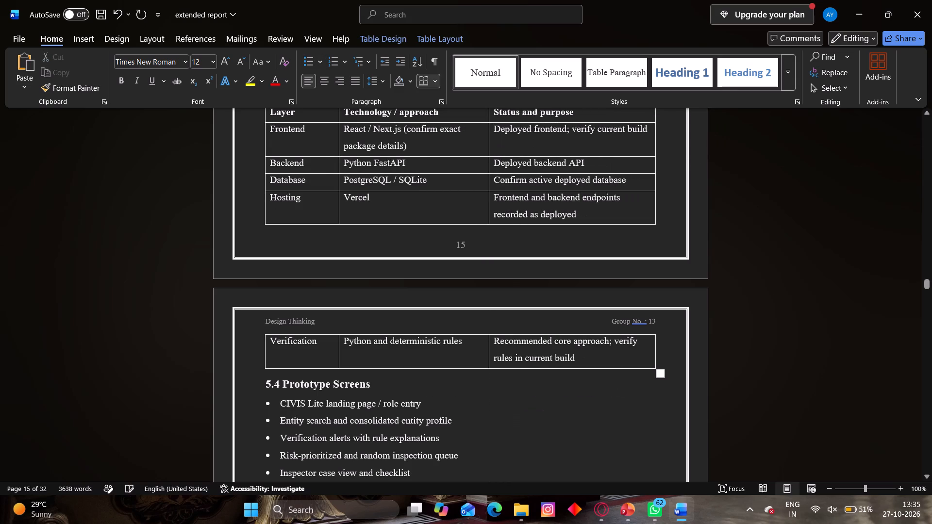
left_click_drag(489, 149, 471, 147)
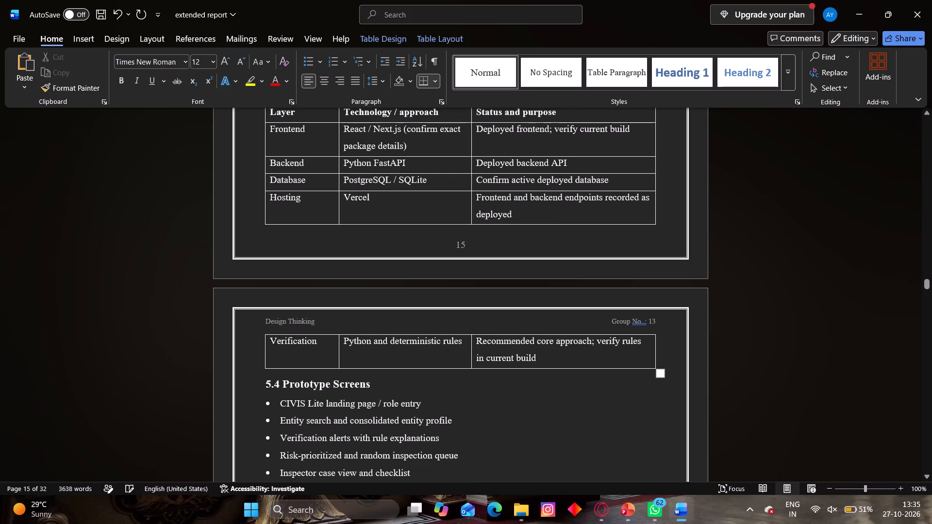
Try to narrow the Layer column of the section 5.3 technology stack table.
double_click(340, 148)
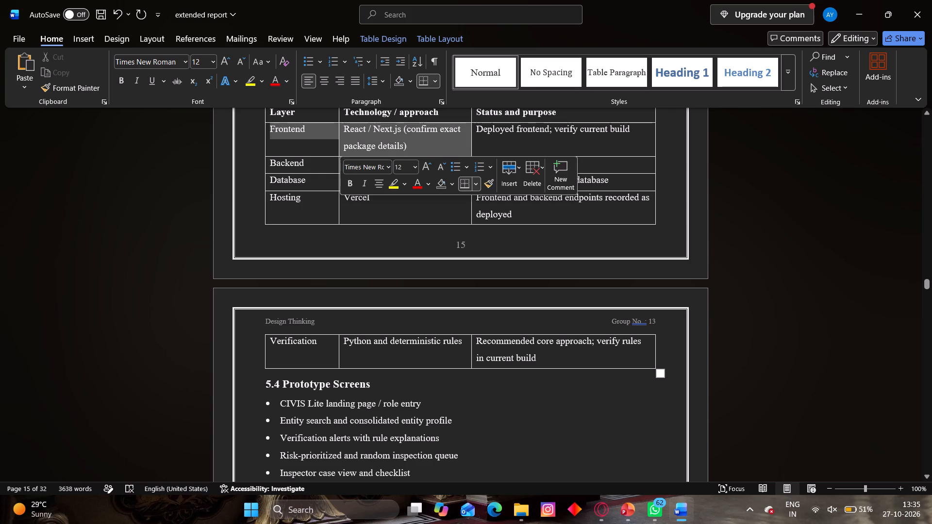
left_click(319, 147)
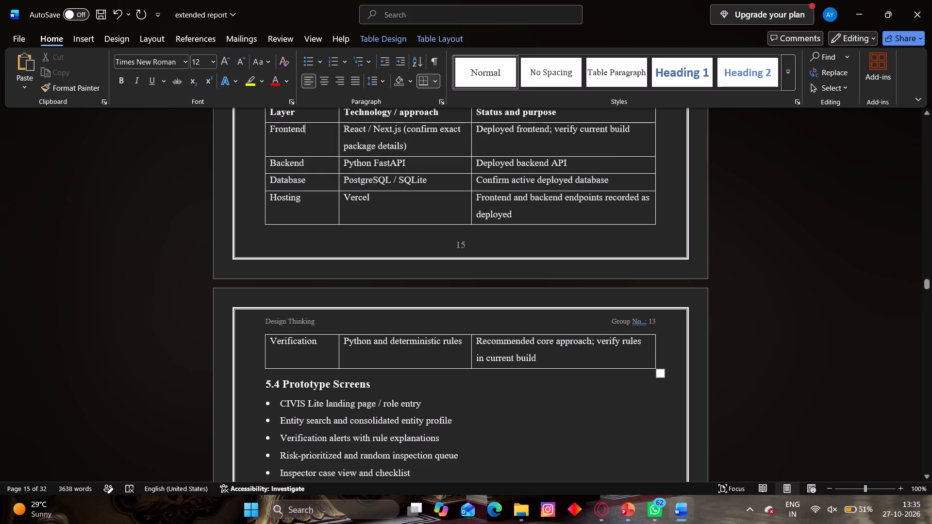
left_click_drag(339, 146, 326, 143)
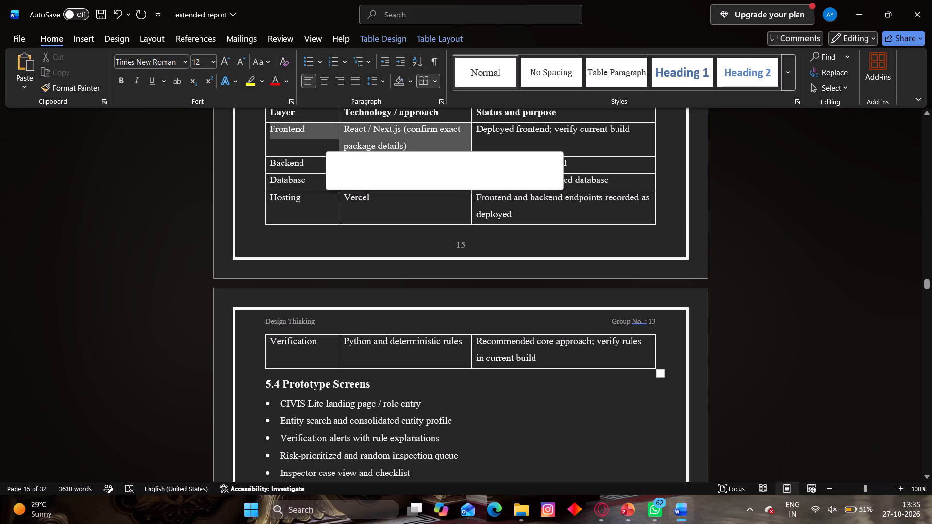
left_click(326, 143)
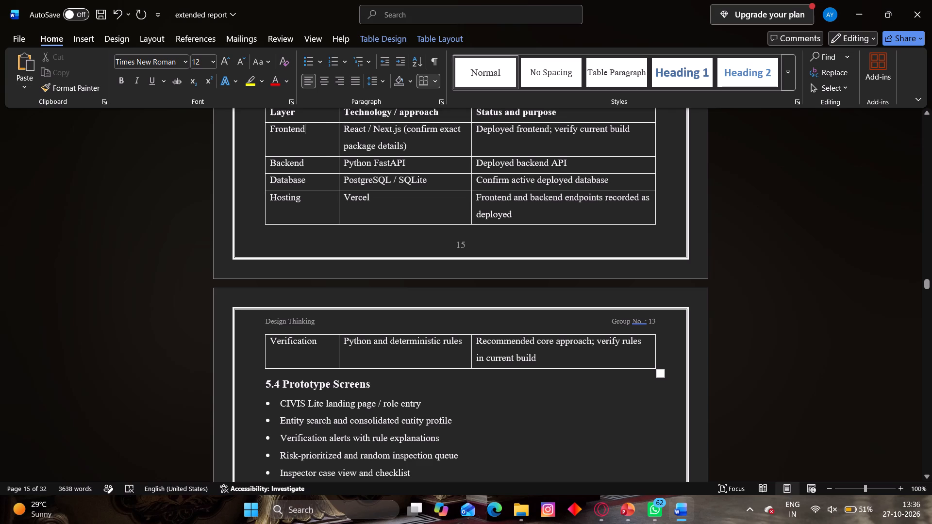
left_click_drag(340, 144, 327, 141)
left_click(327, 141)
Review section 5.4 Prototype Screens, checking its bullet list and the paragraph introducing the screenshots.
key("Down")
key("Down")
key("Down")
key("Down")
key("Down")
key("Down")
key("Down")
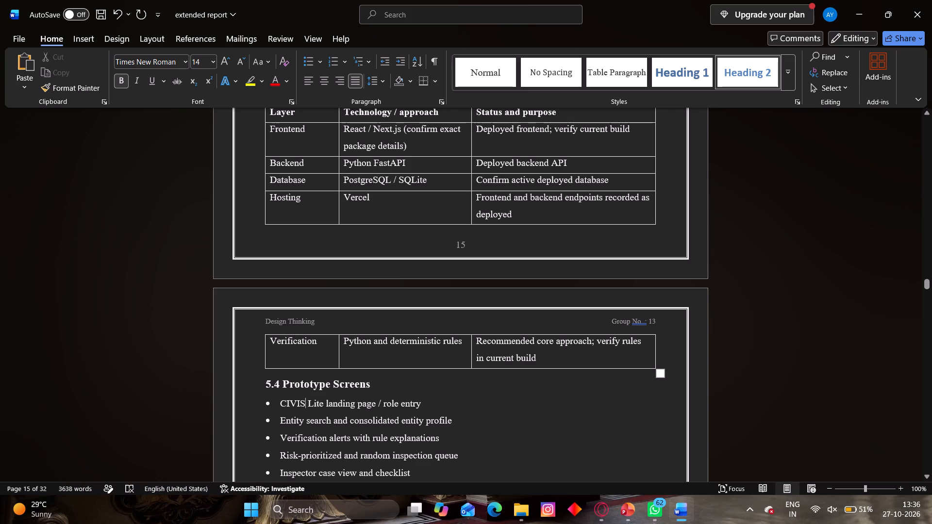
key("Down")
key("Down")
key("Down")
key("Down")
key("Down")
key("Down")
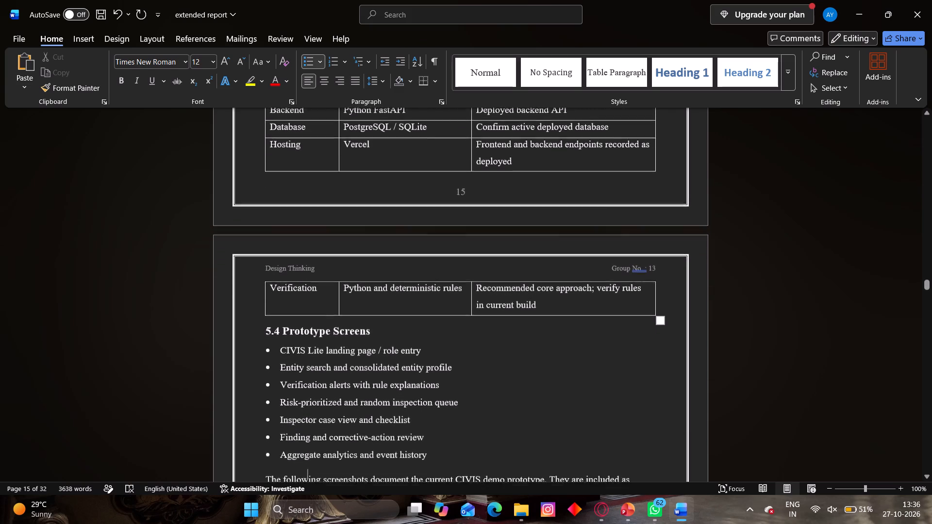
Review the Figure 5.2 CIVIS login page screenshot page, checking its caption, note and the empty space around it.
key("Down")
key("Down")
key("Down")
key("Down")
key("Down")
key("Down")
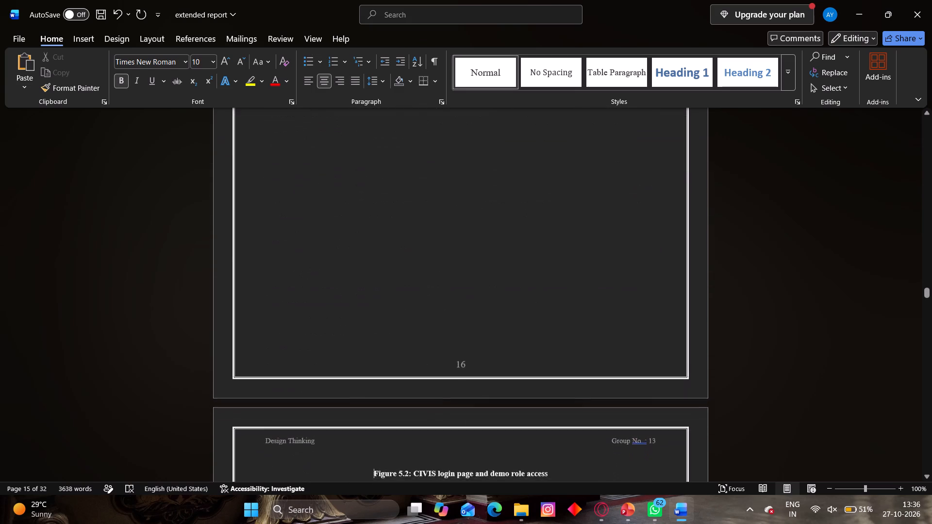
key("Down")
key("Down")
key("Down")
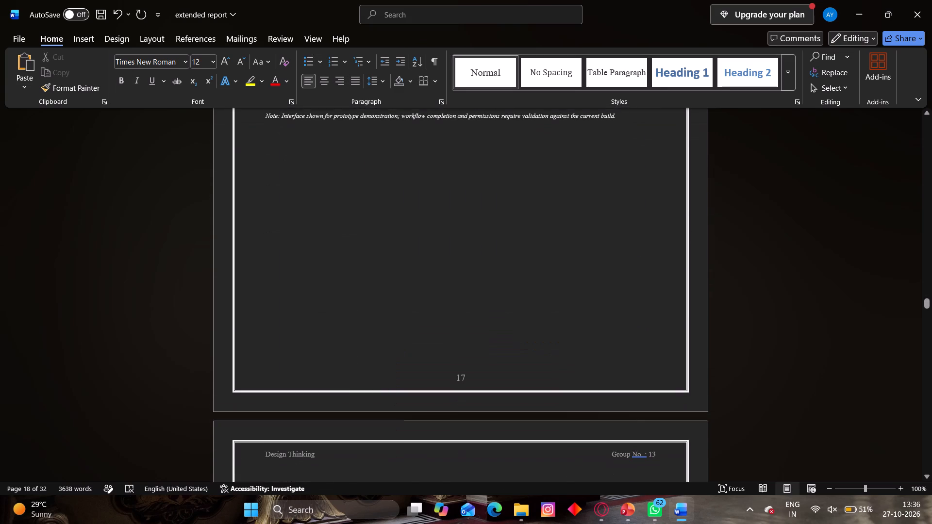
Review the prototype screenshot pages up to Figure 5.4, checking the captions, image placement and notes.
key("Down")
key("Down")
key("Down")
key("Down")
key("Down")
key("Down")
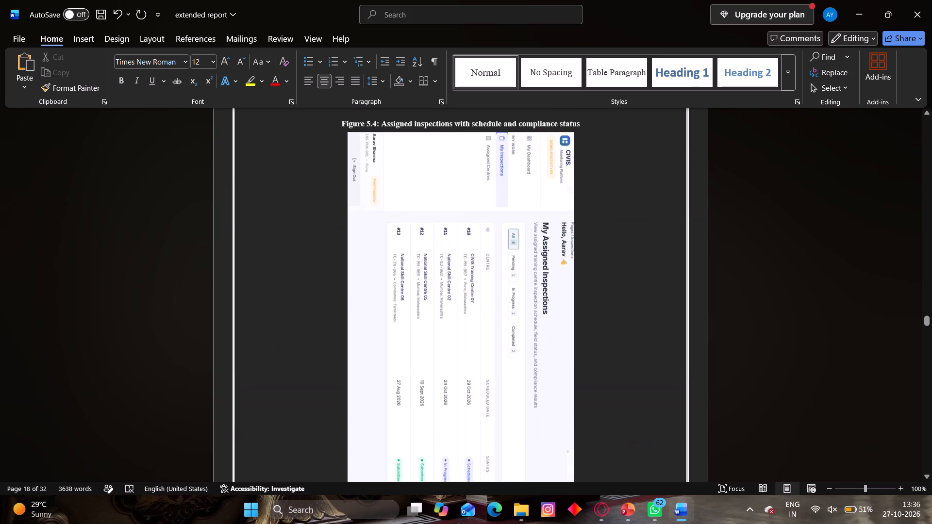
key("Down")
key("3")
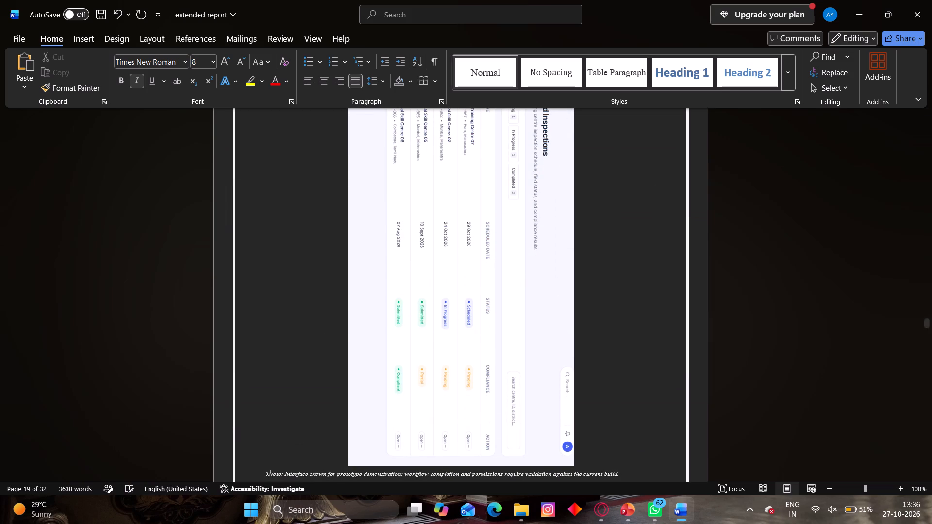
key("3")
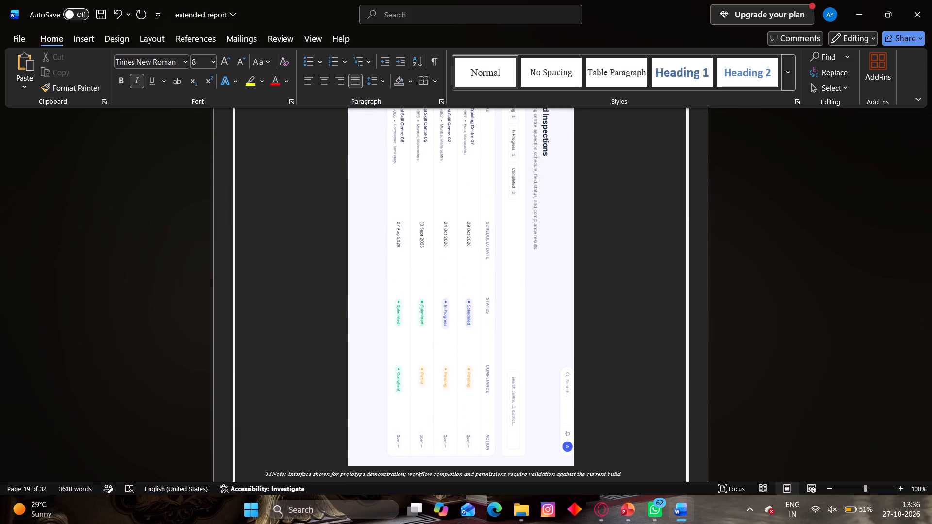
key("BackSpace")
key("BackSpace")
Compare the Figure 5.4 assigned inspections page with the start of the Figure 5.5 page, checking caption, note and page-break spacing.
key("Down")
key("Down")
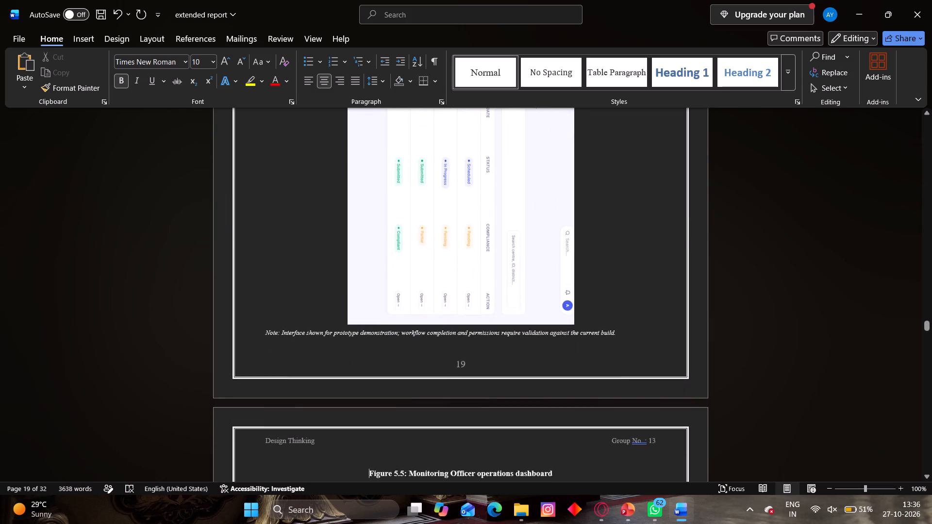
key("Down")
key("Down")
key("Up")
key("Up")
key("Up")
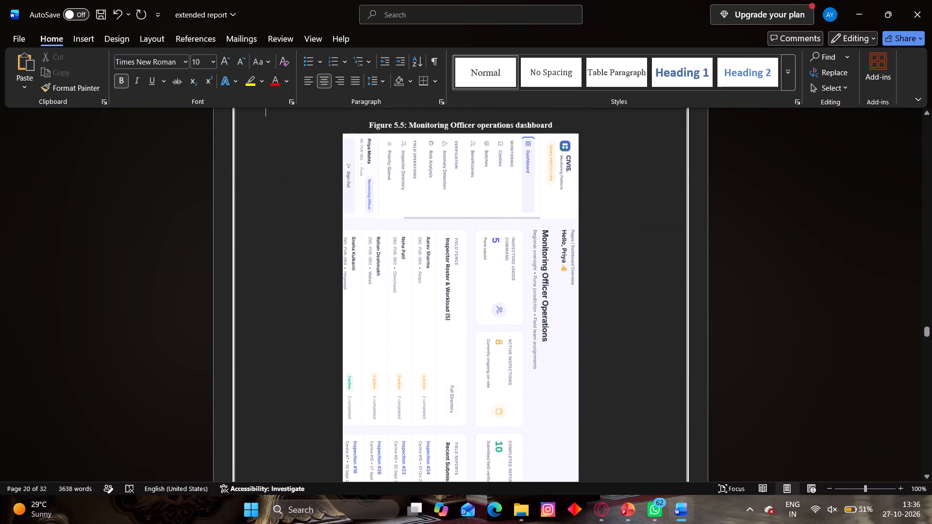
key("Up")
key("Up")
key("Down")
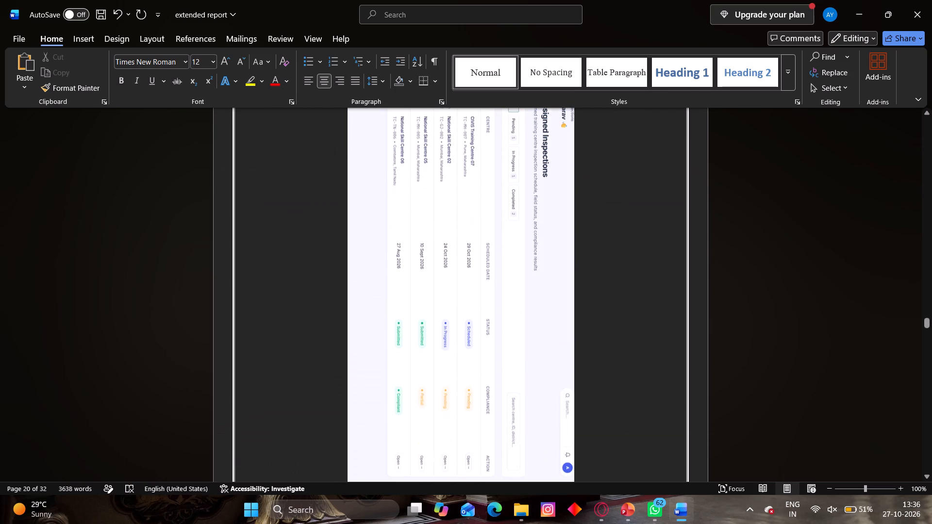
key("Down")
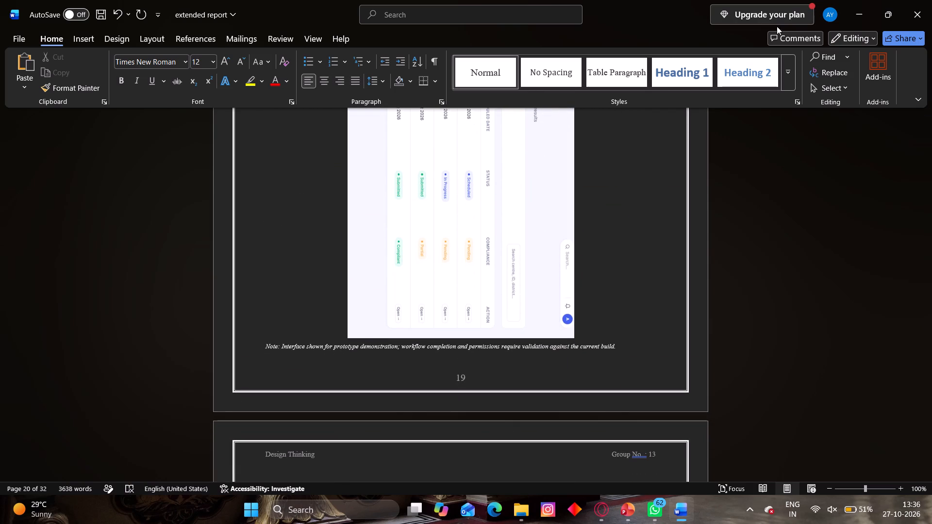
scroll(325, 309, "up", 2)
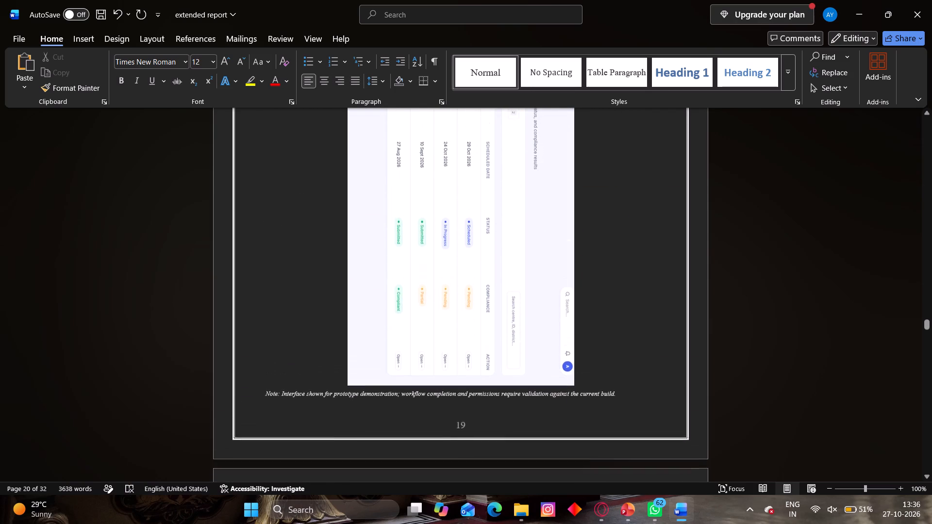
scroll(324, 310, "up", 1)
scroll(324, 310, "down", 2)
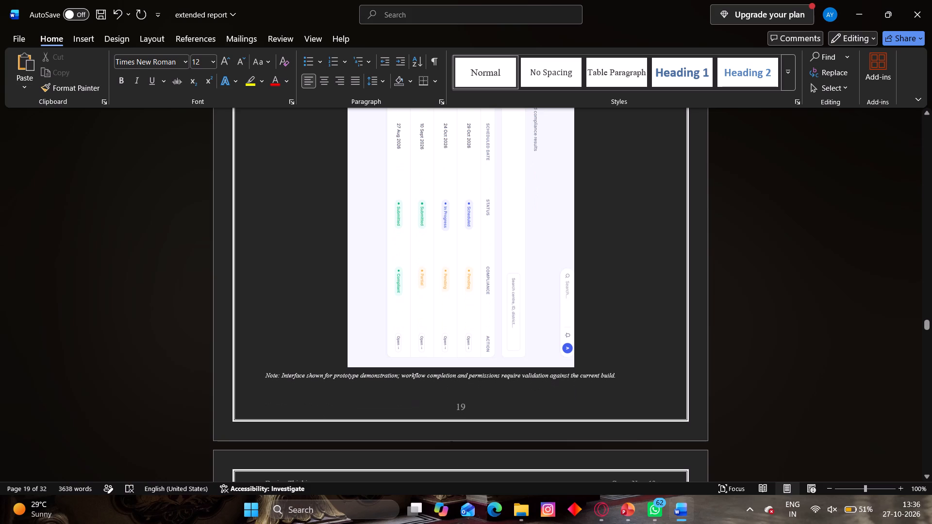
scroll(309, 309, "up", 11)
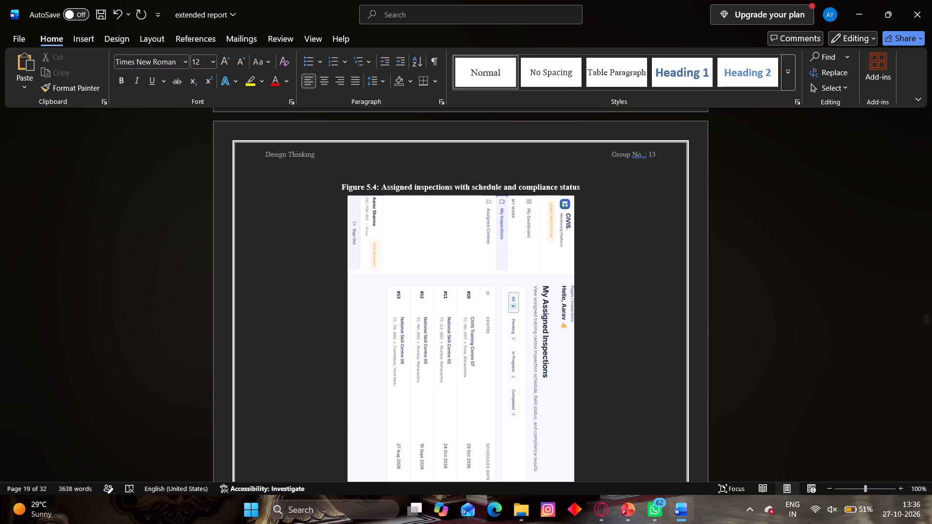
scroll(440, 248, "down", 4)
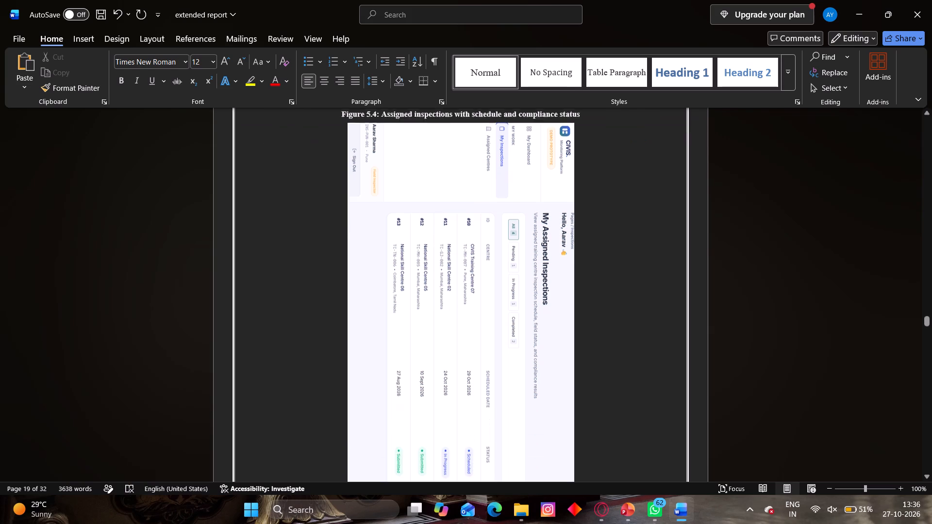
scroll(479, 319, "down", 8)
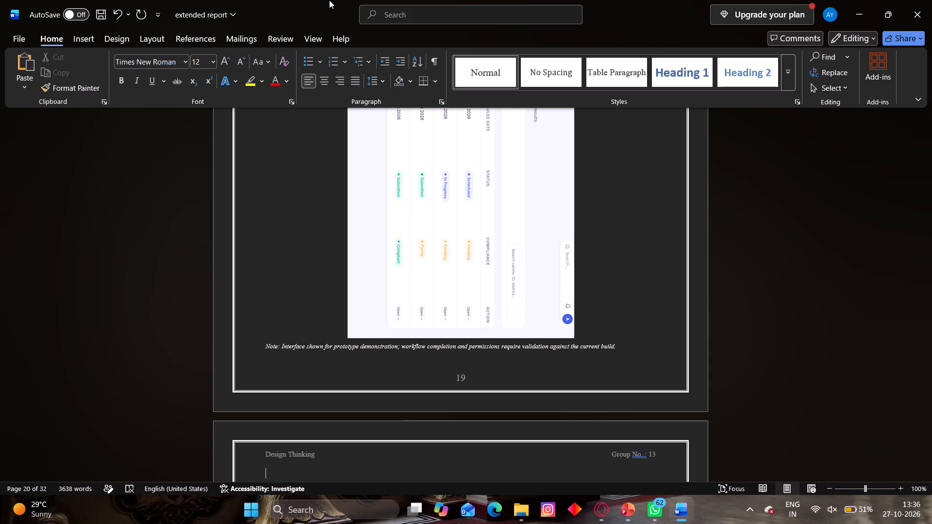
Review the screenshot pages from the Figure 5.5 Monitoring Officer dashboard up to Figure 5.8, checking image fit, notes and spacing.
key("Down")
key("Down")
key("Down")
key("Down")
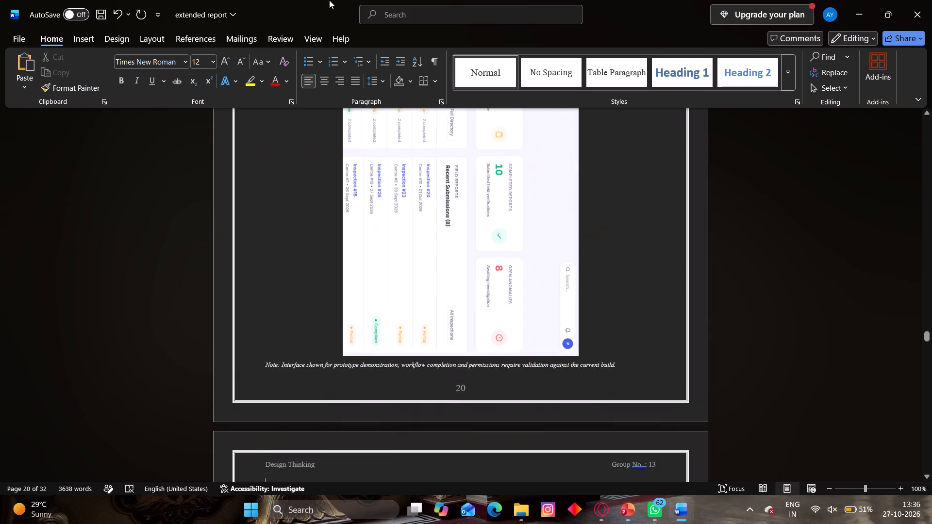
key("Down")
key("Down")
key("Down")
key("Down")
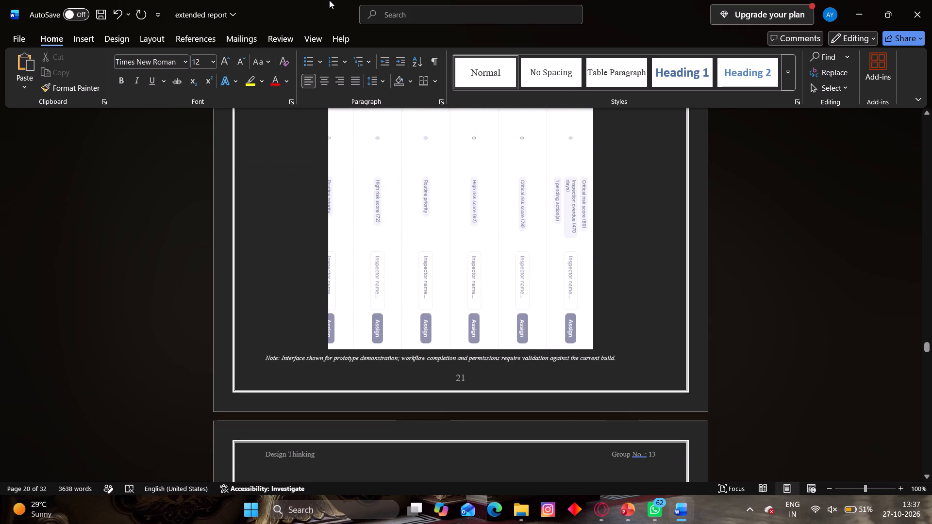
key("Down")
key("Down")
key("Down")
key("Down")
key("Down")
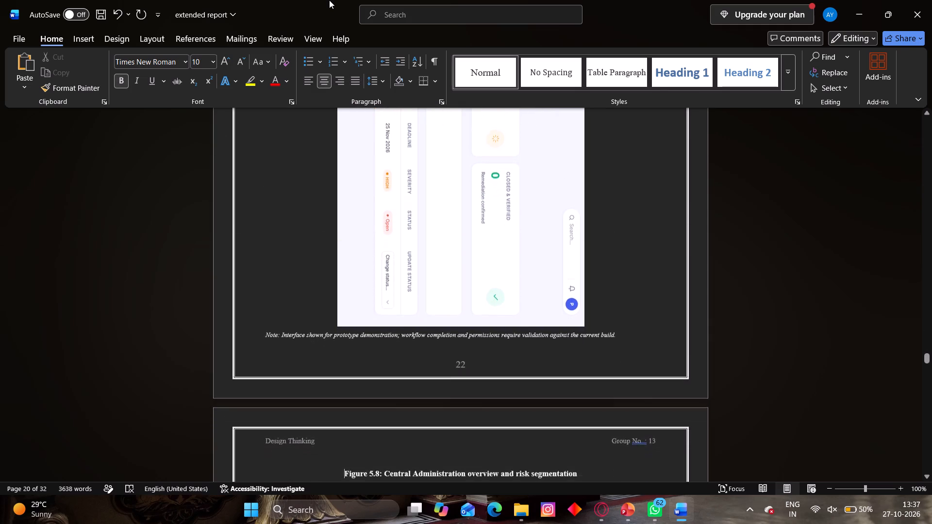
Review the Central Administration screenshot pages from Figure 5.8 through to the start of Chapter 6, checking images, notes and page breaks.
key("Down")
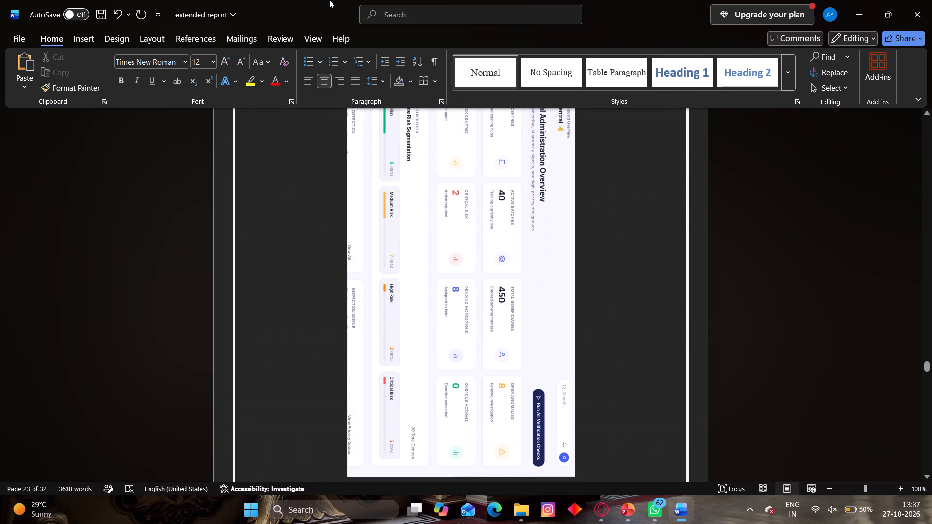
key("Down")
key("Down")
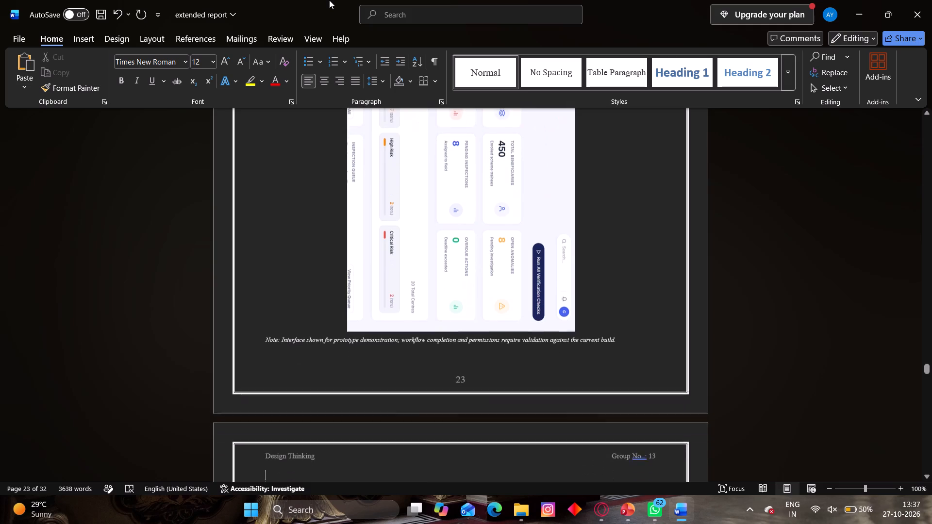
key("Down")
key("Down")
key("Down")
key("Down")
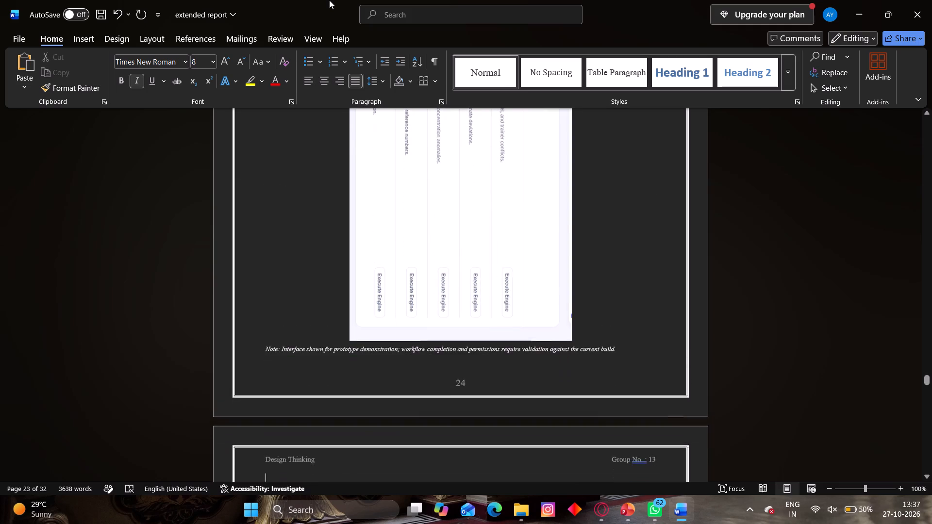
key("Down")
key("Down")
key("Down")
key("Down")
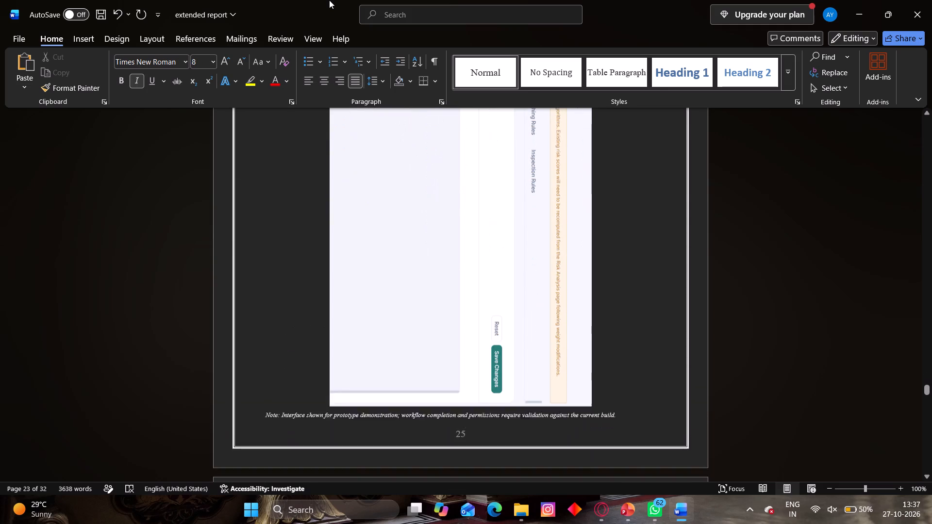
key("Down")
key("Down")
key("Down")
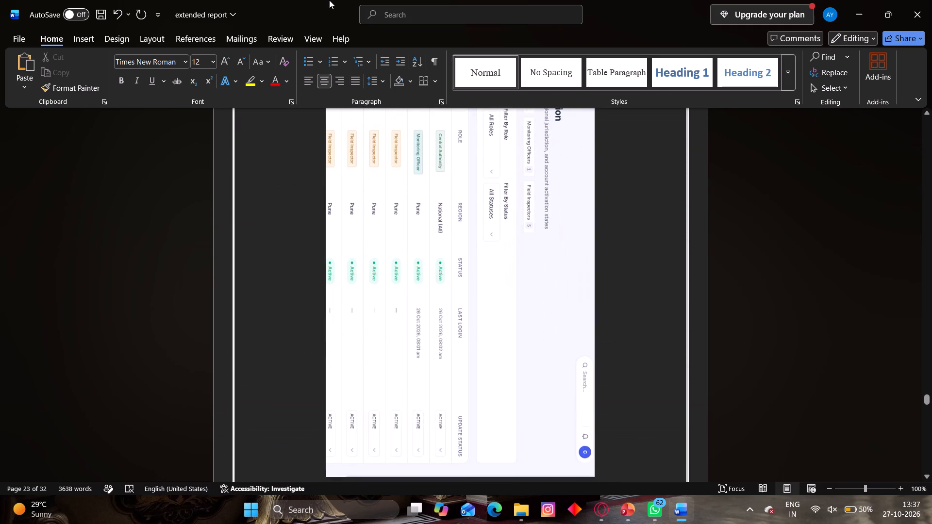
key("Down")
key("Down")
key("Down")
key("Down")
key("Down")
key("Down")
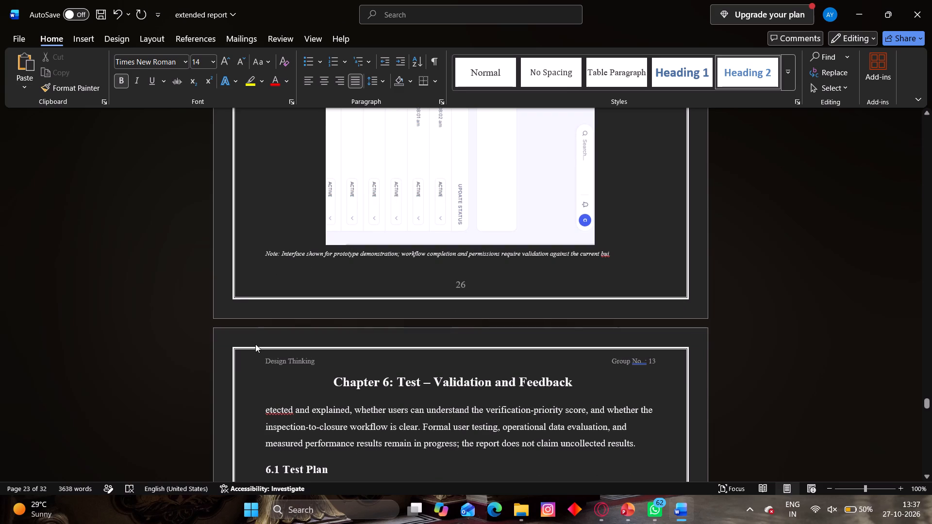
Add the missing capital D to the first word of Chapter 6's opening paragraph so it reads "Detected".
left_click(264, 411)
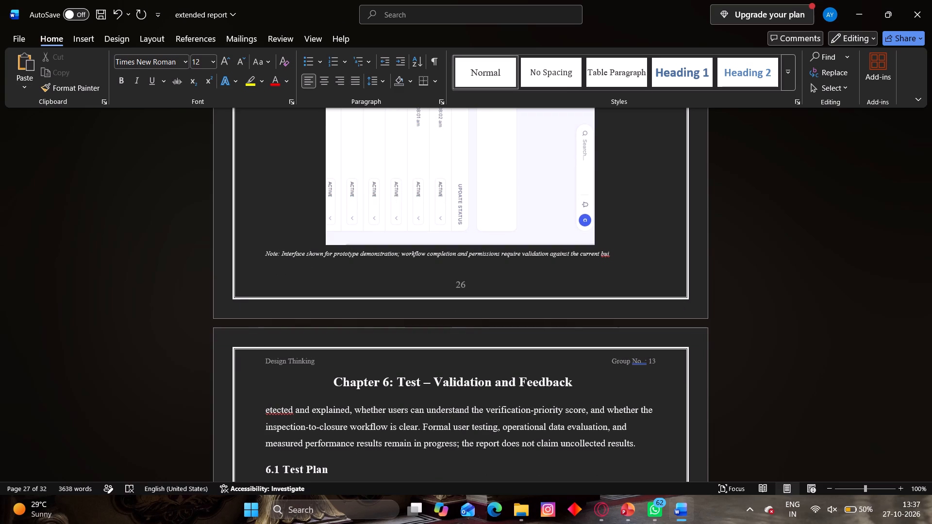
key("shift+d")
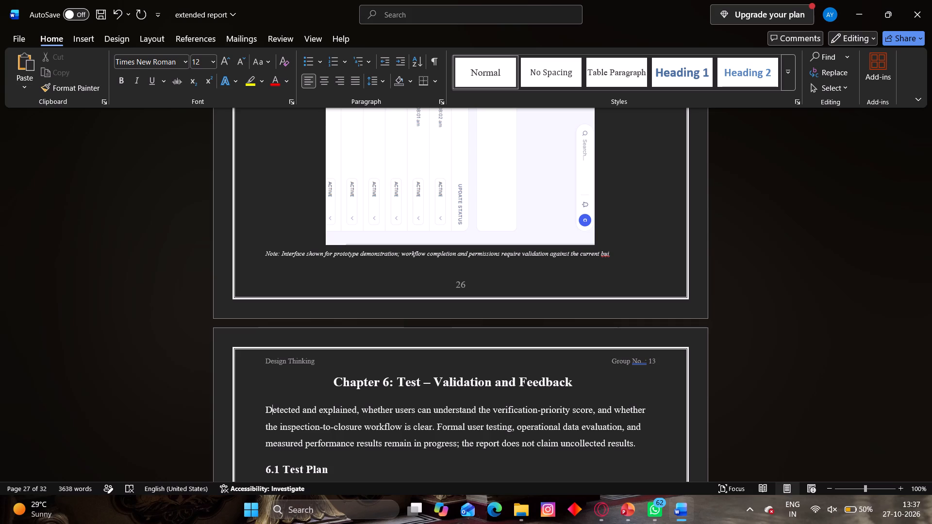
Review the Chapter 6 opening paragraph and the section 6.1 Test Plan table, checking alignment, column widths and row wrapping.
key("Down")
key("Down")
key("Down")
key("Down")
key("Down")
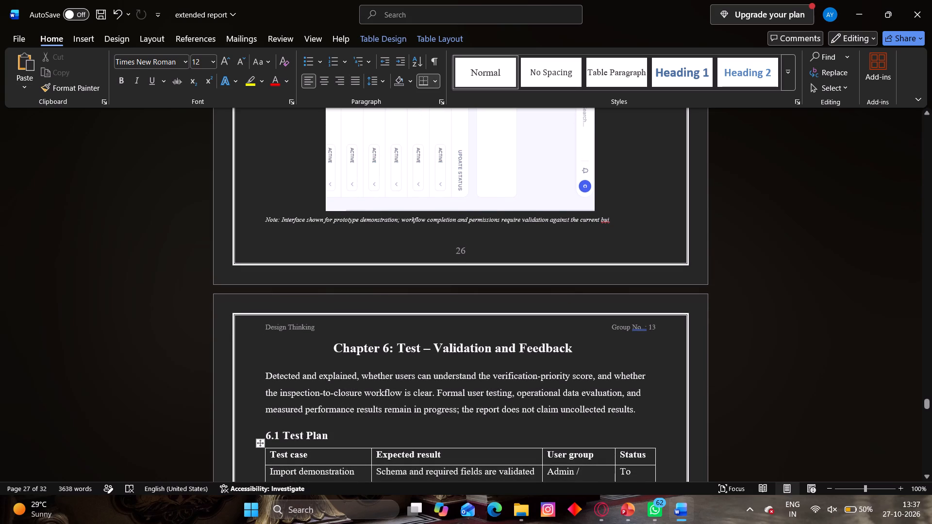
key("Down")
key("Down")
key("Down")
key("Down")
key("Down")
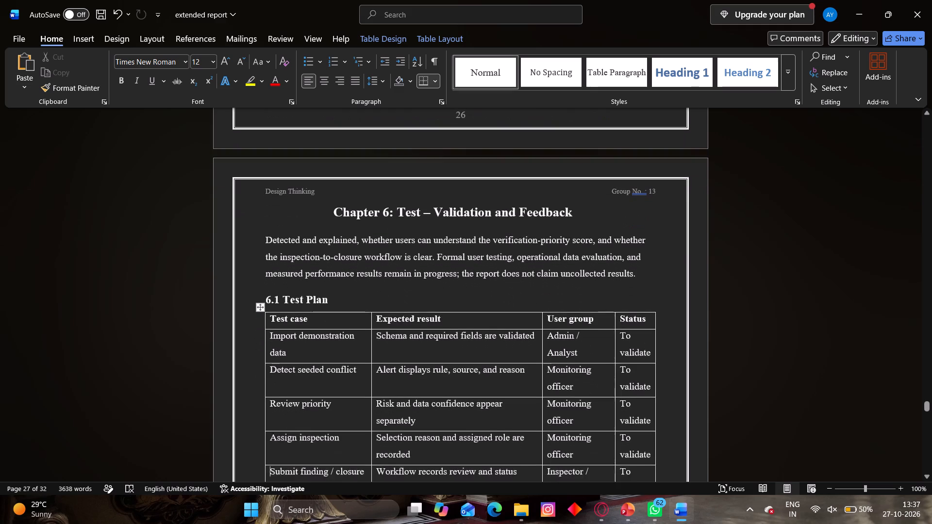
key("Down")
key("Down")
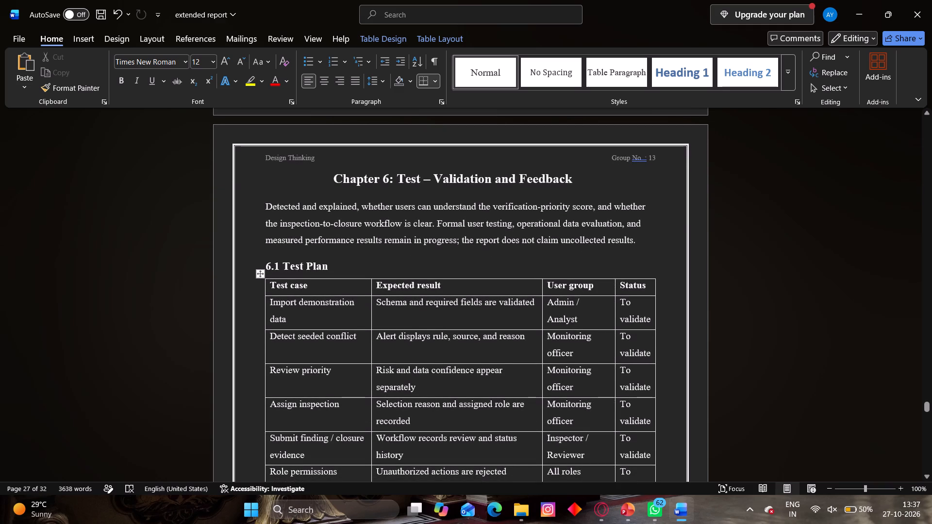
Review sections 6.2 User Feedback and 6.3 Improvements Based on Feedback, checking text justification and bullet formatting.
key("Down")
key("Down")
key("Down")
key("Down")
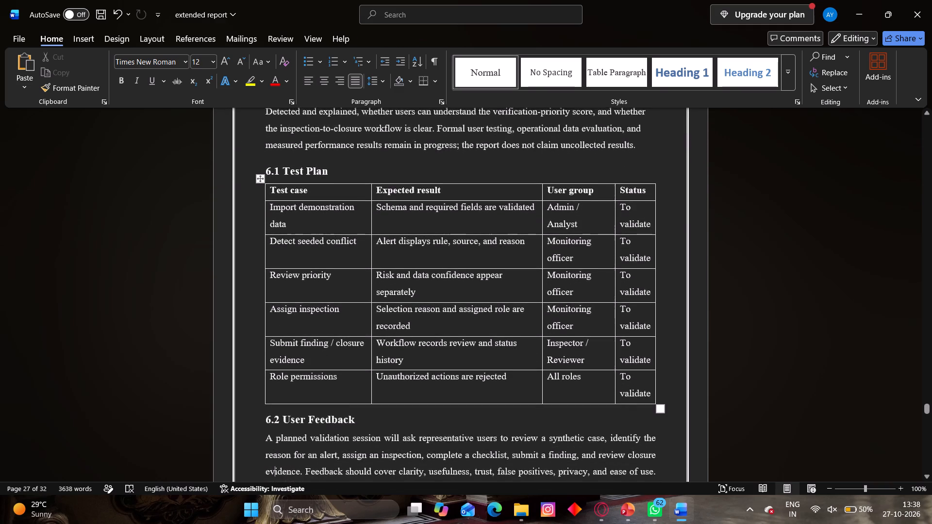
key("Down")
key("Down")
key("Down")
key("Down")
key("Down")
key("Down")
Review the Chapter 7 opening paragraph and the section 7.1 Implementation Plan bullets, checking heading spacing, justification and indentation.
key("Down")
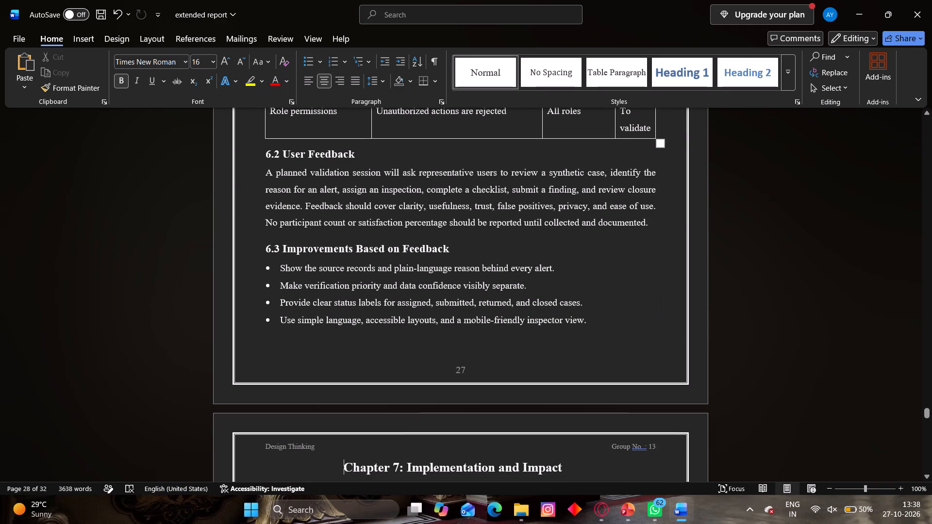
key("Down")
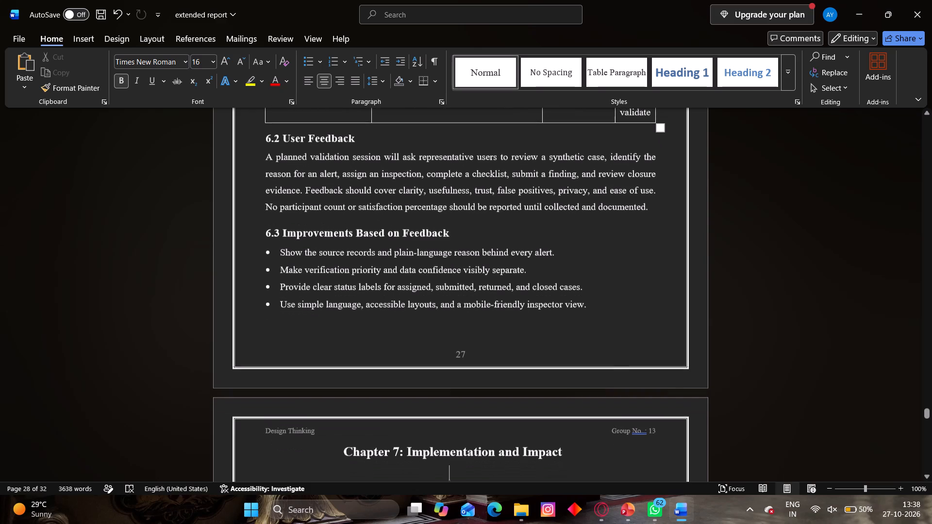
key("Down")
key("Down")
key("Down")
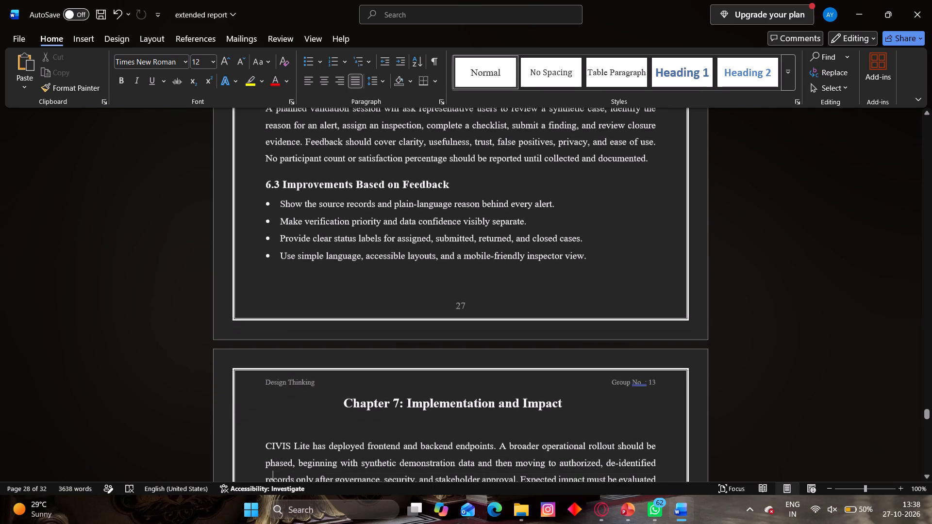
key("Down")
key("Down")
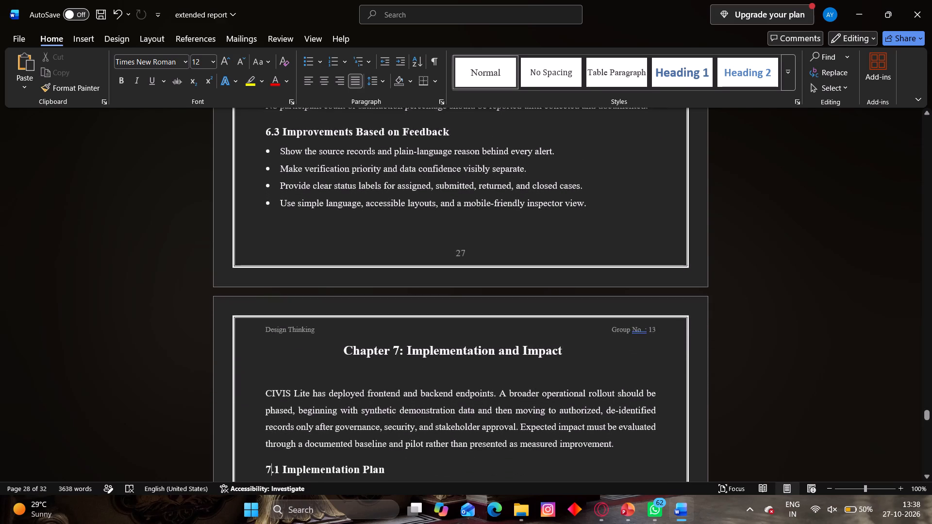
key("Down")
key("Down")
key("Down")
key("Down")
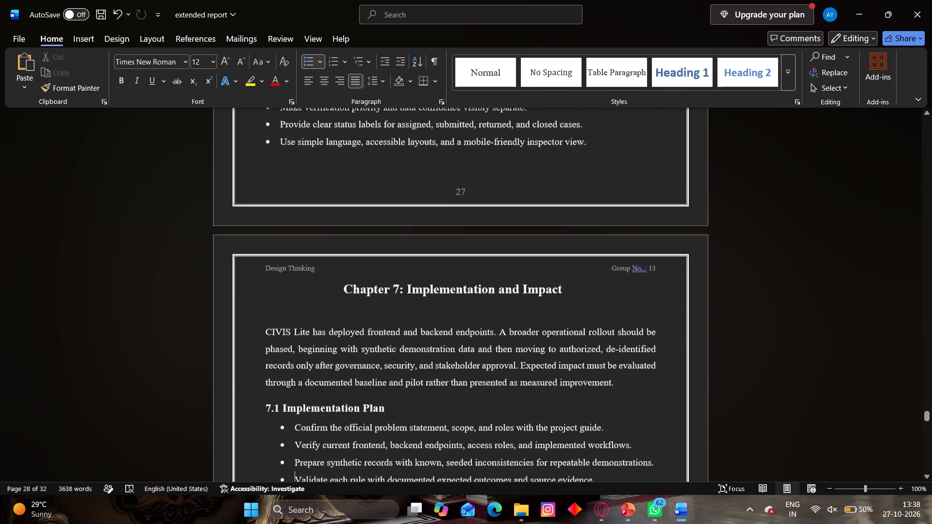
key("Down")
key("Down")
key("Down")
key("Down")
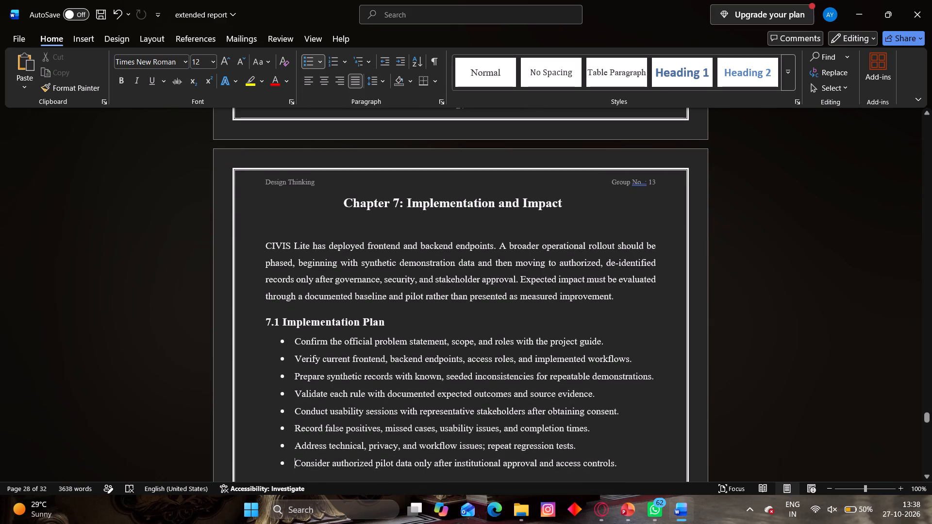
Review the section 7.2 Expected Impact bullets, checking list formatting and the space left at the page end.
key("Down")
key("Down")
key("Down")
key("Down")
key("Down")
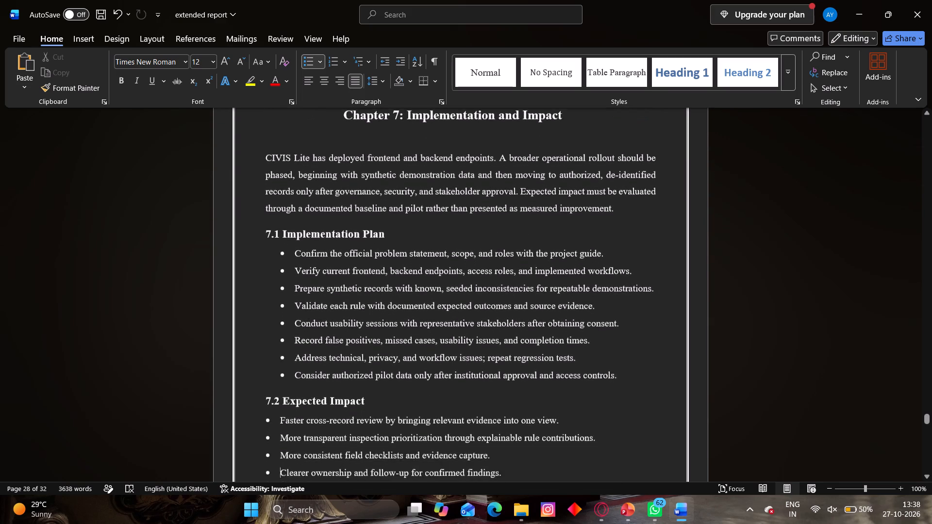
key("Down")
key("Down")
key("Down")
key("Down")
key("Down")
key("Down")
key("Down")
key("Down")
key("Down")
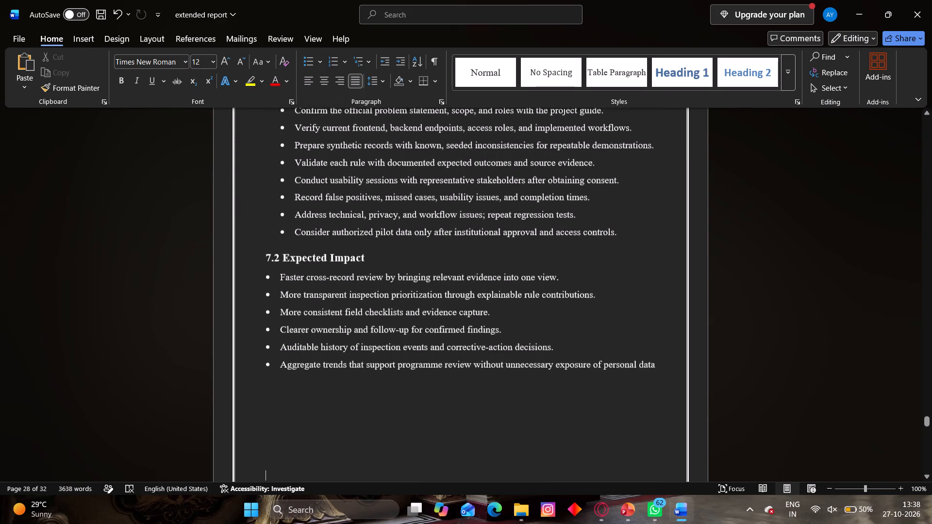
Review the section 7.3 Suggested Performance Indicators table, checking its page placement, alignment and column widths.
key("Down")
key("Down")
key("Down")
key("Down")
key("Down")
key("Down")
key("Down")
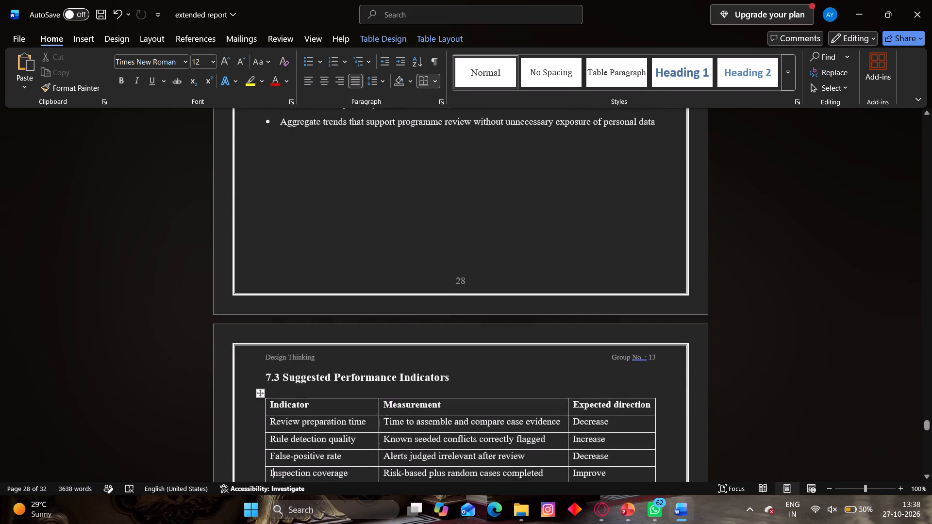
key("Down")
key("Down")
key("Down")
key("Down")
key("Down")
key("Down")
key("Down")
Review Chapter 8: Conclusion and Future Scope, checking paragraph justification and the Future Scope bullets.
key("Down")
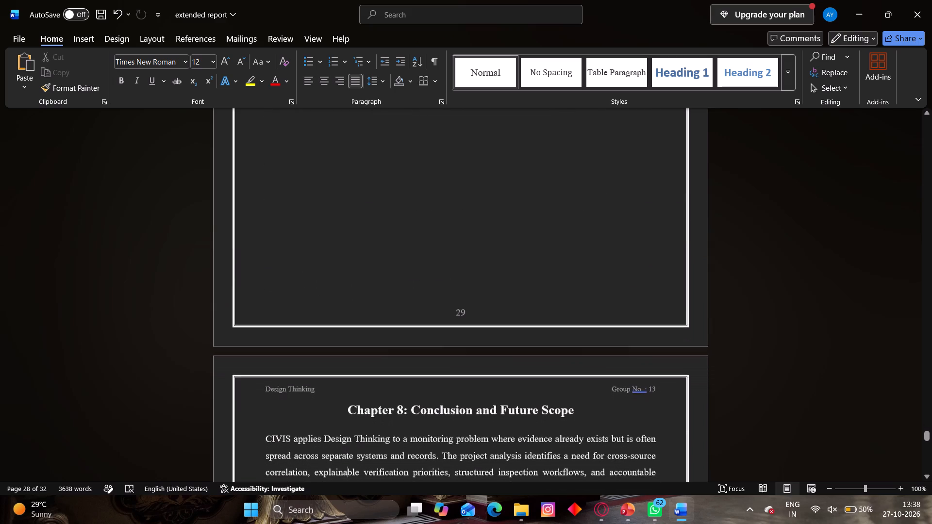
key("Down")
key("Down")
key("Down")
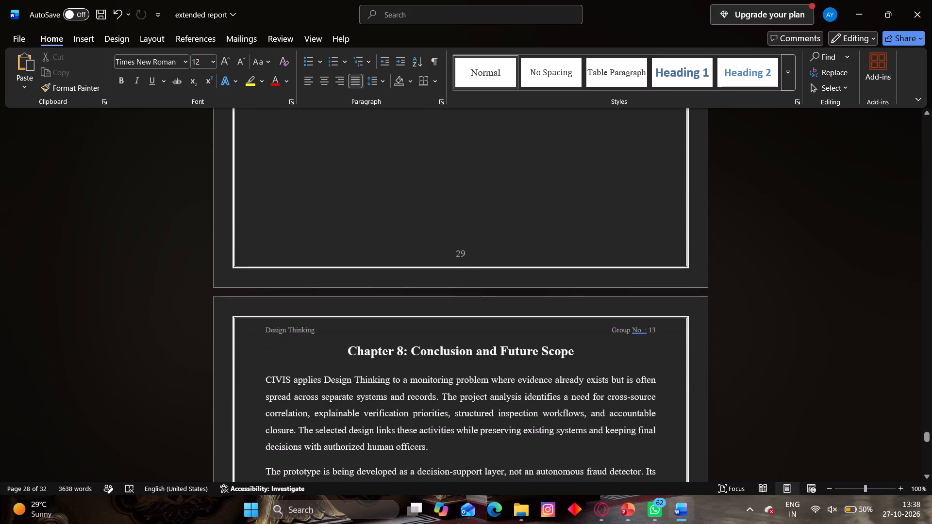
key("Down")
key("Down")
key("Down")
key("Down")
key("Down")
key("Down")
key("Down")
key("Down")
key("Down")
key("Down")
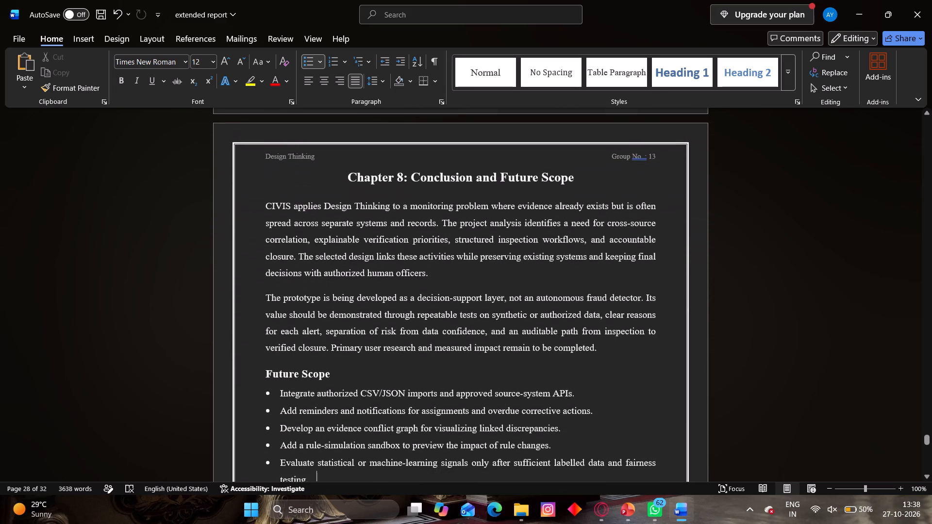
key("Down")
key("Down")
key("Down")
key("Down")
key("Down")
Review the numbered References list and the Appendix A interview questionnaire, checking spacing, numbering and bullets through the last page.
key("Down")
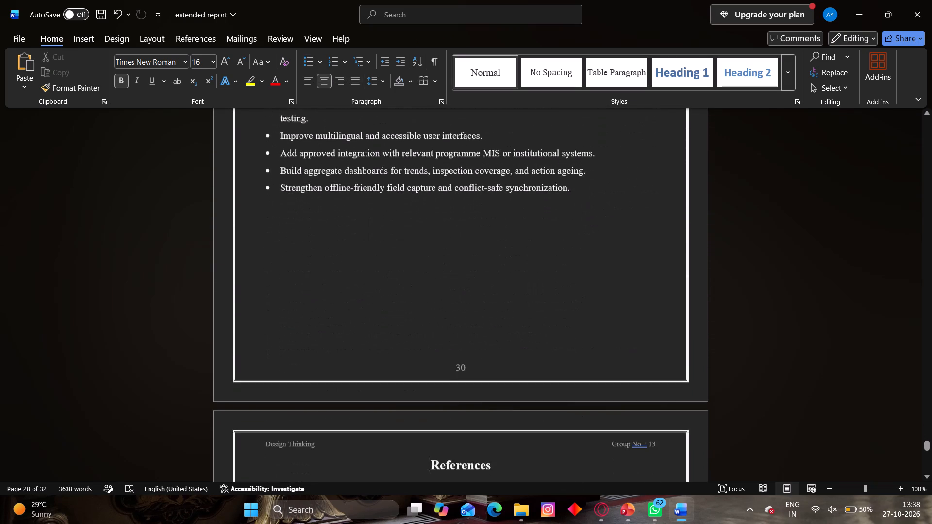
key("Down")
key("Down")
key("Down")
key("Down")
key("Down")
key("Down")
key("Down")
key("Down")
key("Down")
key("Down")
key("Down")
key("Down")
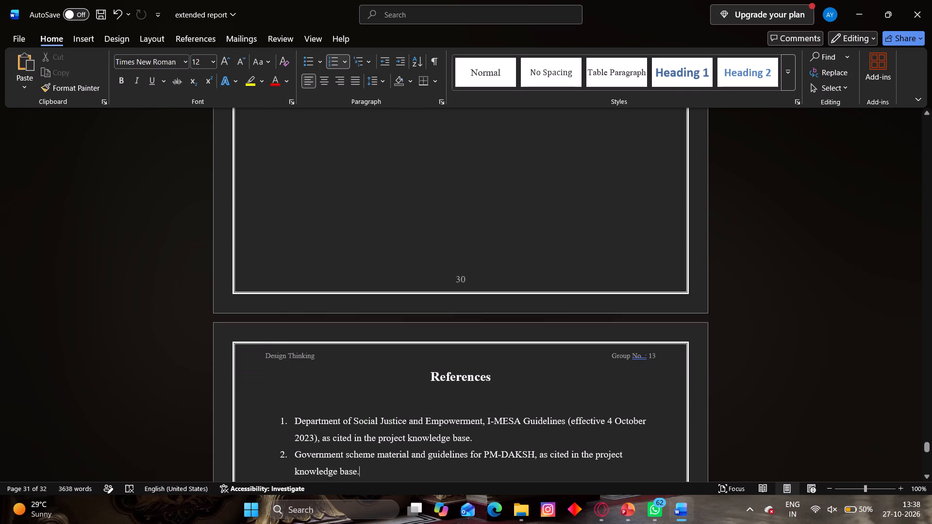
key("Down")
key("Down")
key("Down")
key("Down")
key("Down")
key("Down")
key("Down")
key("Down")
key("Down")
key("Down")
key("Down")
key("Down")
key("Down")
key("Down")
key("Down")
key("Down")
key("Down")
key("Down")
key("Down")
key("Down")
key("Down")
key("Down")
key("Down")
key("Down")
key("Down")
key("Down")
key("Down")
key("Down")
key("Down")
key("Down")
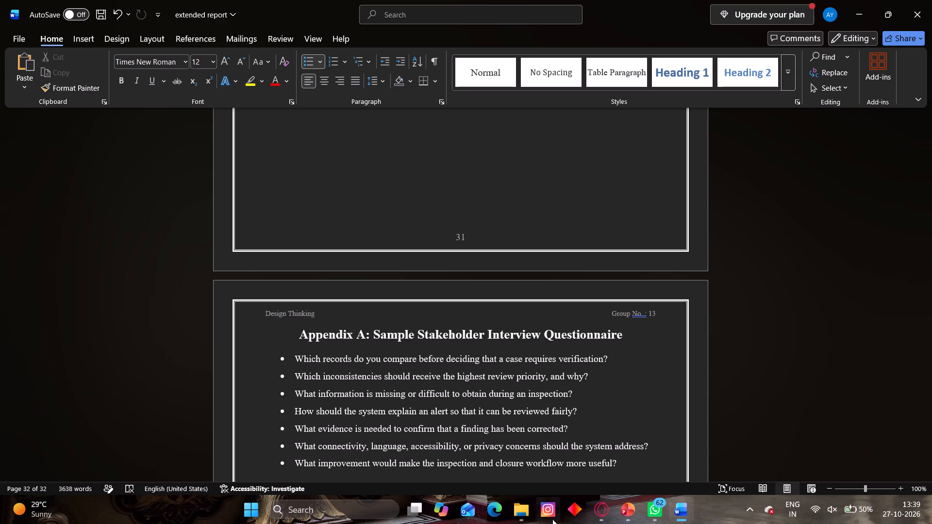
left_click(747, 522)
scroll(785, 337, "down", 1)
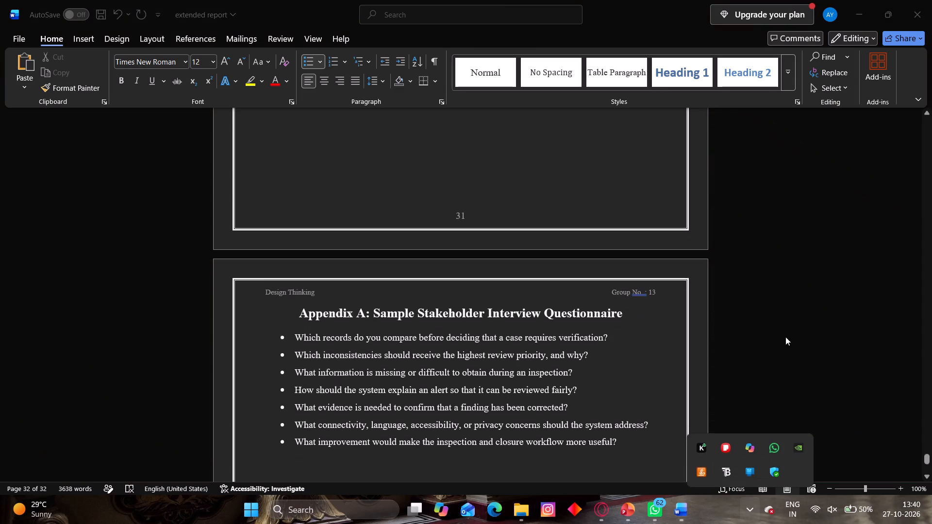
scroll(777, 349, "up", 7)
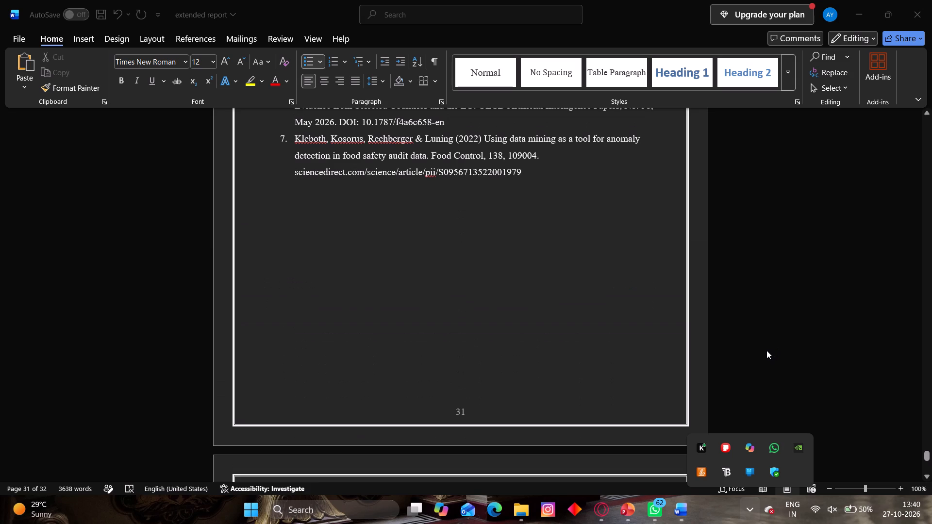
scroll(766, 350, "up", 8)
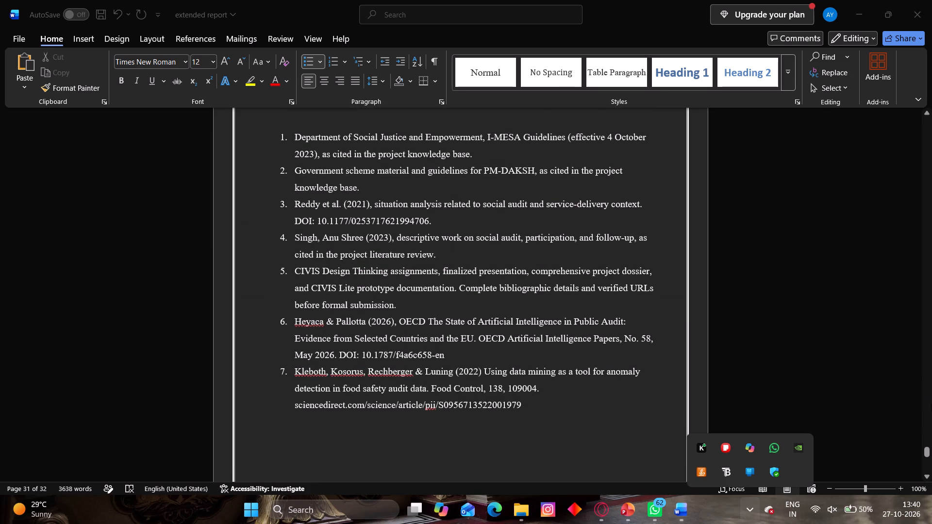
On the title page, delete the "RBT:" label before the first student ID and the stray 3 after the second.
left_click_drag(925, 448, 883, 101)
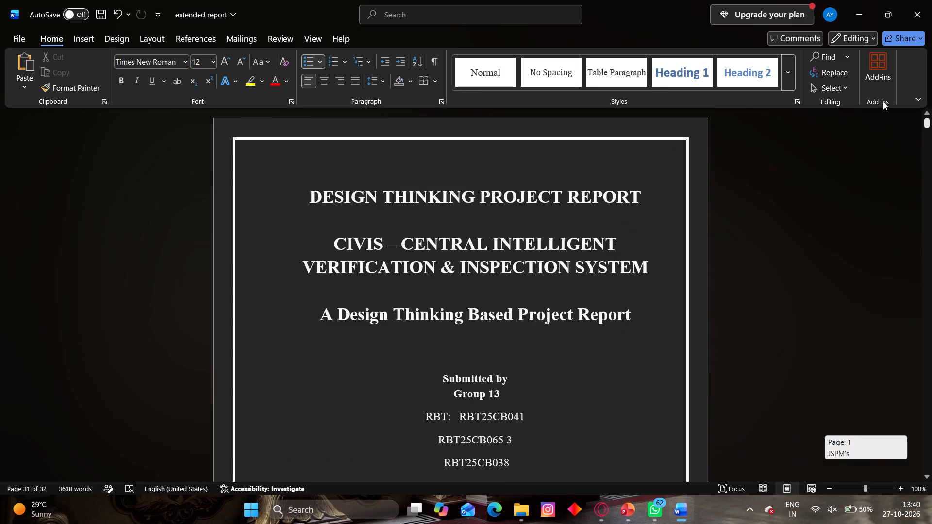
left_click_drag(883, 101, 883, 101)
scroll(798, 278, "down", 5)
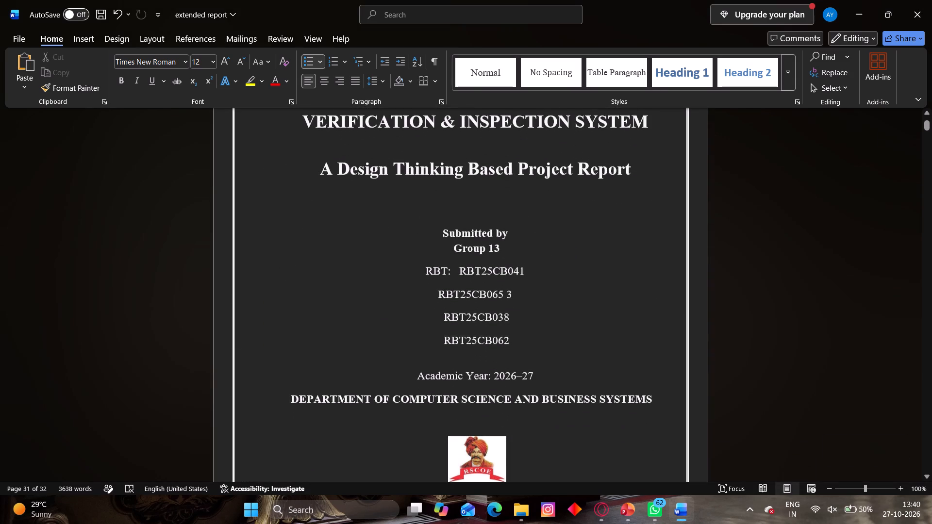
left_click_drag(457, 266, 420, 270)
key("BackSpace")
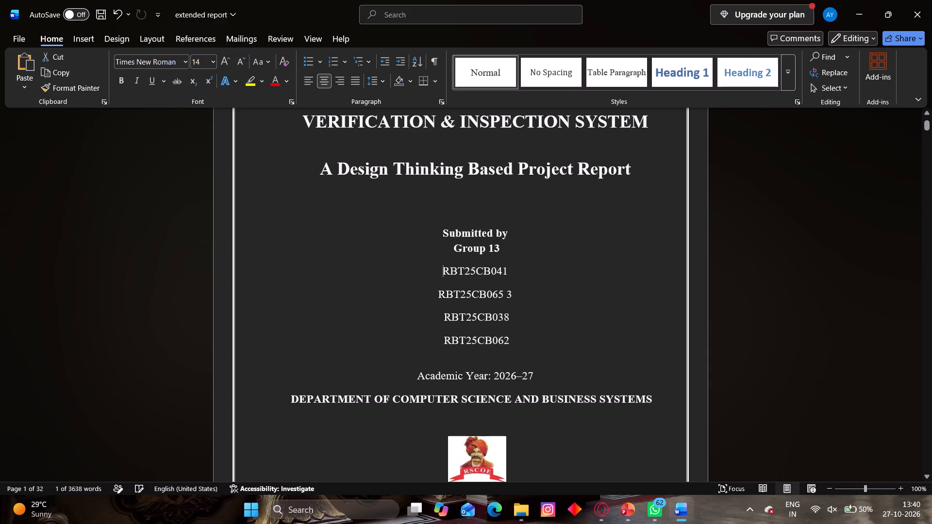
left_click(519, 294)
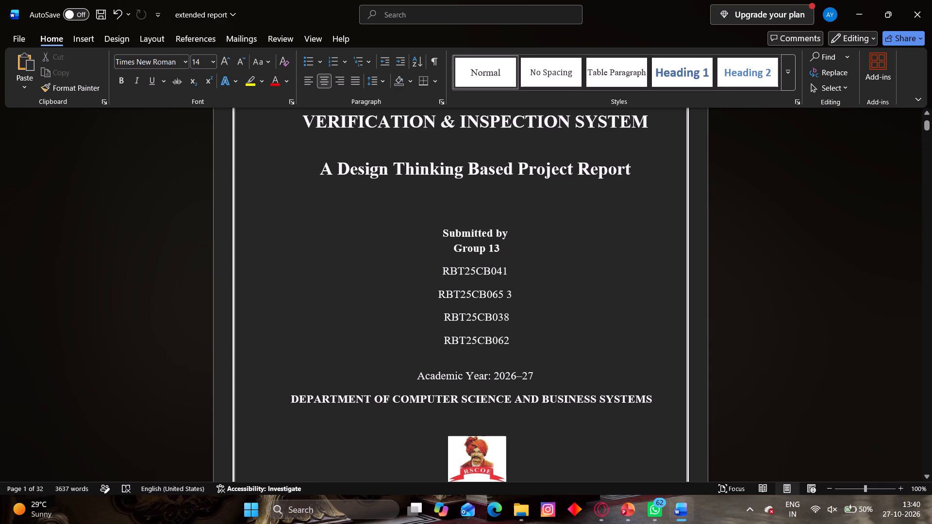
key("BackSpace")
key("BackSpace")
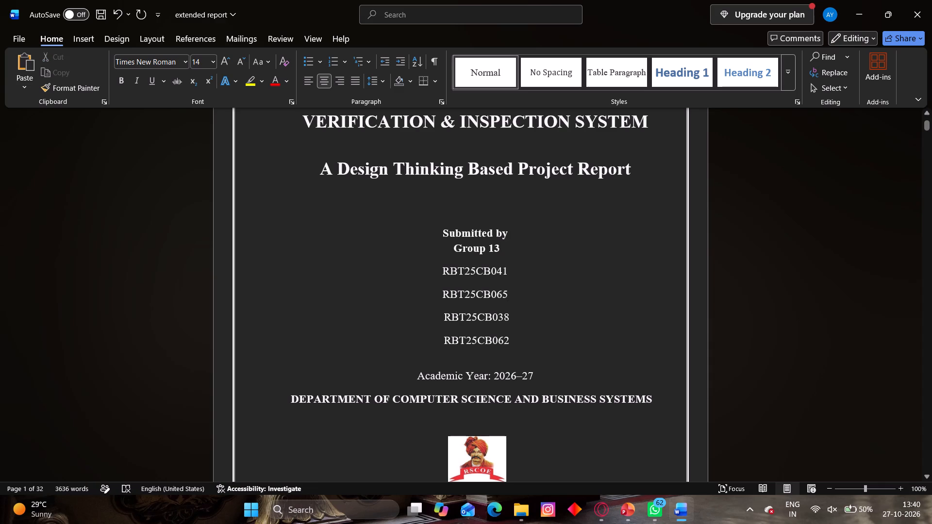
Remove the blank page between the title page and the Certificate page.
scroll(695, 295, "down", 15)
scroll(696, 295, "down", 7)
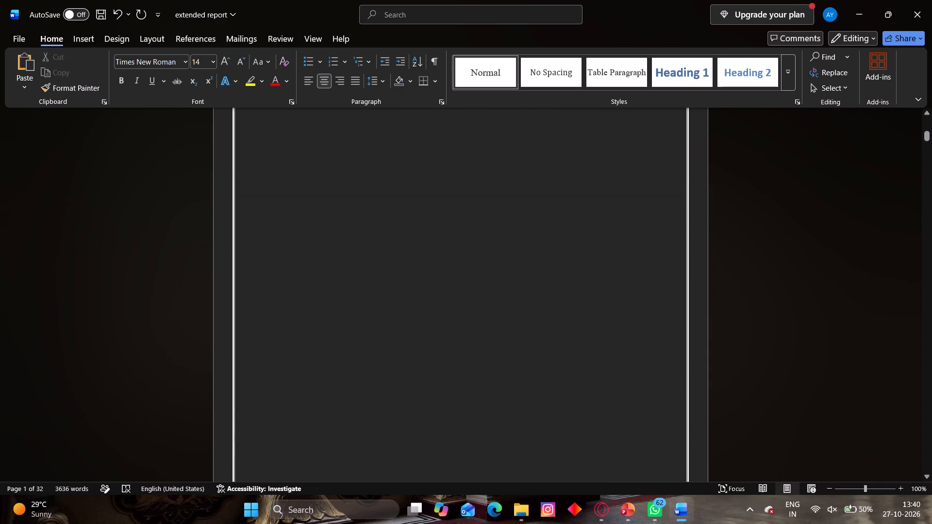
scroll(696, 295, "down", 8)
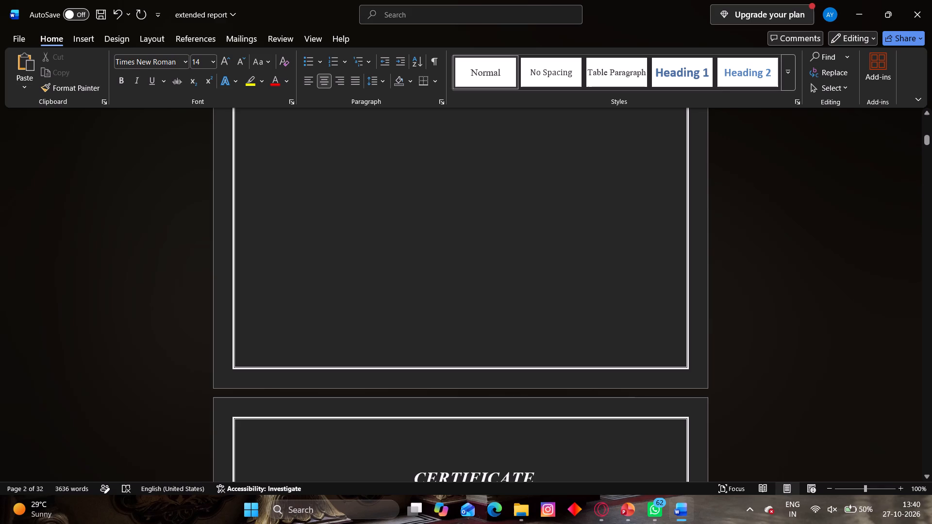
left_click(396, 467)
key("BackSpace")
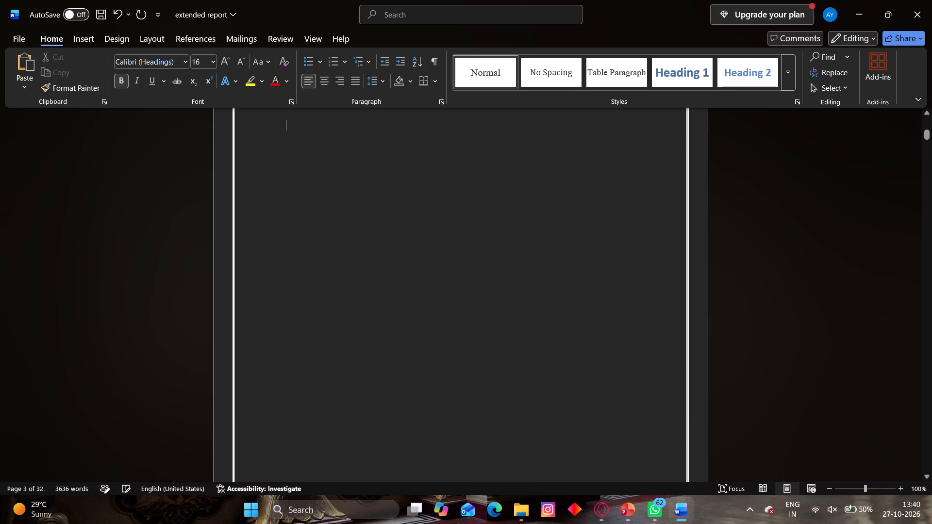
key("BackSpace")
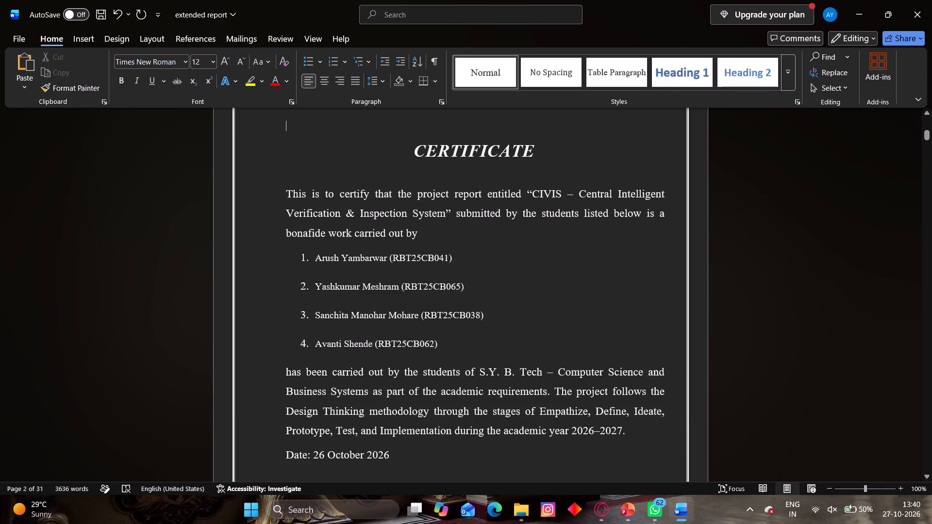
Copy the first student's name from the Certificate list and paste it before the first student ID on the title page.
scroll(754, 360, "up", 4)
scroll(756, 316, "up", 8)
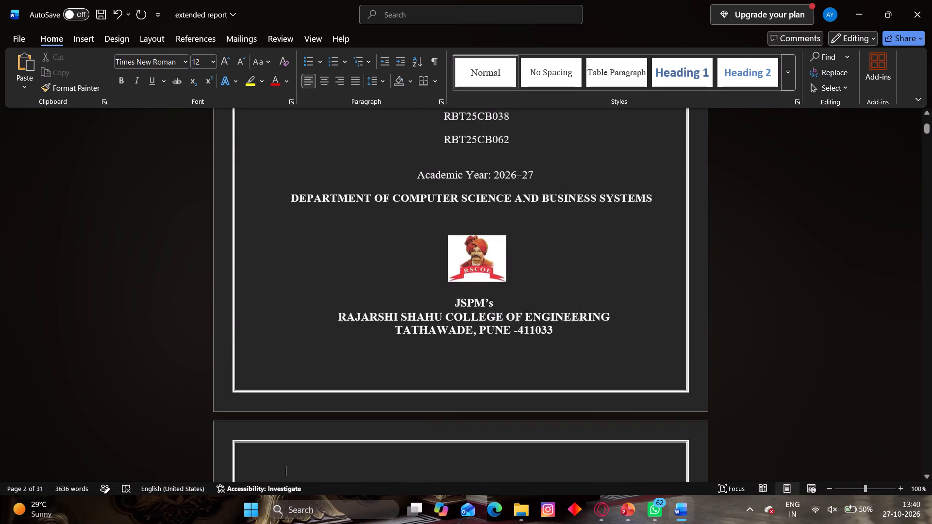
scroll(756, 316, "up", 3)
scroll(756, 316, "down", 12)
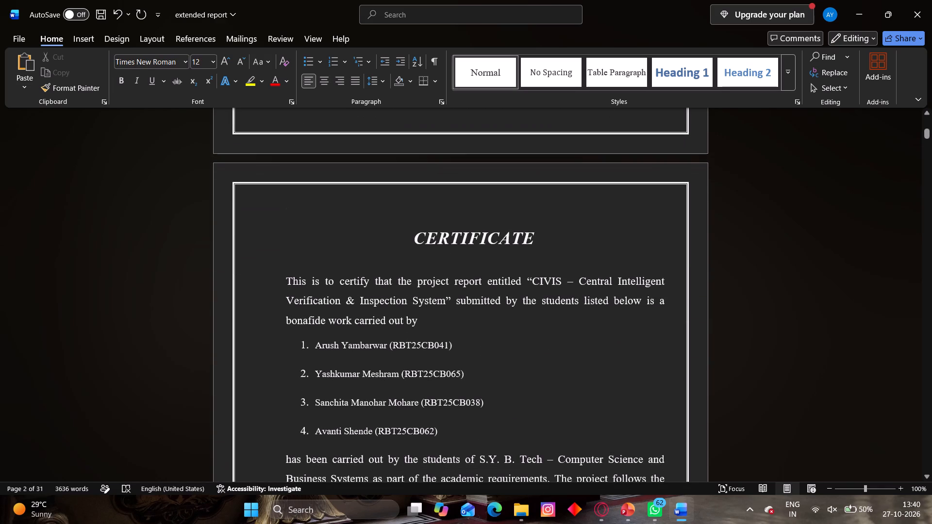
left_click_drag(312, 343, 362, 345)
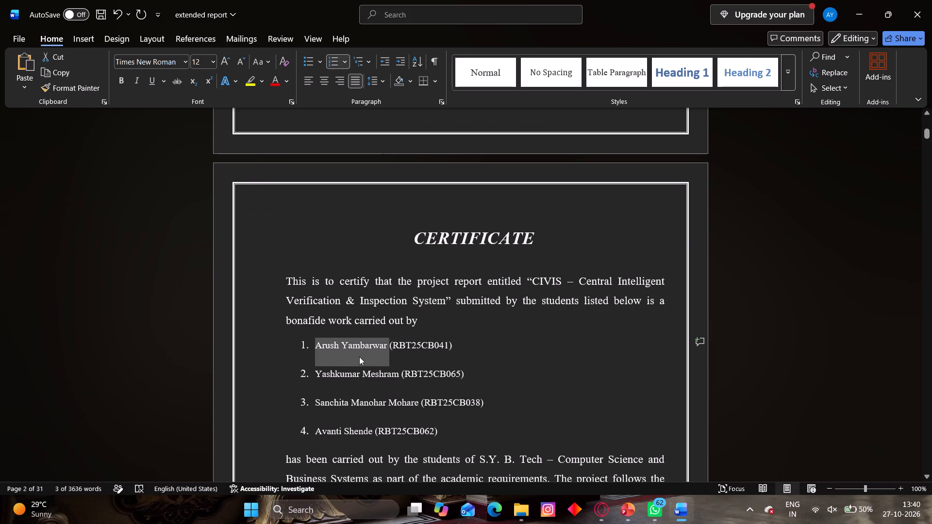
key("ctrl+c")
left_click_drag(414, 335, 690, 295)
left_click(757, 355)
scroll(757, 355, "up", 7)
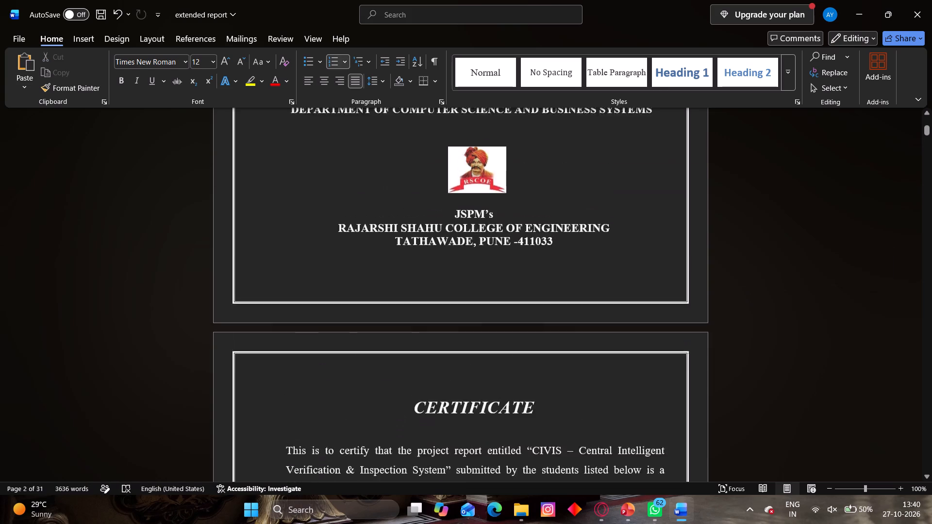
scroll(757, 355, "up", 5)
left_click(435, 166)
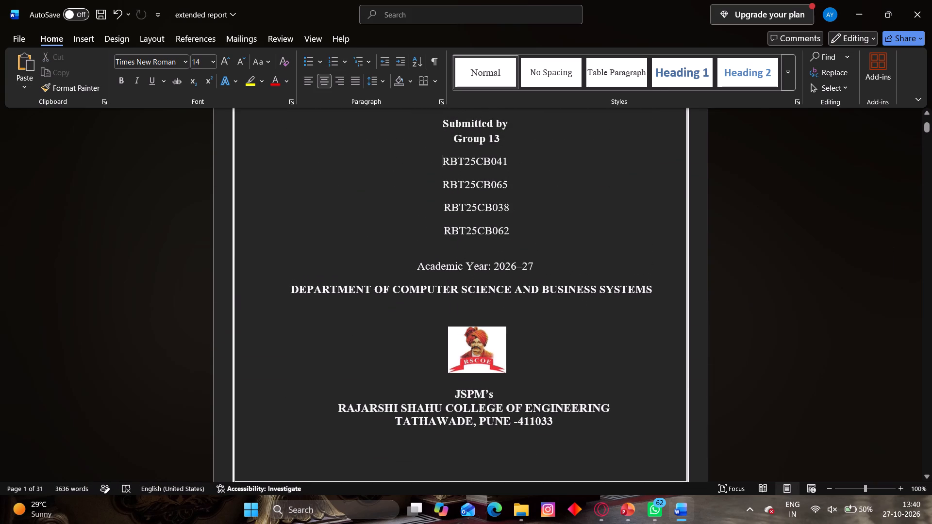
key("ctrl+v")
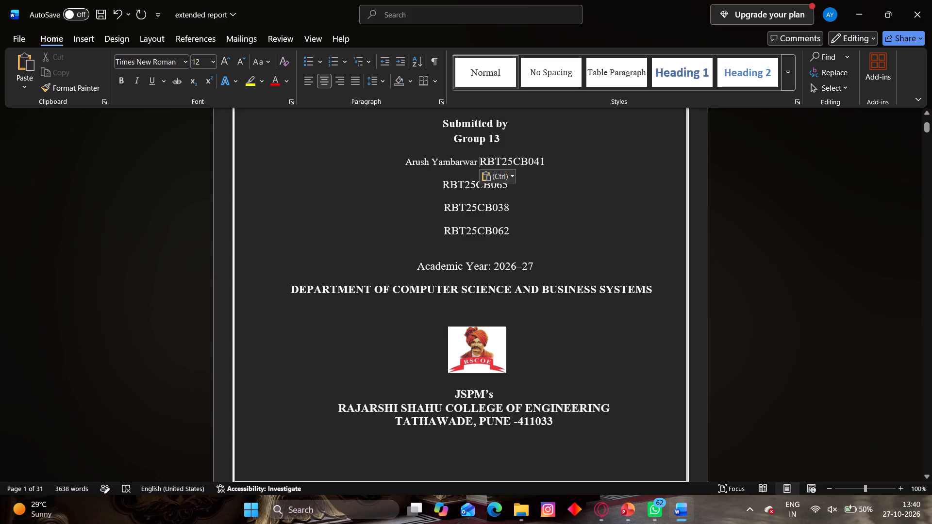
Set the first student's name on the title page to 14 pt.
left_click(506, 156)
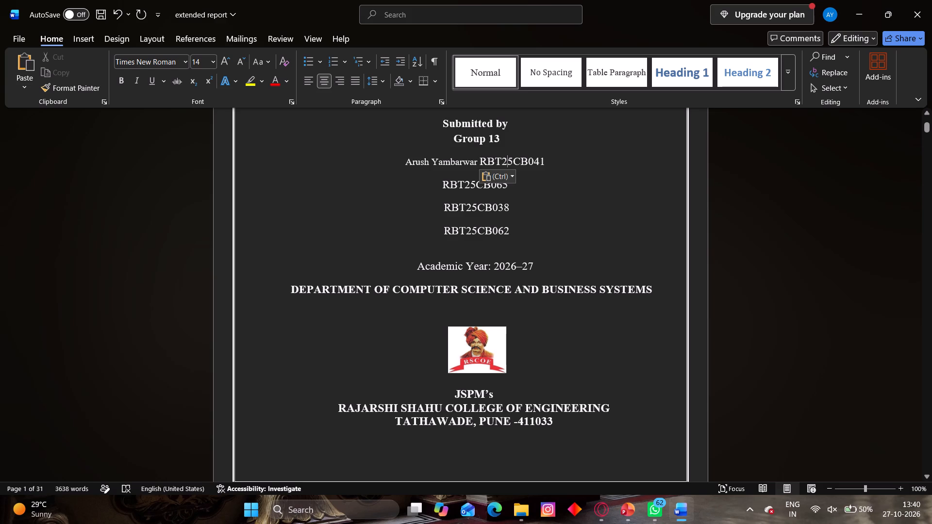
left_click(456, 160)
left_click_drag(478, 162, 393, 164)
left_click(216, 65)
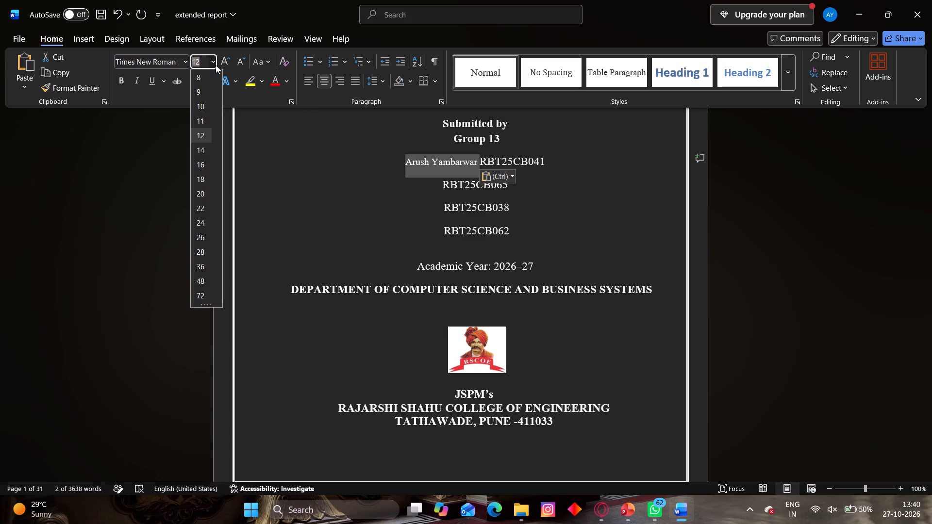
left_click(207, 145)
left_click(173, 170)
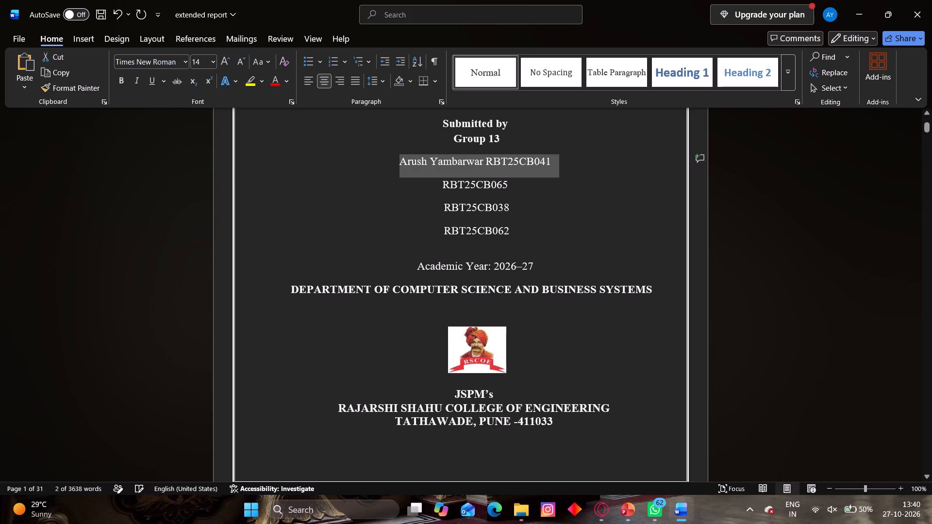
Insert a spaced colon between the first student's name and ID on the title page.
left_click(471, 156)
left_click(482, 160)
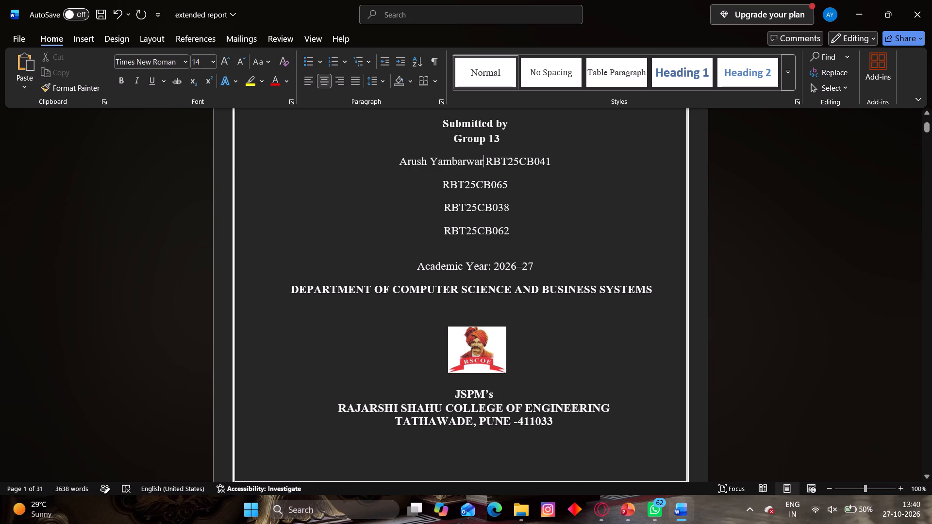
key("space")
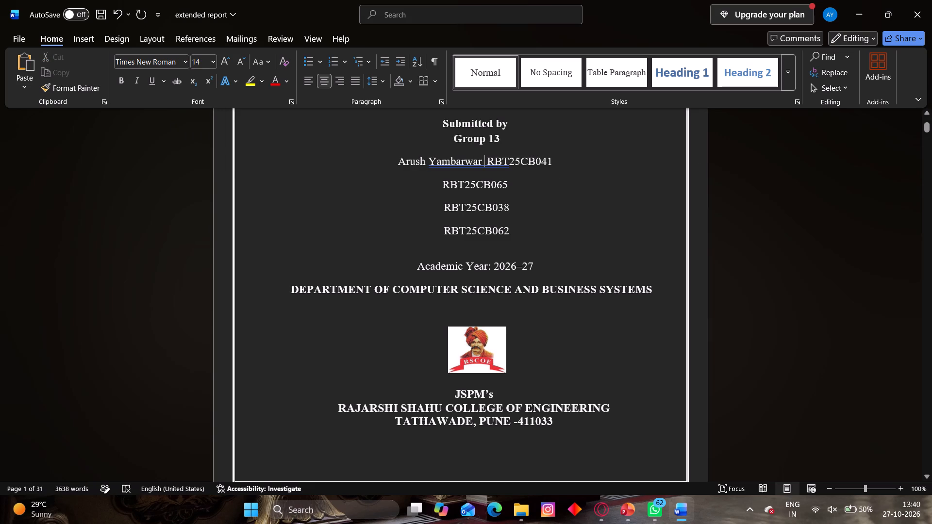
key("shift+colon")
key("space")
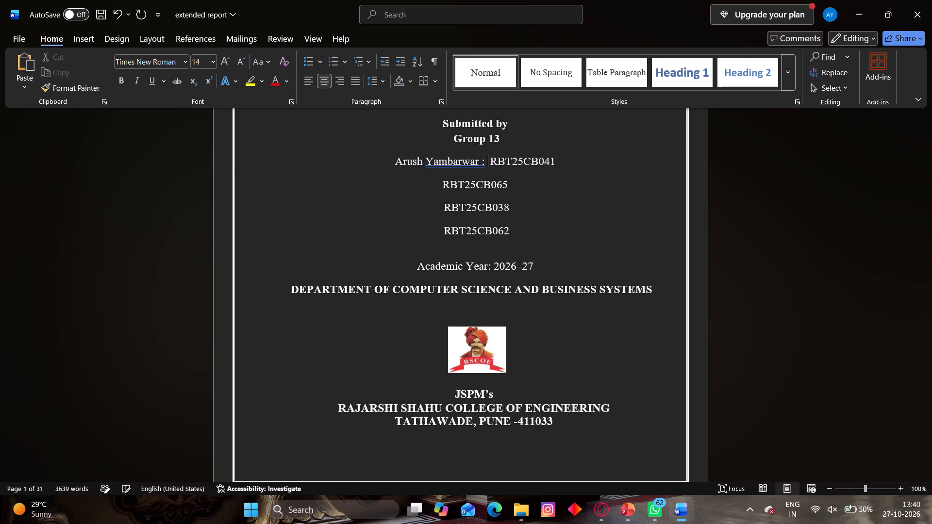
Copy the second student's name from the Certificate list and paste it before the second student ID on the title page.
left_click(760, 206)
scroll(691, 210, "down", 8)
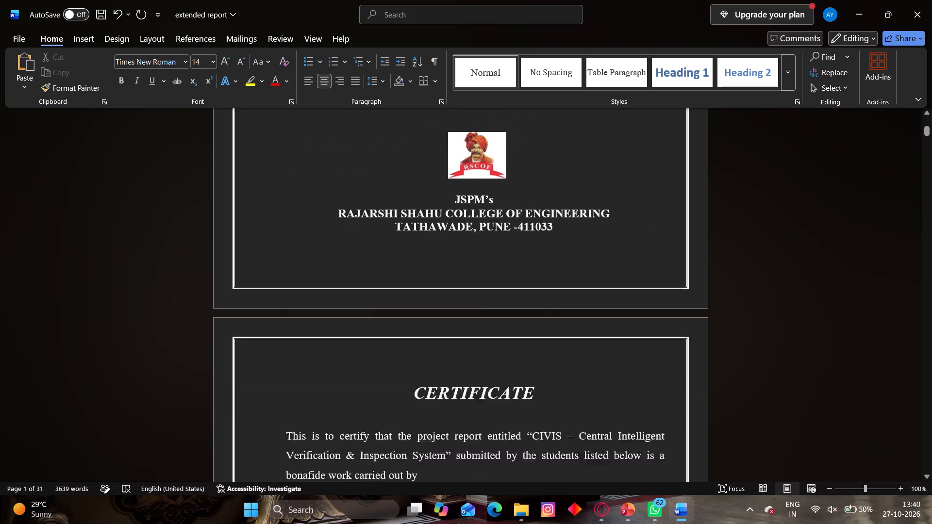
scroll(692, 210, "down", 7)
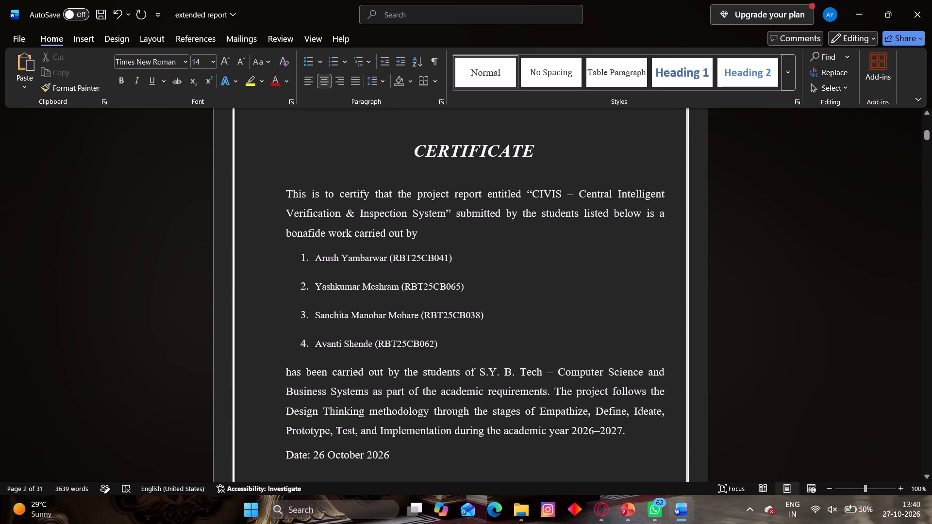
left_click_drag(399, 284, 336, 286)
key("ctrl+c")
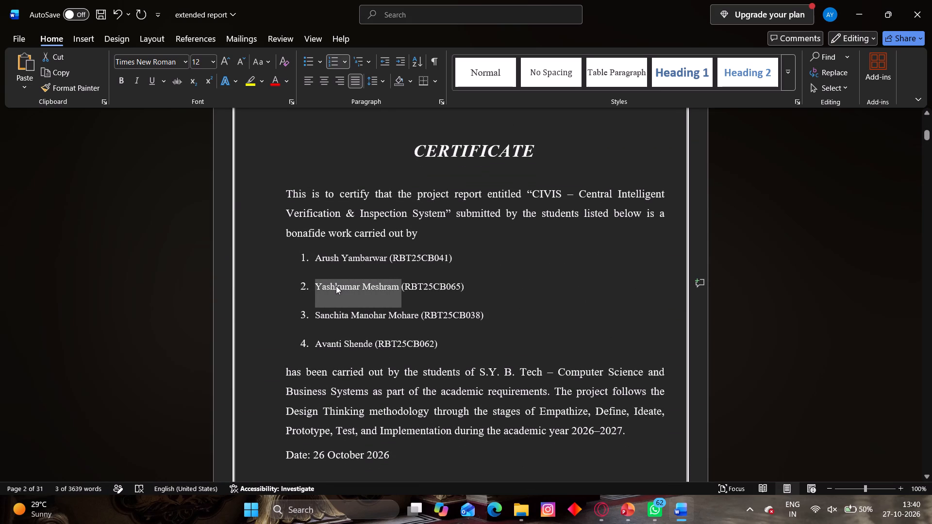
left_click(785, 246)
scroll(786, 246, "up", 18)
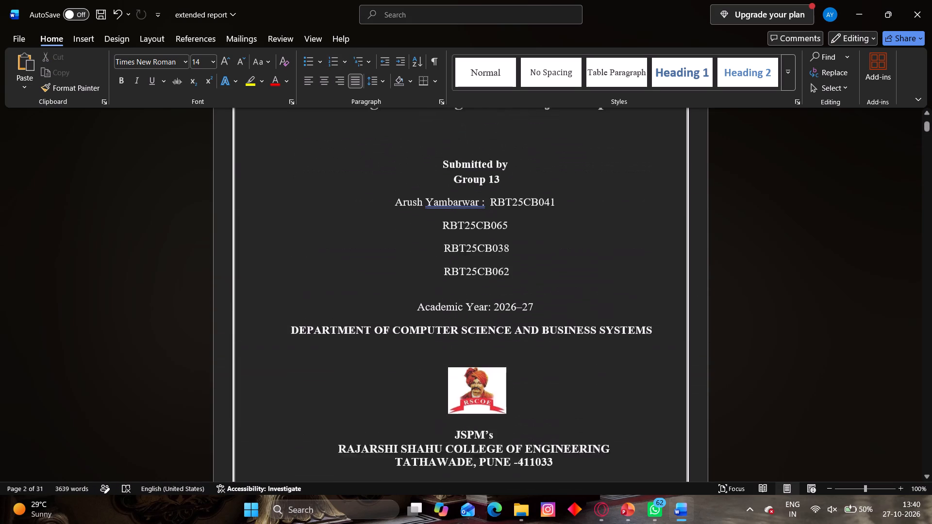
left_click(441, 276)
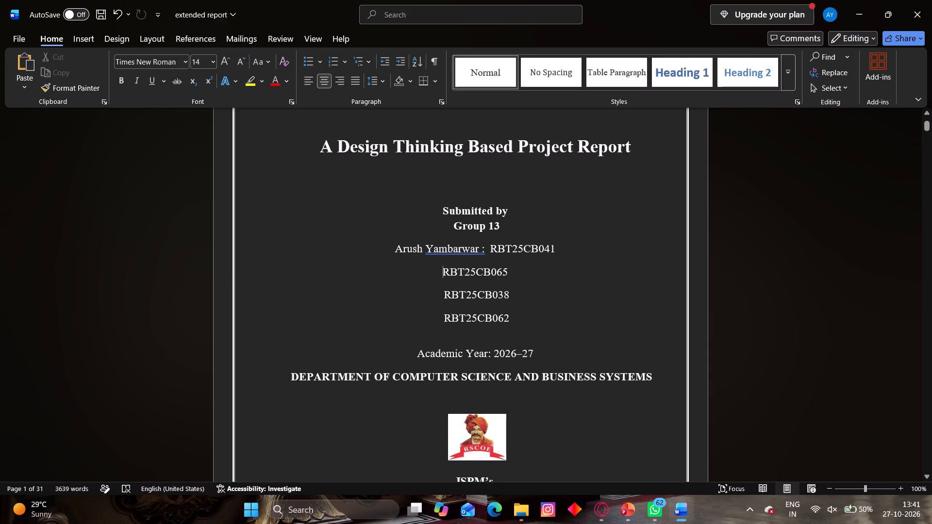
key("ctrl+v")
Set the second student's name on the title page to 14 pt and separate it from the ID with a spaced colon.
left_click_drag(482, 272, 396, 274)
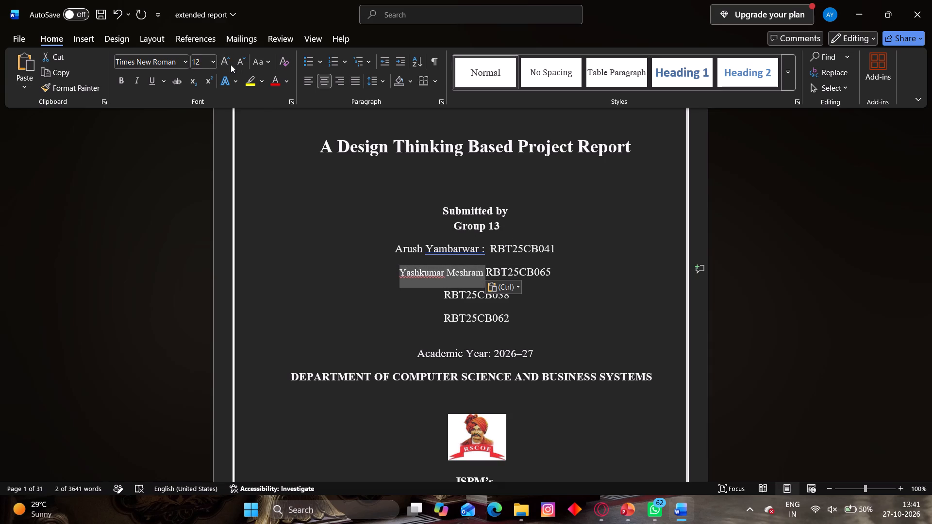
left_click(224, 65)
left_click(490, 272)
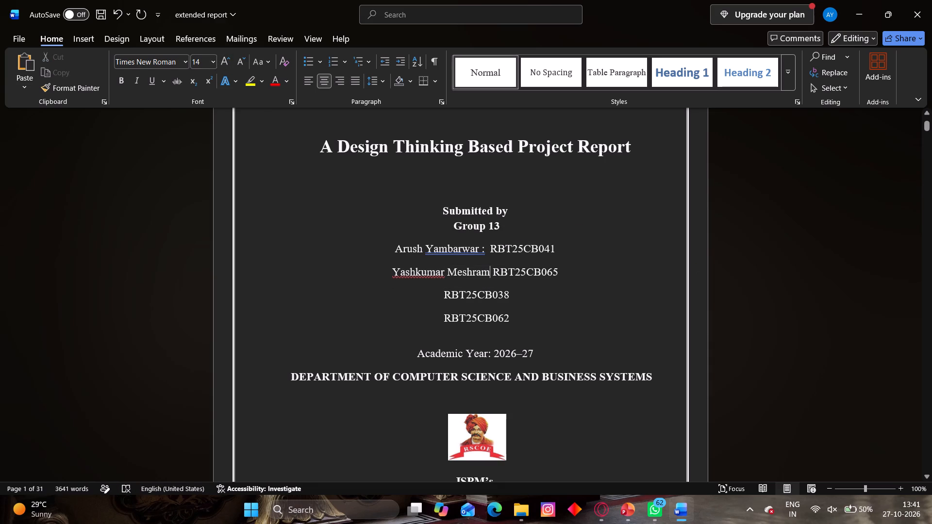
key("space")
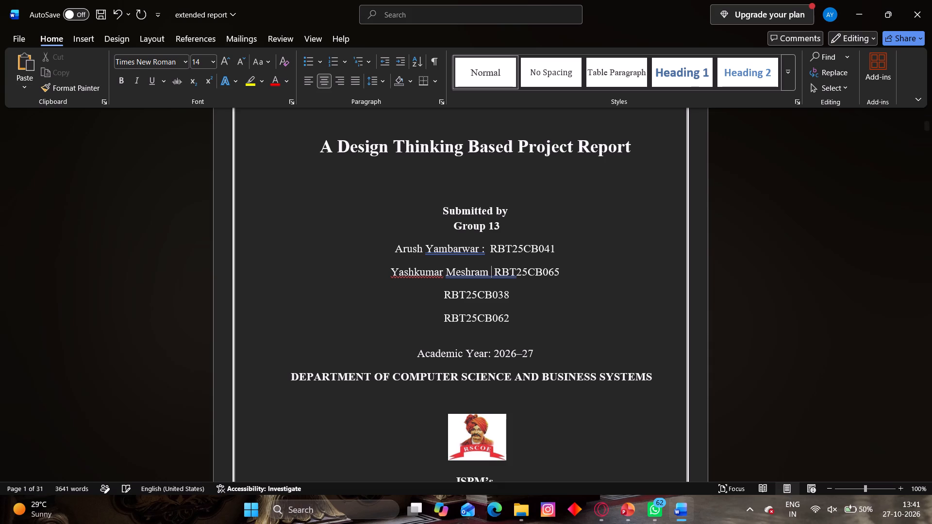
key("shift+colon")
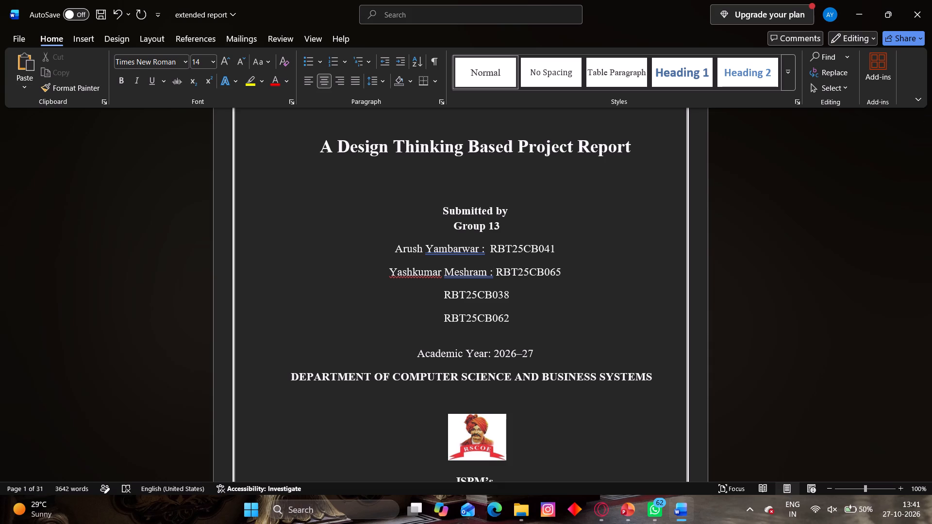
key("Right")
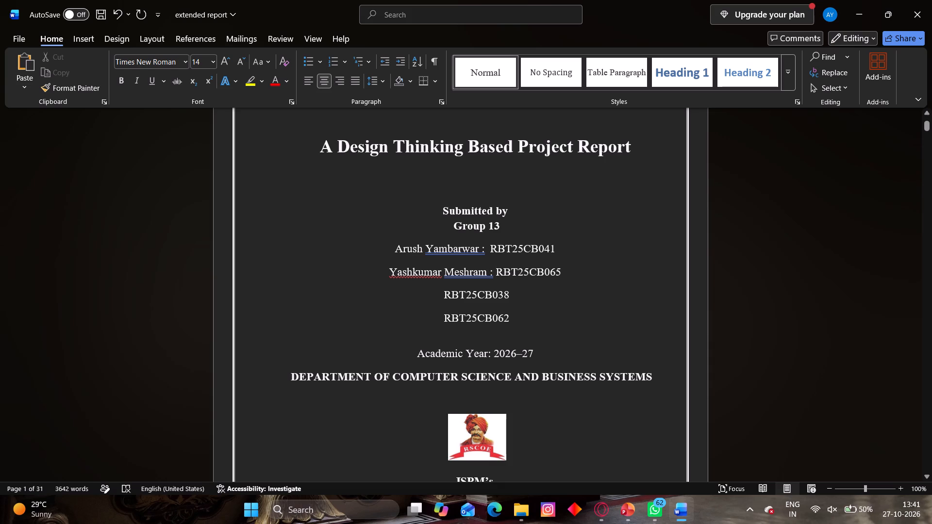
Copy the third student's name from the Certificate list and paste it before the third title-page ID, followed by a colon and space.
left_click(444, 297)
scroll(495, 359, "down", 18)
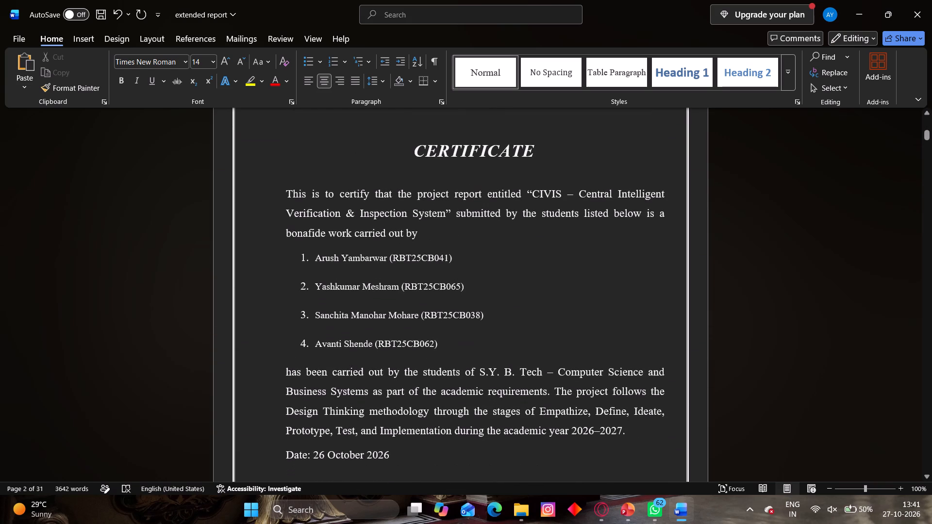
left_click_drag(419, 317, 301, 320)
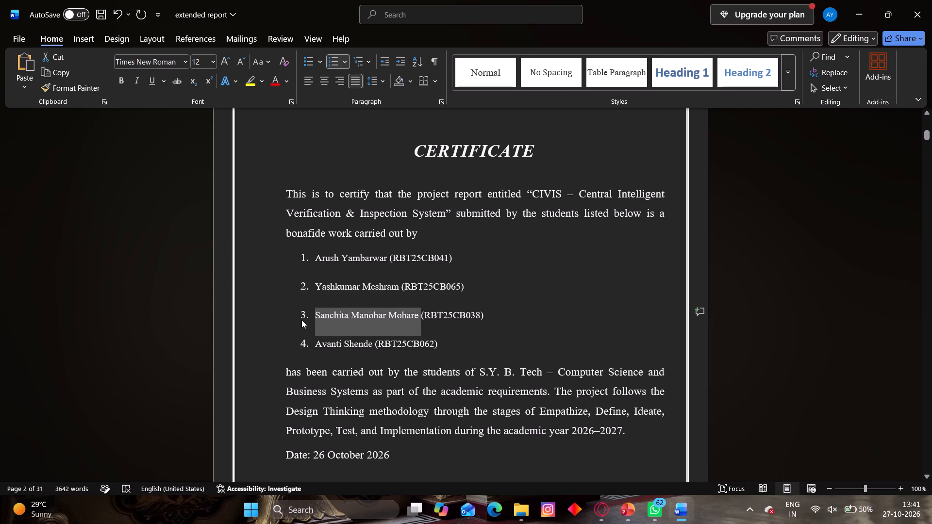
key("ctrl+c")
left_click(828, 252)
scroll(794, 307, "up", 12)
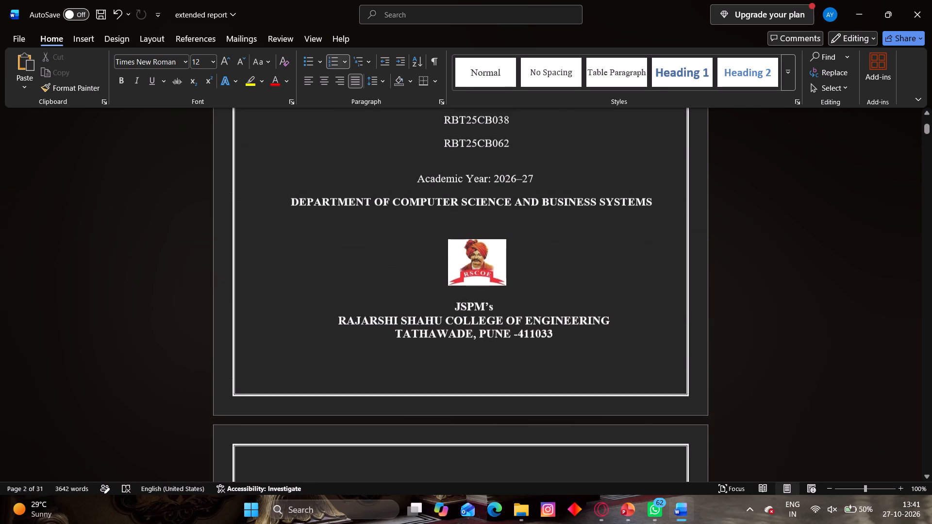
scroll(693, 205, "up", 4)
left_click(445, 237)
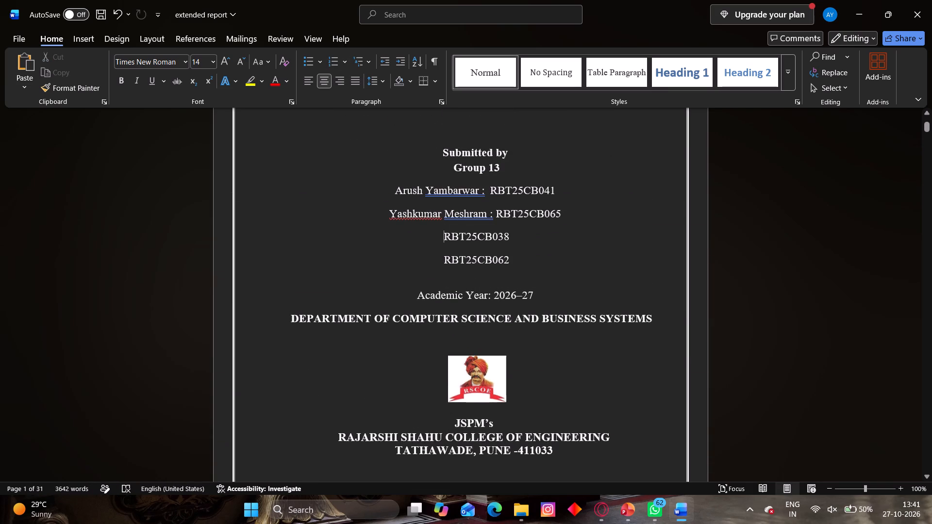
key("ctrl+v")
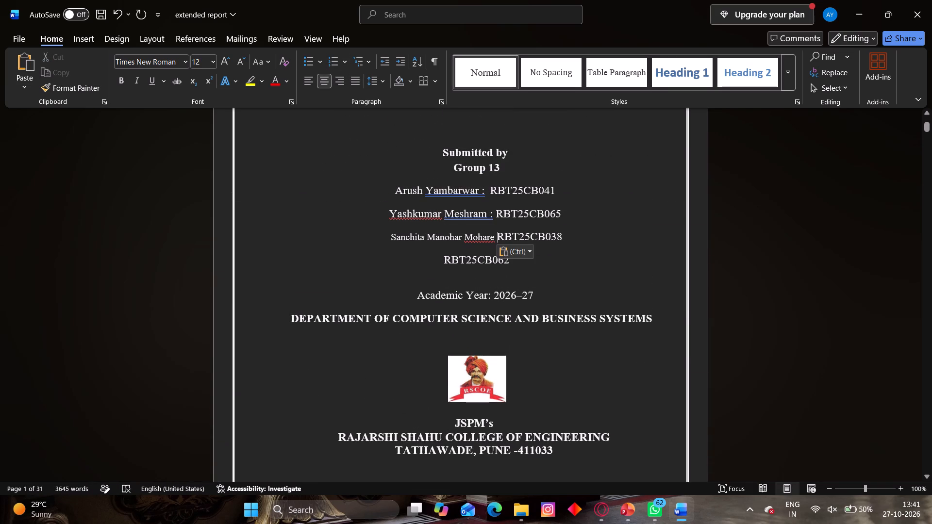
type(":")
key("space")
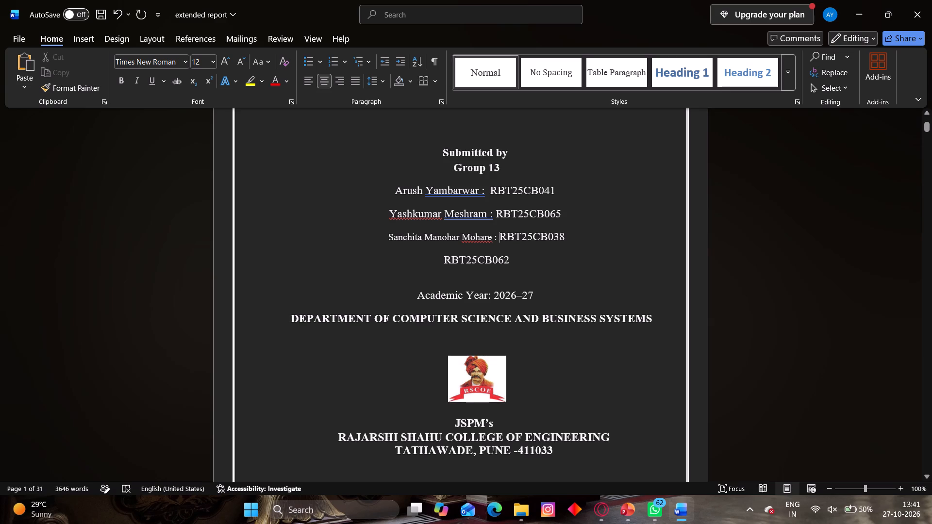
Delete the middle name from the third student's title-page entry and set the remaining name to 14 pt.
left_click_drag(459, 236, 428, 239)
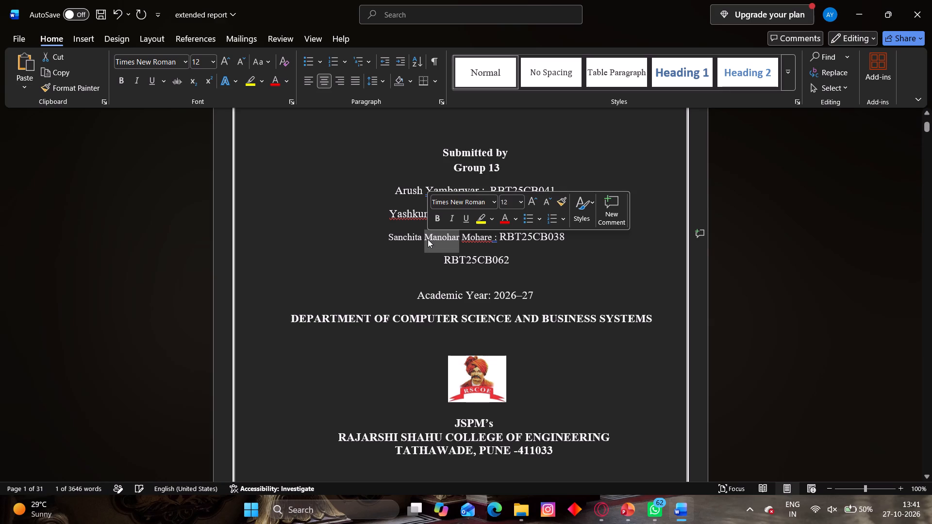
key("BackSpace")
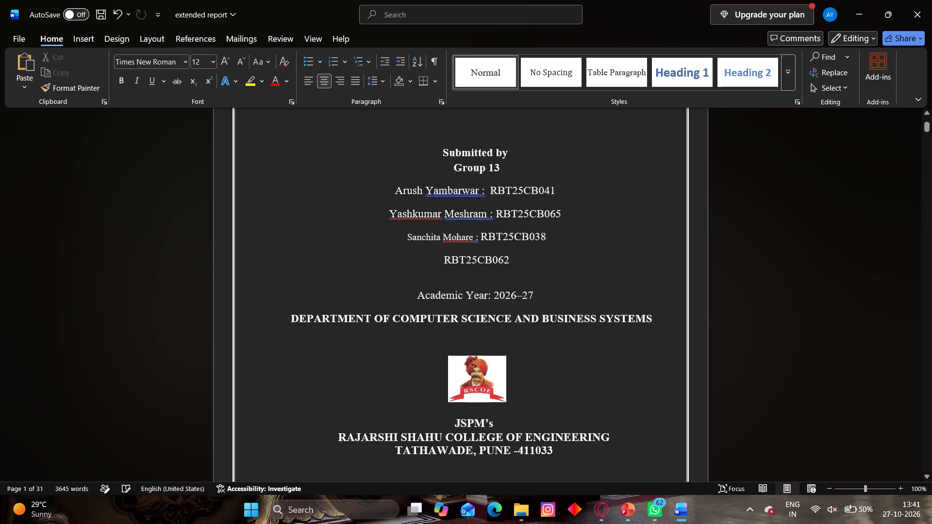
left_click_drag(472, 236, 398, 238)
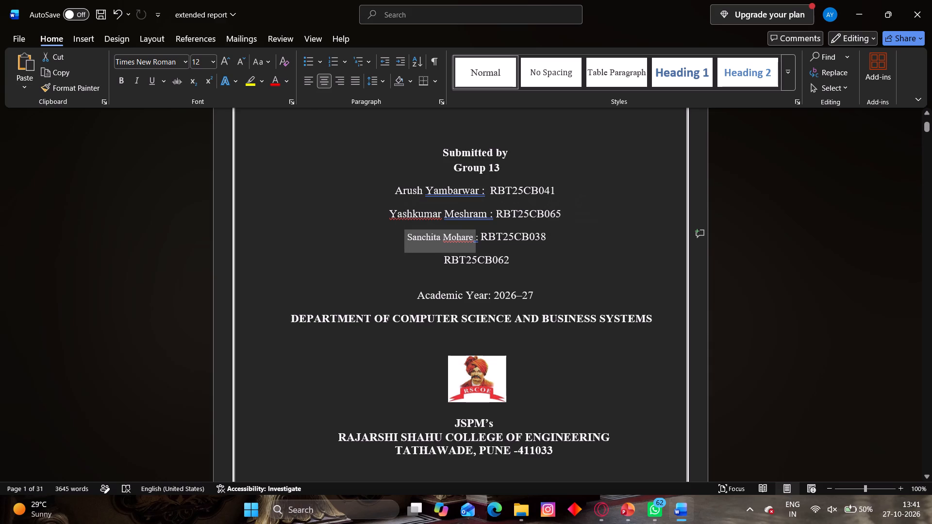
left_click(223, 61)
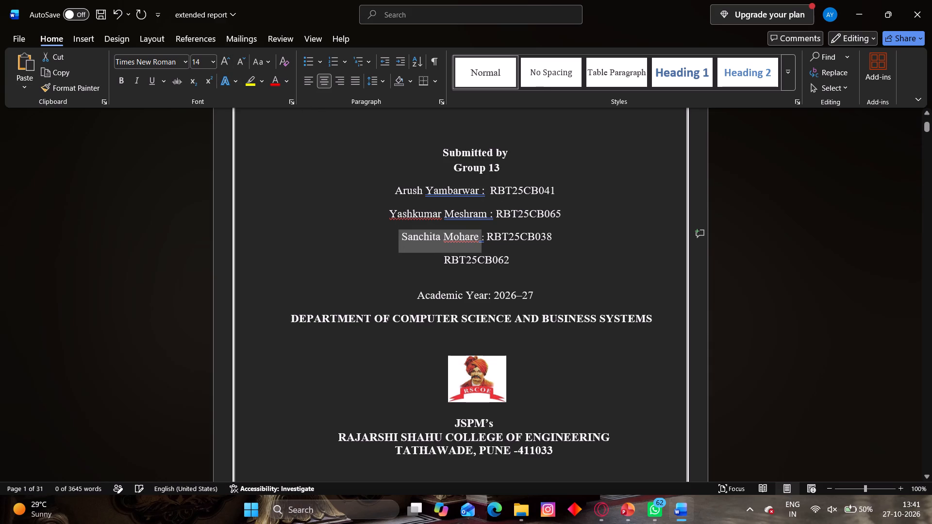
Copy the fourth student's name from the Certificate list and paste it before the fourth student ID on the title page.
left_click(764, 208)
scroll(764, 208, "down", 17)
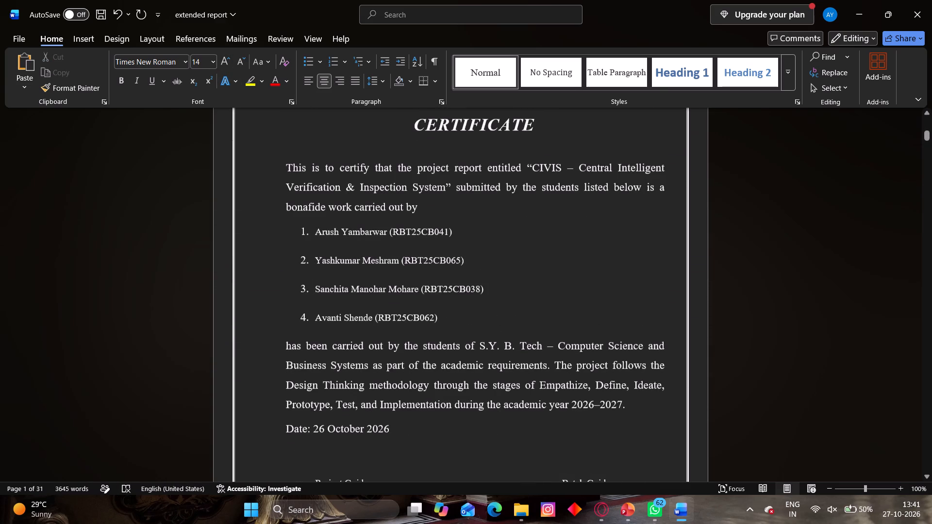
left_click_drag(373, 312, 334, 312)
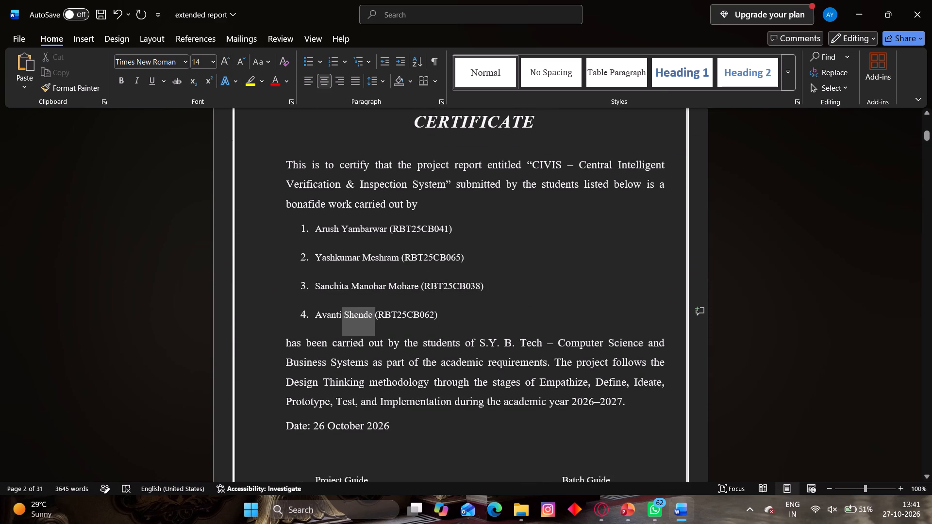
left_click_drag(334, 312, 328, 311)
key("ctrl+c")
left_click(808, 271)
scroll(812, 266, "up", 3)
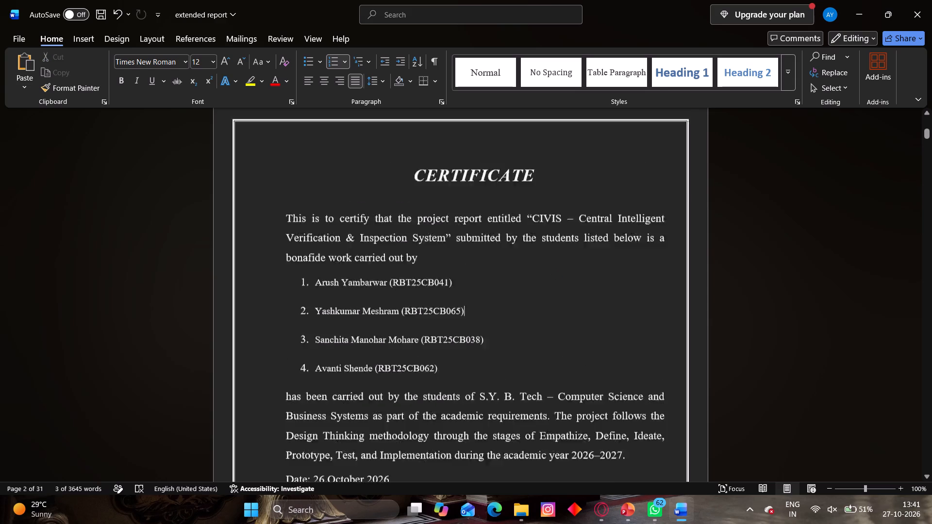
scroll(812, 266, "up", 15)
left_click(443, 286)
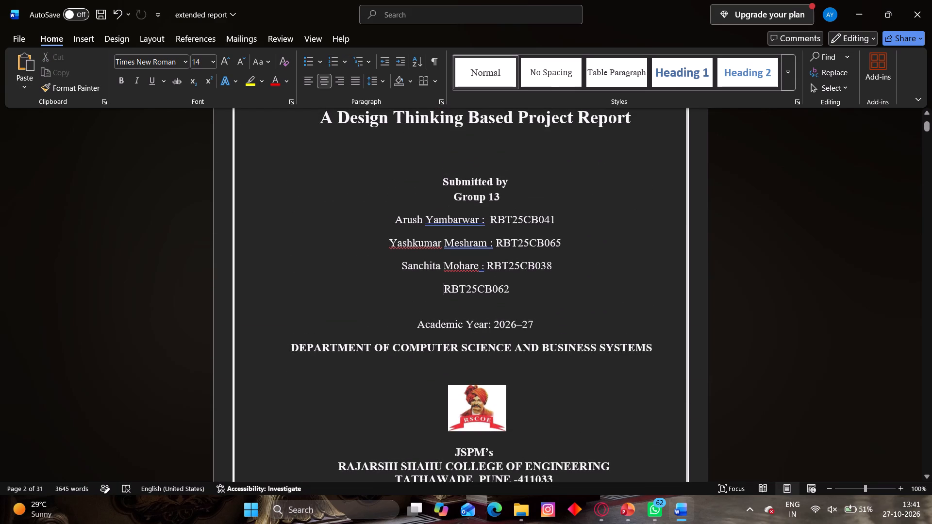
key("ctrl+v")
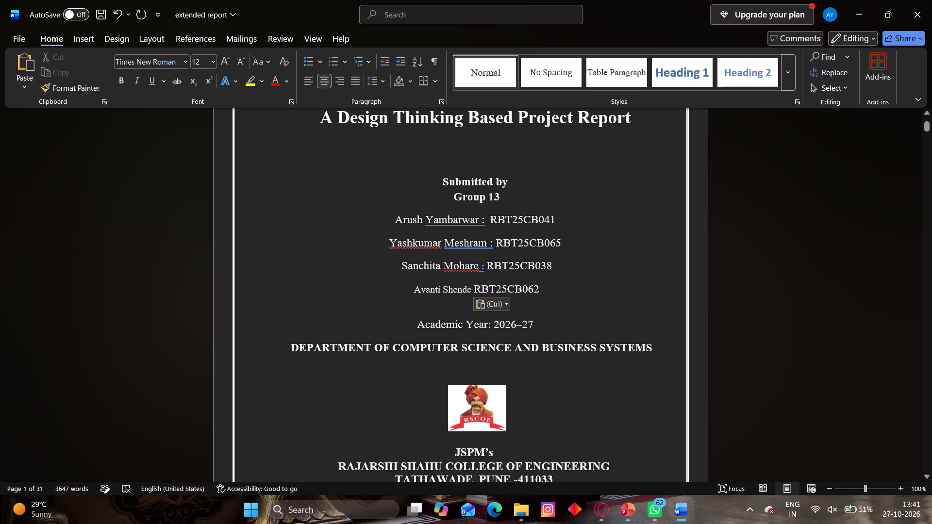
Set the fourth student's name on the title page to 14 pt.
key("ctrl+shift+Left")
key("ctrl+shift+Left")
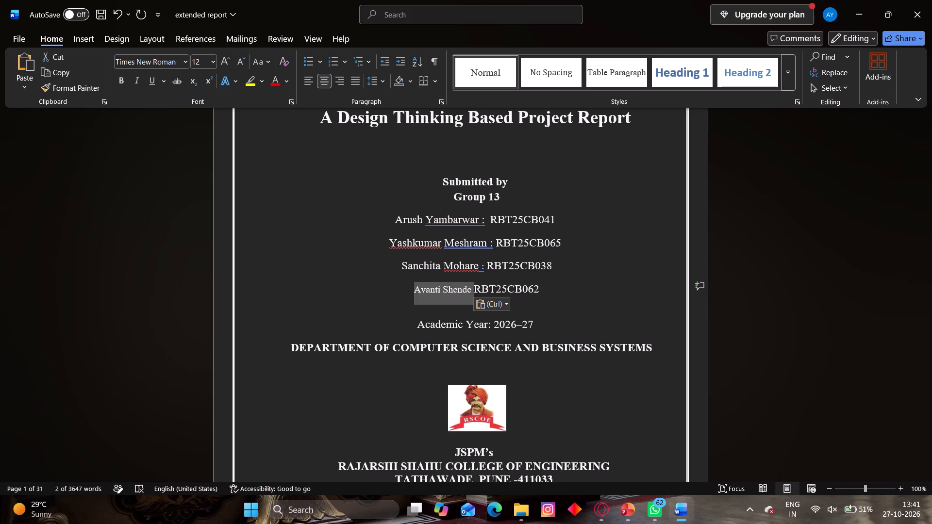
left_click(220, 59)
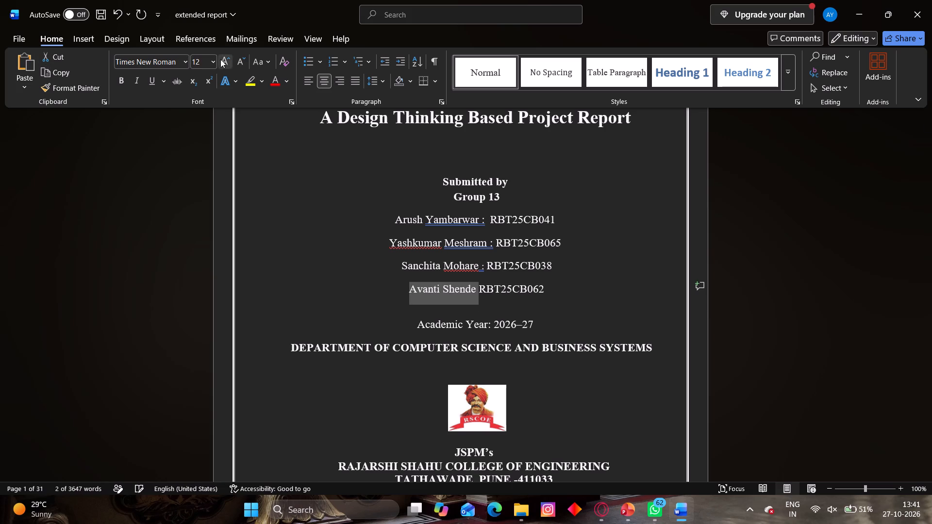
left_click(475, 294)
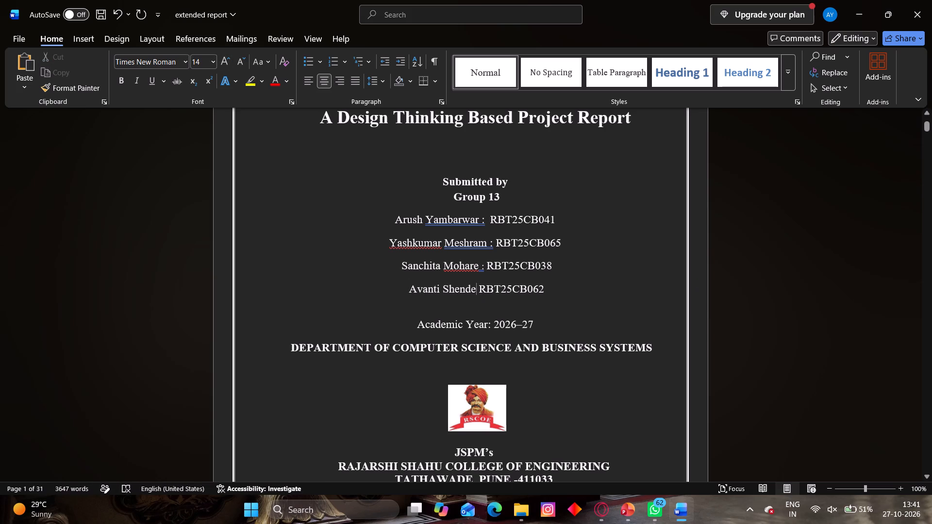
Add a space and colon between the fourth student's name and ID on the title page.
key("space")
type(":")
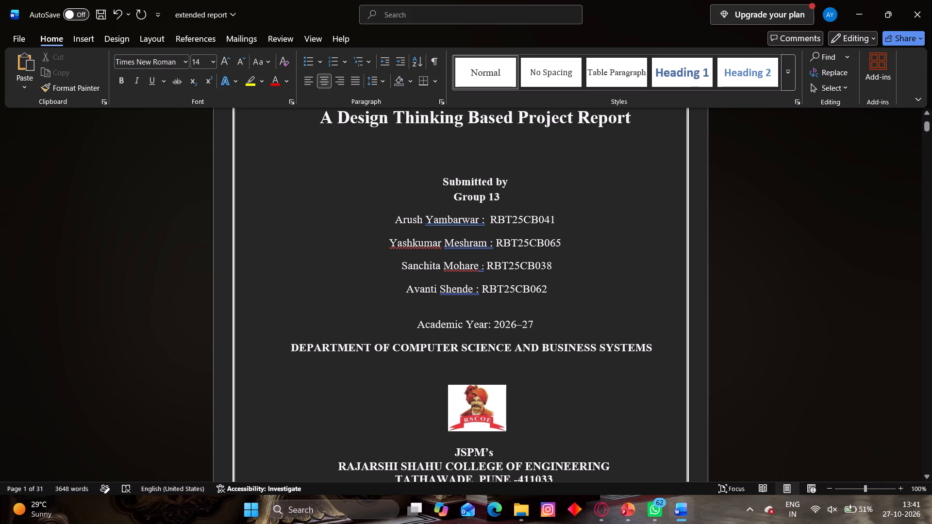
left_click(748, 285)
left_click(743, 297)
left_click(749, 247)
left_click_drag(396, 220, 546, 287)
left_click(756, 181)
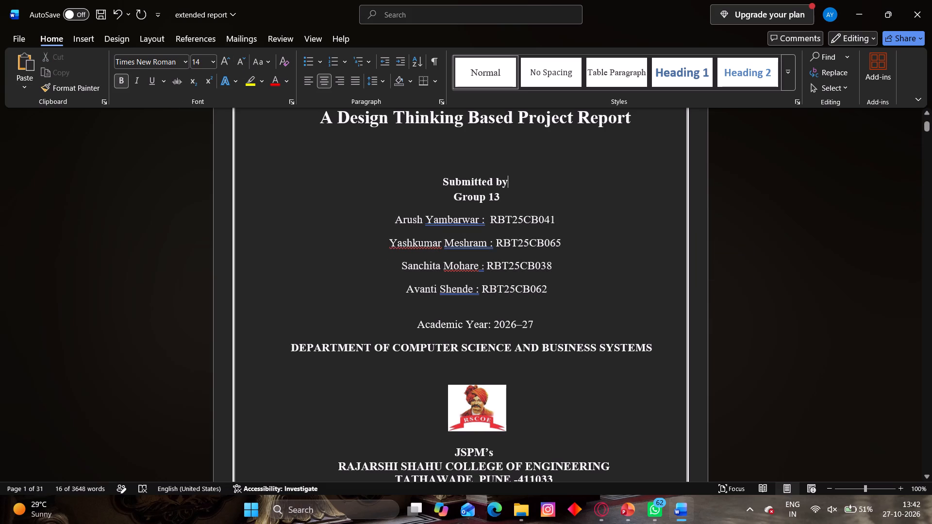
Review the formatting of the Certificate and Acknowledgement pages, including their body paragraphs and student lists.
scroll(825, 254, "down", 8)
scroll(825, 254, "up", 2)
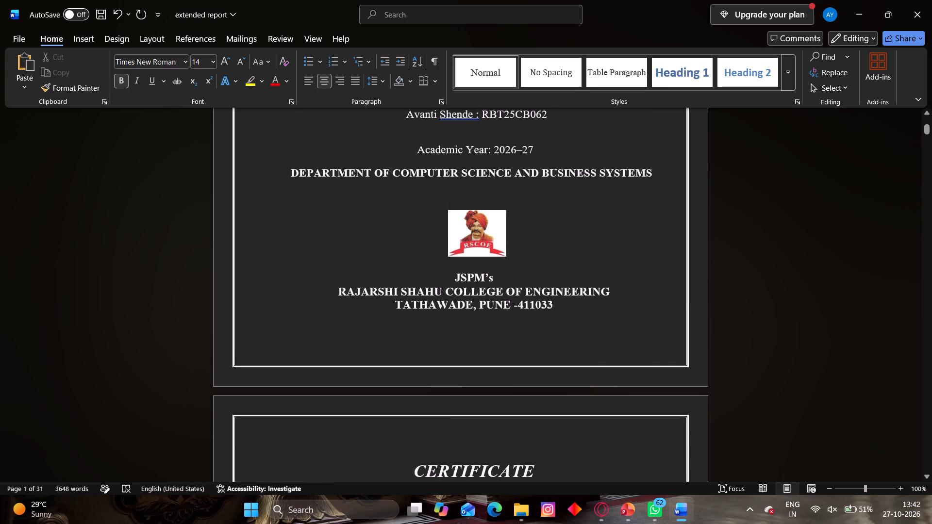
scroll(825, 254, "down", 18)
scroll(825, 254, "up", 3)
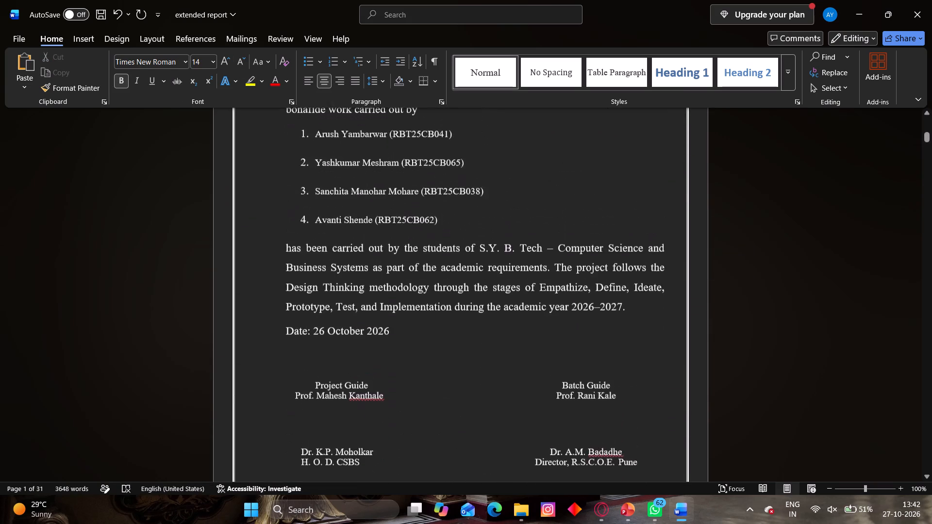
scroll(825, 254, "up", 6)
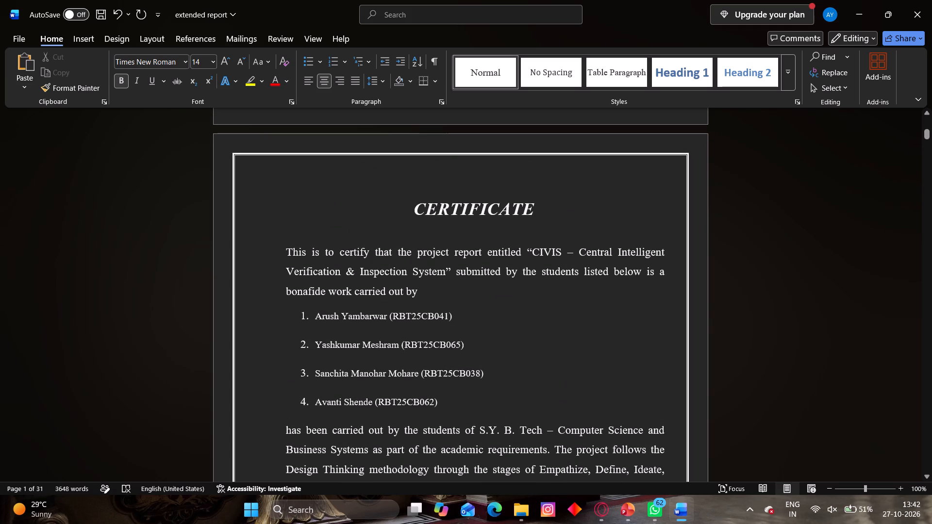
left_click_drag(287, 246, 415, 291)
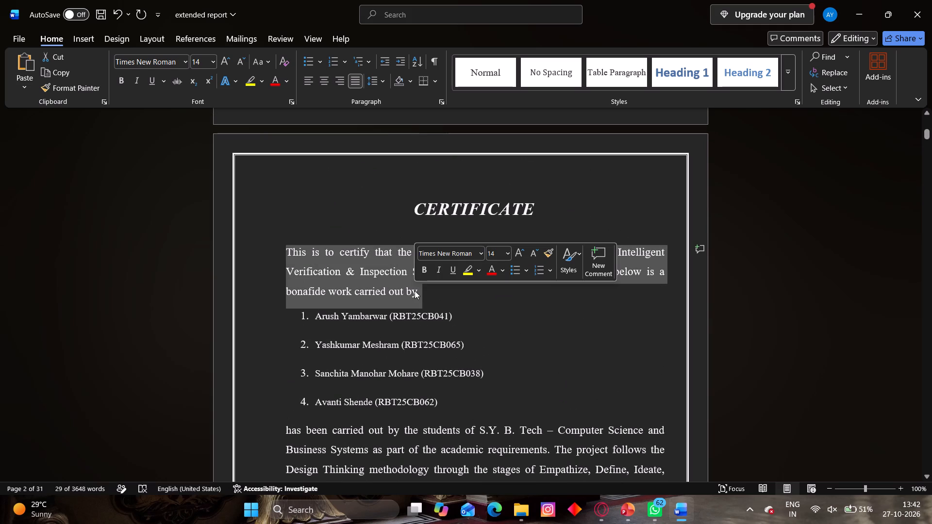
left_click(752, 241)
scroll(753, 243, "down", 5)
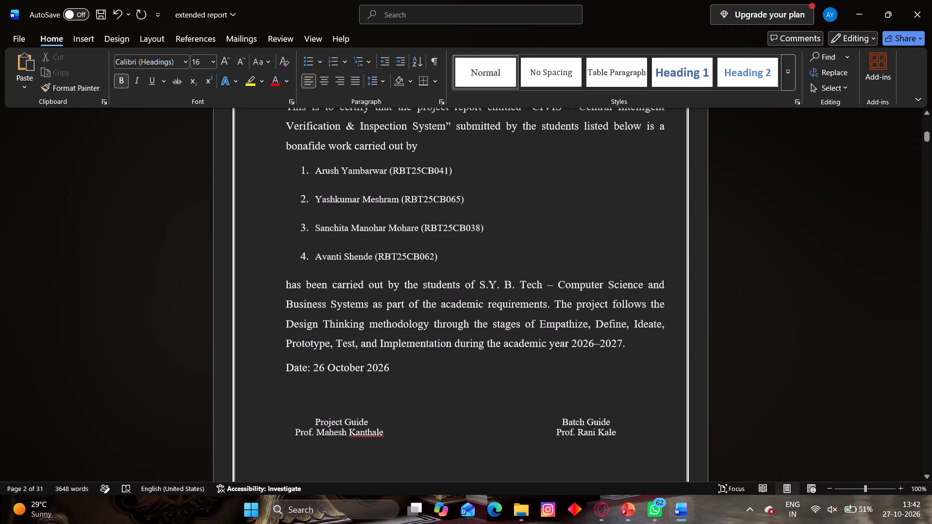
left_click_drag(285, 281, 639, 349)
left_click(769, 363)
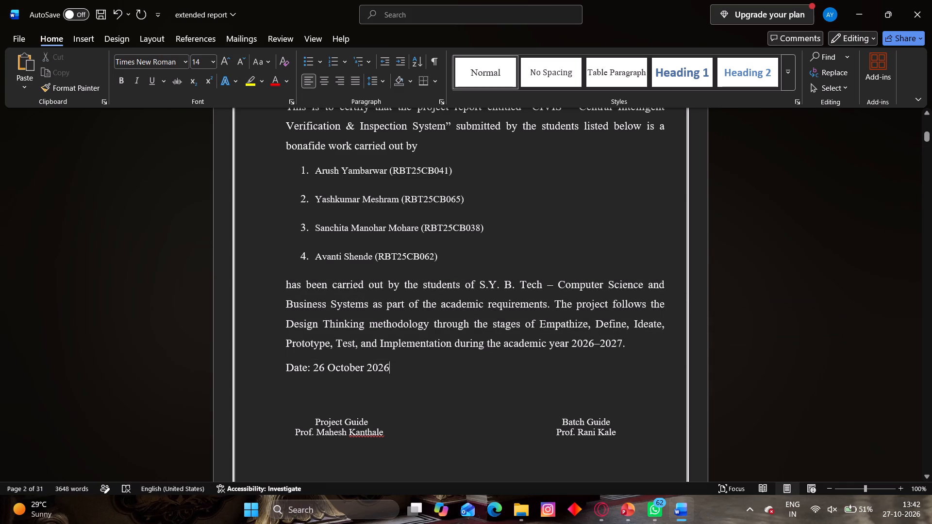
scroll(632, 253, "down", 7)
scroll(640, 252, "down", 14)
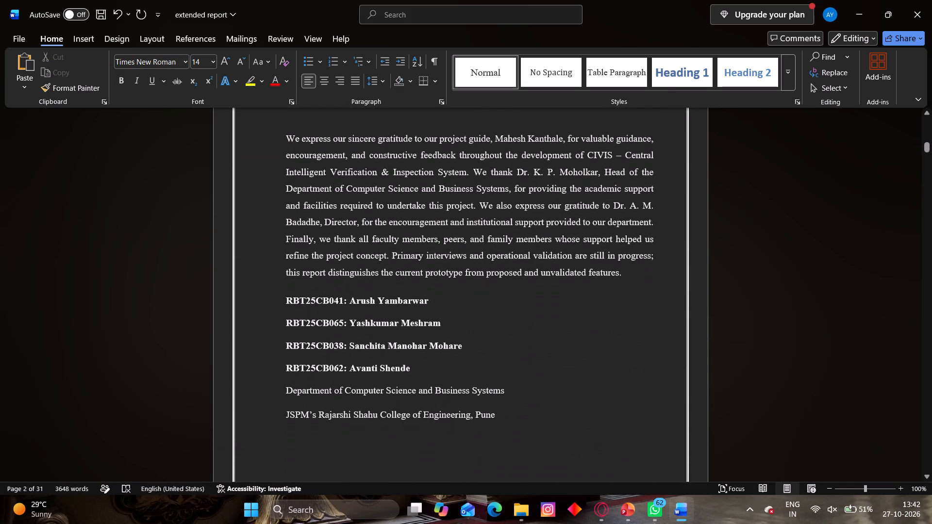
left_click_drag(626, 279, 178, 137)
left_click(173, 185)
scroll(171, 193, "up", 3)
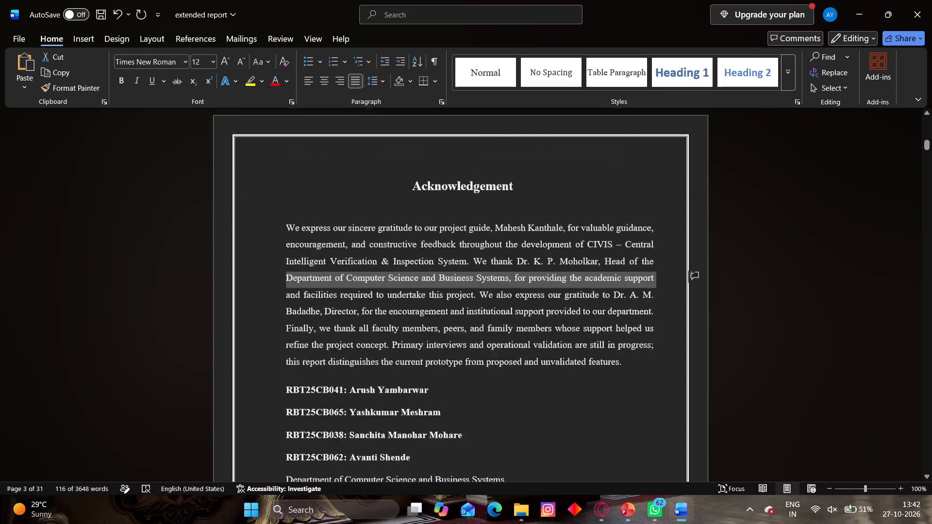
scroll(170, 194, "up", 16)
scroll(0, 238, "down", 20)
scroll(0, 238, "down", 2)
left_click(173, 245)
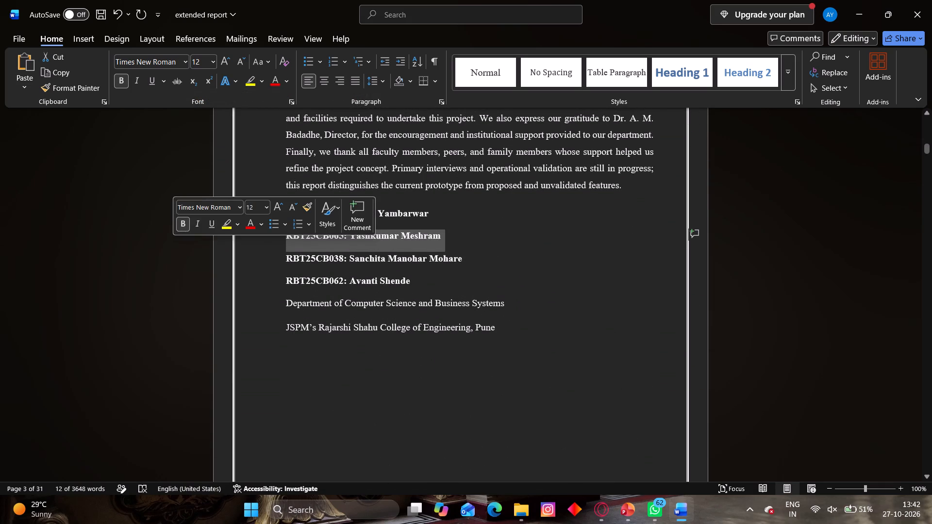
left_click(634, 260)
Look through the Abstract, Index, List of Figures and List of Tables up to Chapter 1.
scroll(499, 284, "down", 4)
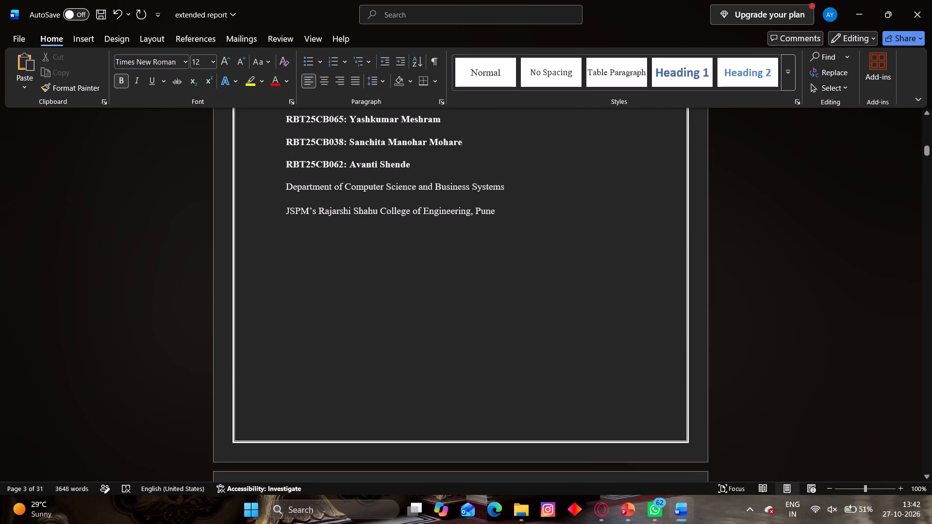
scroll(58, 283, "down", 6)
scroll(124, 298, "down", 7)
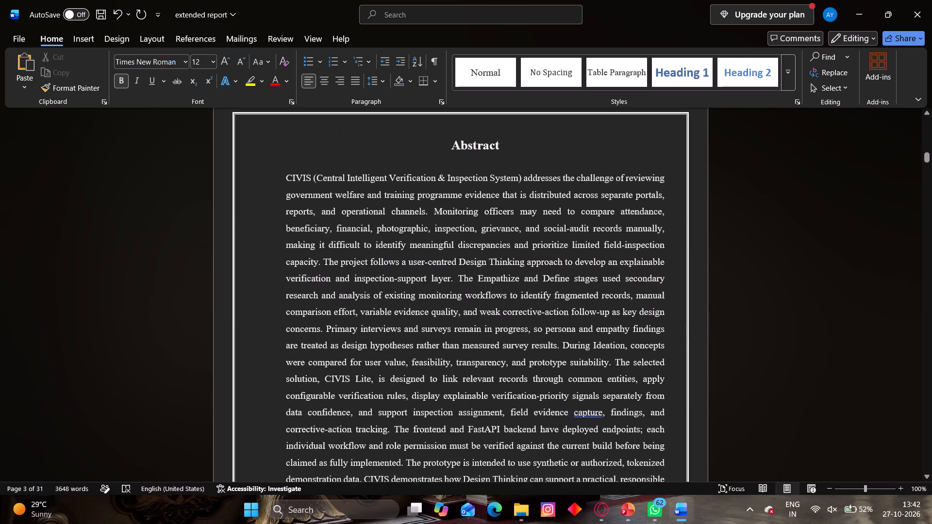
scroll(130, 303, "down", 15)
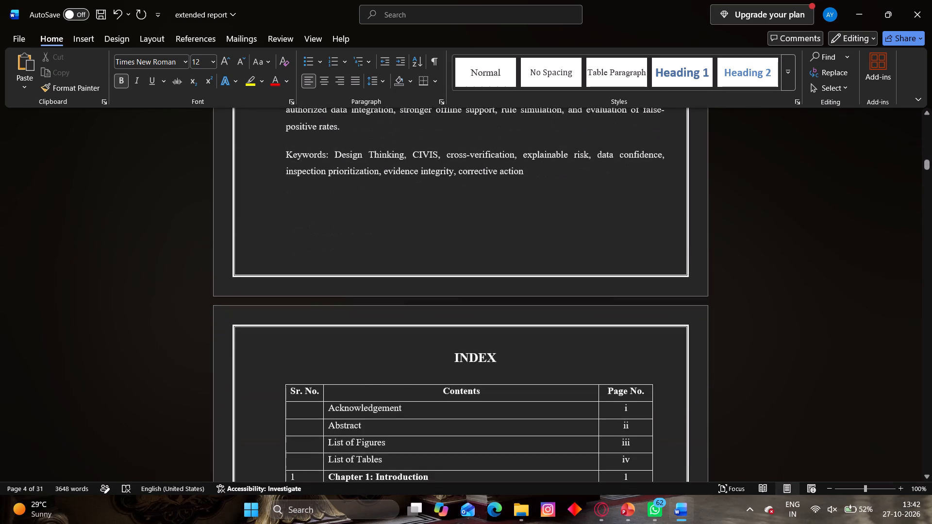
scroll(130, 303, "down", 20)
scroll(130, 303, "down", 17)
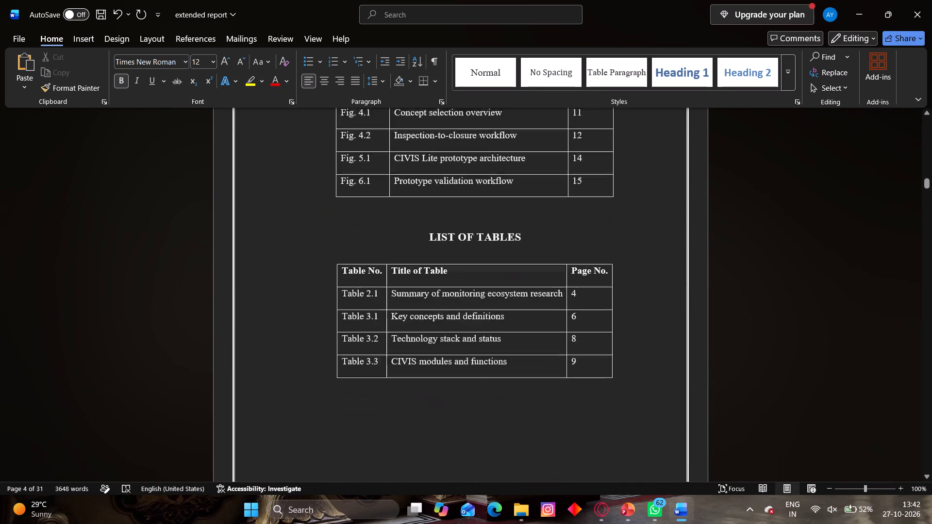
scroll(131, 303, "down", 14)
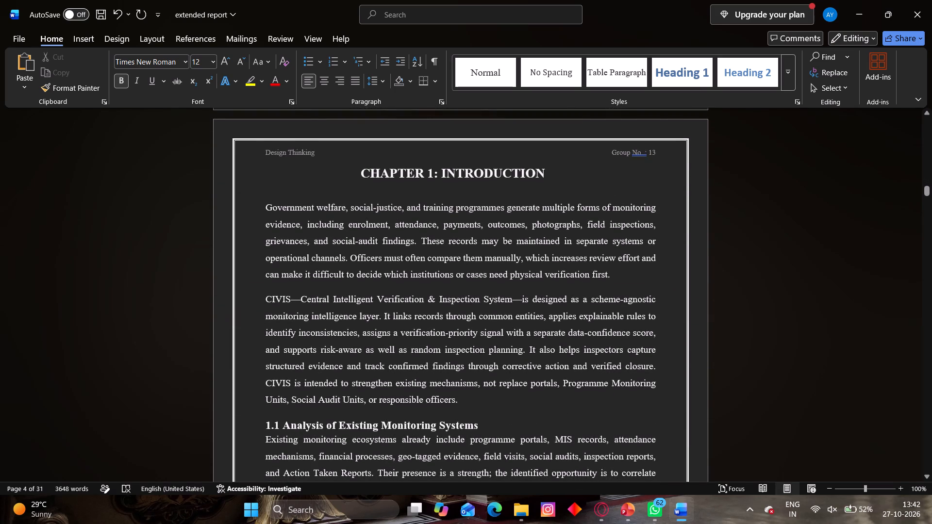
Examine the text alignment of the Chapter 1 introduction paragraphs and the section 1.1 paragraph.
left_click_drag(610, 276, 273, 210)
left_click(169, 283)
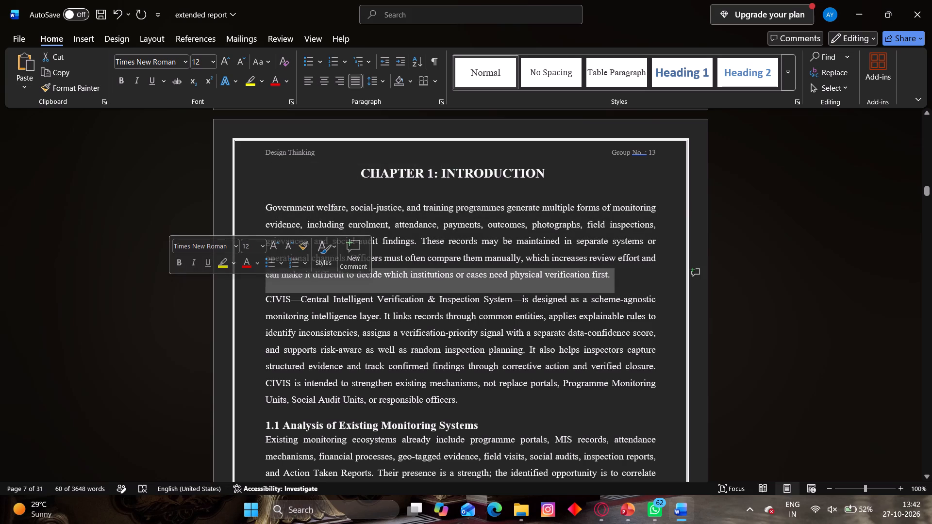
left_click(270, 293)
left_click_drag(266, 297, 494, 393)
scroll(374, 260, "down", 7)
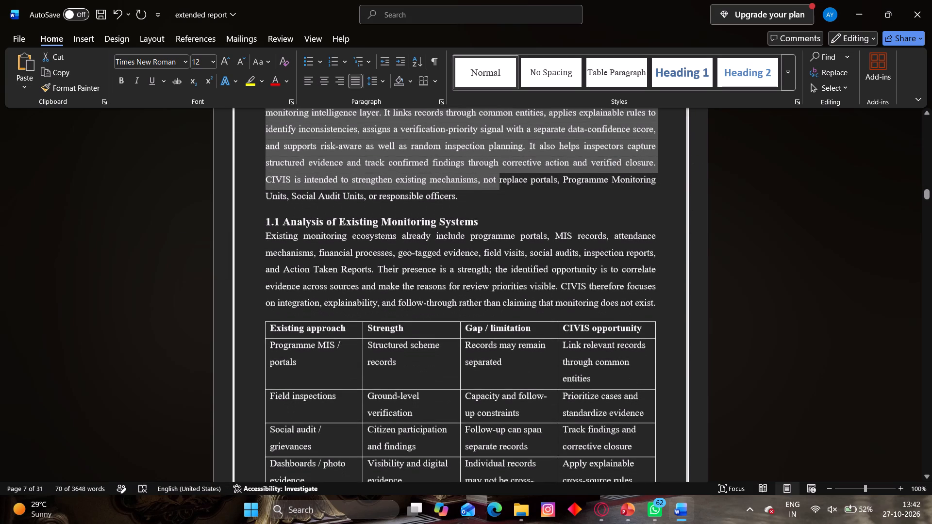
left_click_drag(267, 234, 606, 344)
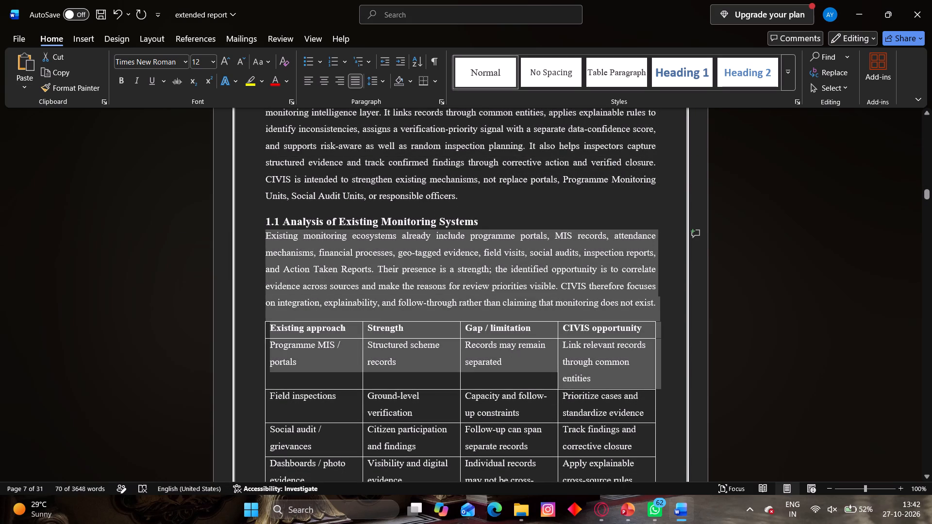
left_click_drag(606, 344, 619, 400)
left_click(743, 254)
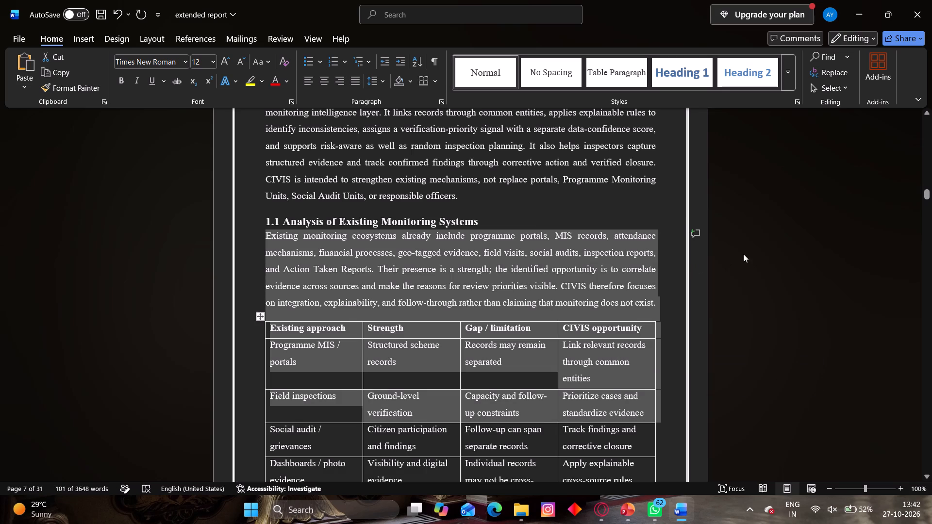
left_click_drag(666, 304, 263, 238)
left_click(799, 235)
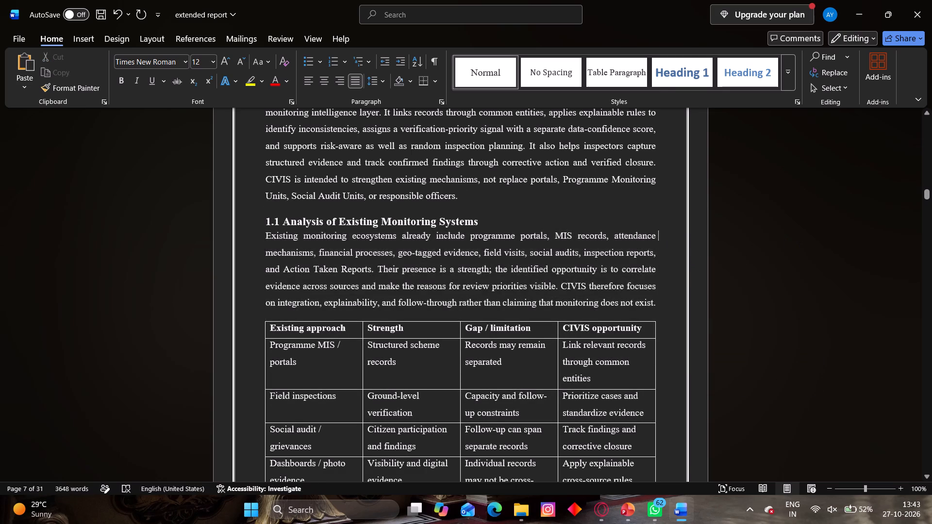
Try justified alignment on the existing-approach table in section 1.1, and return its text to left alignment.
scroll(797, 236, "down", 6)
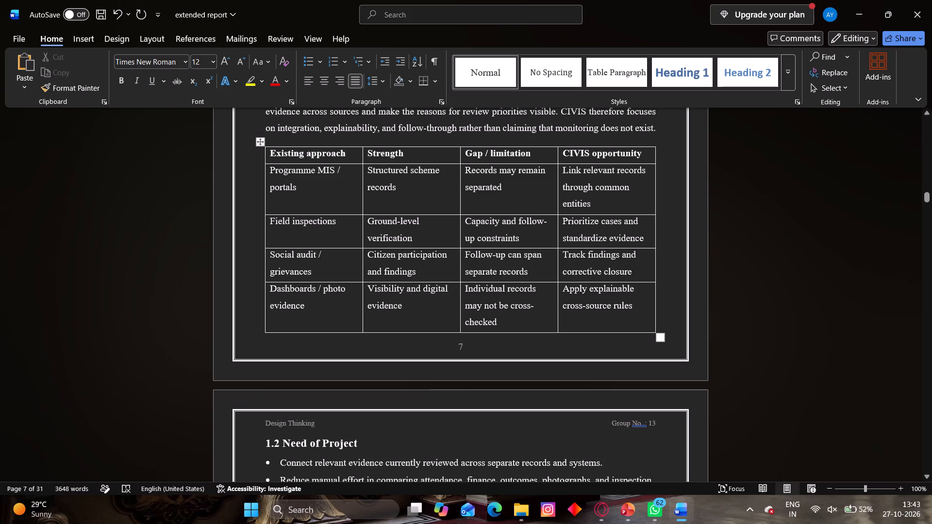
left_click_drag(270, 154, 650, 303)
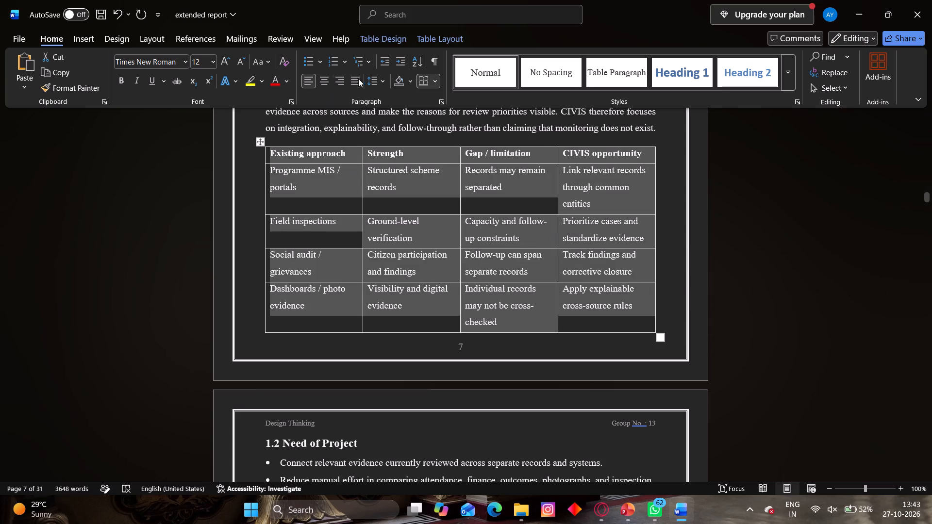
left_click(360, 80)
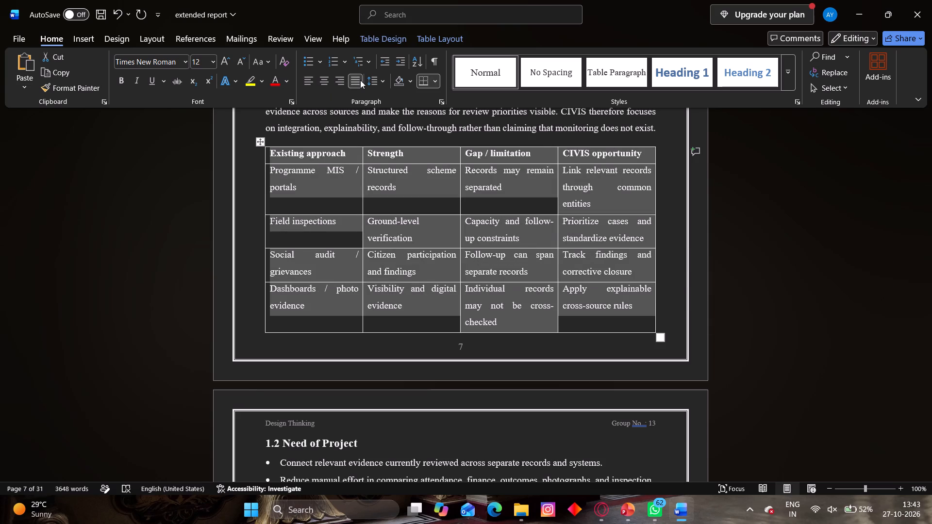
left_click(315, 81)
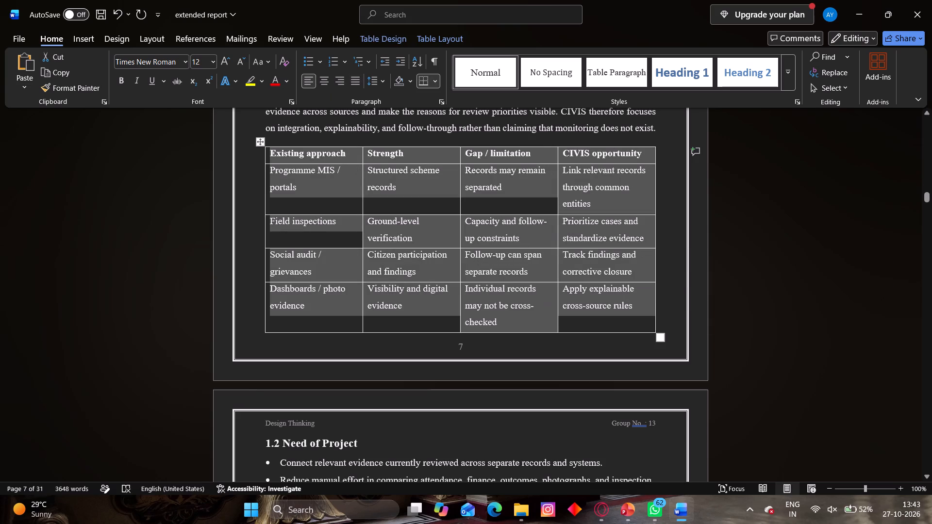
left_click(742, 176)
Justify the bulleted list under 1.2 Need of Project.
scroll(742, 176, "down", 10)
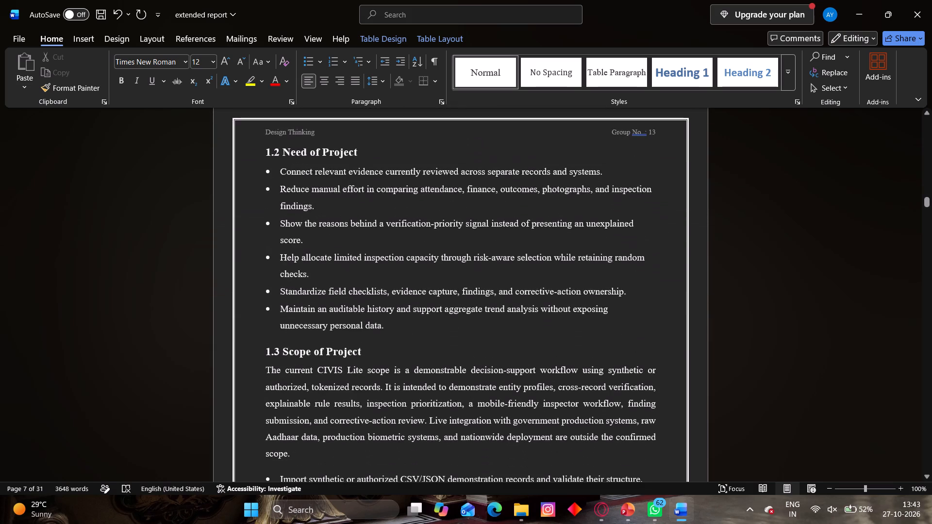
left_click_drag(384, 327, 272, 250)
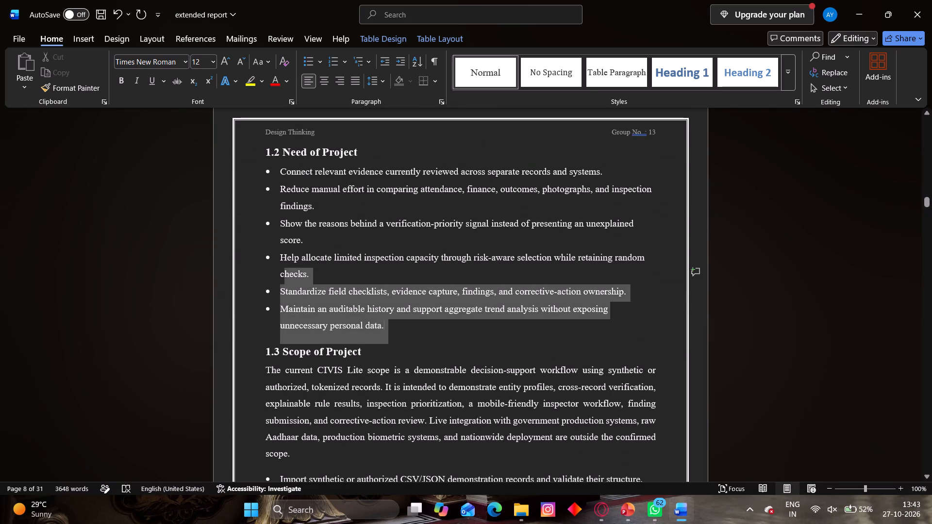
left_click_drag(272, 250, 277, 176)
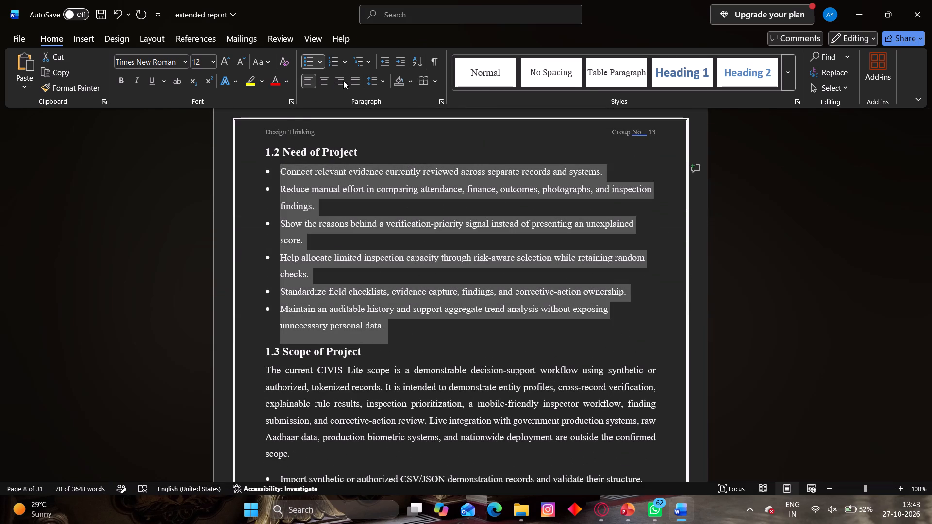
left_click(359, 79)
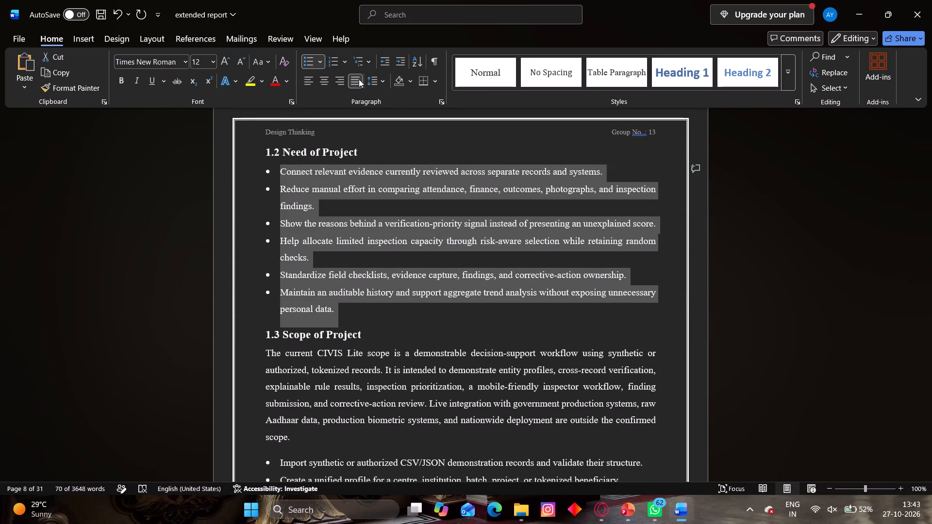
left_click(741, 197)
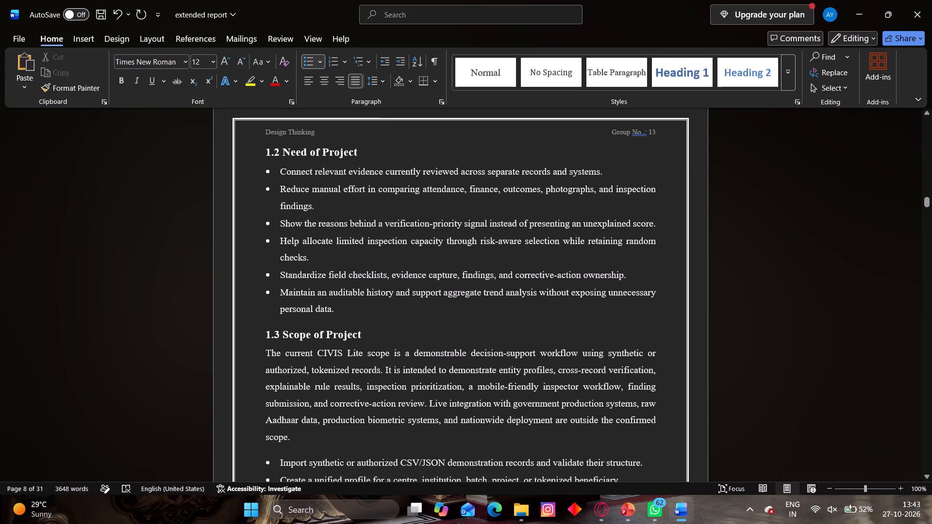
Check the 1.3 Scope of Project paragraph's alignment and justify the bulleted list below it.
scroll(397, 259, "down", 3)
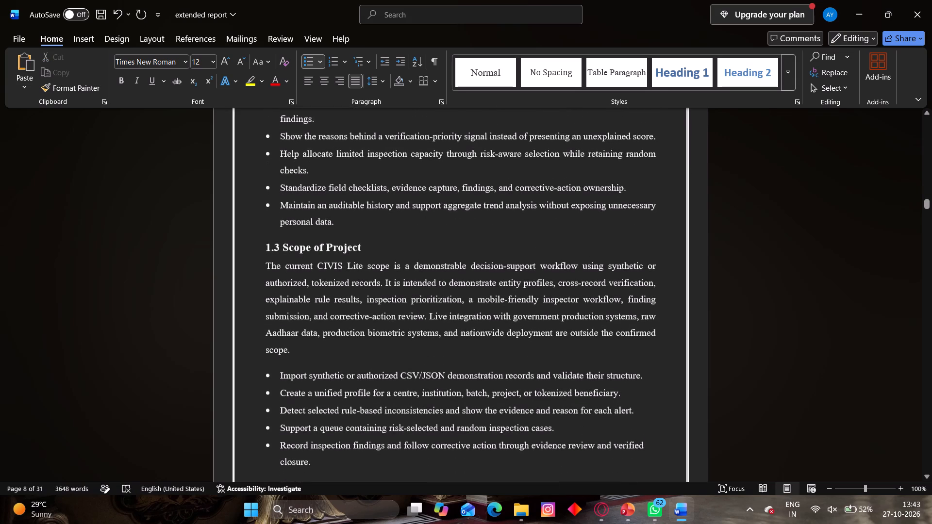
left_click_drag(296, 358, 265, 269)
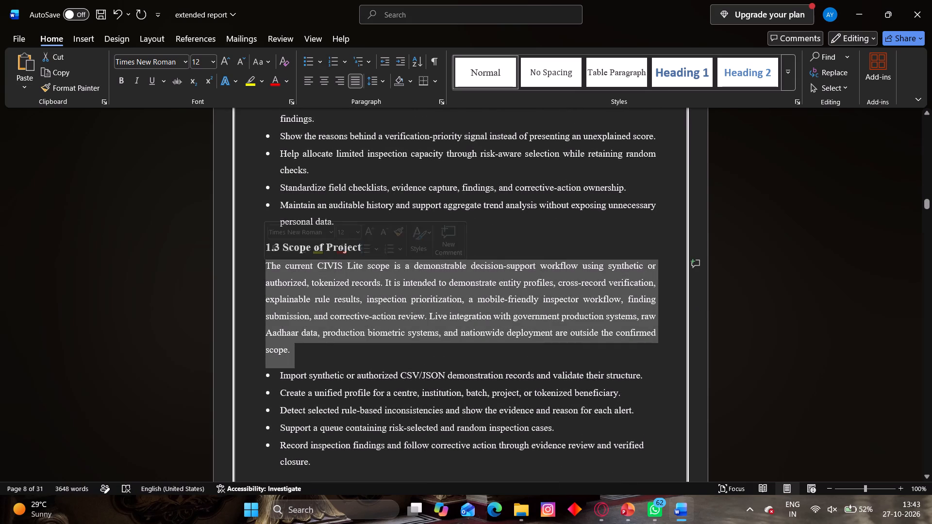
left_click(147, 262)
scroll(242, 283, "down", 5)
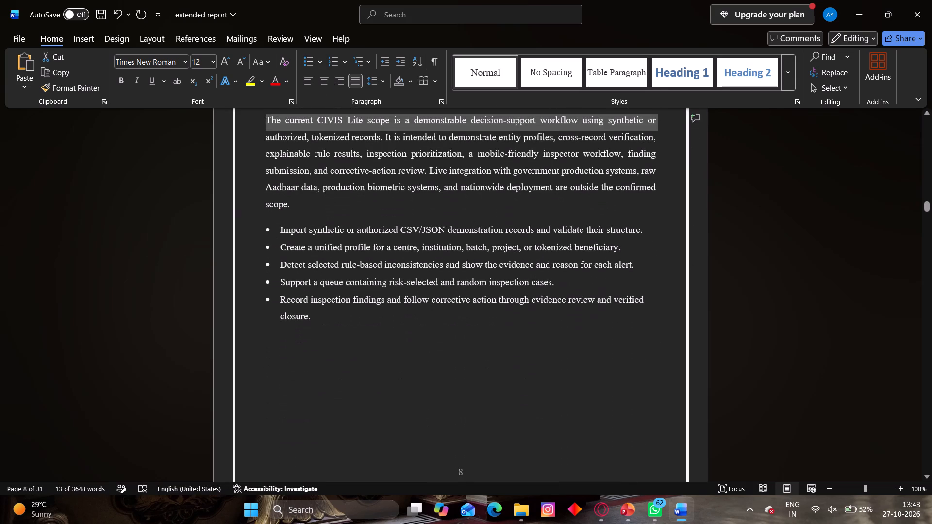
left_click_drag(317, 314, 257, 228)
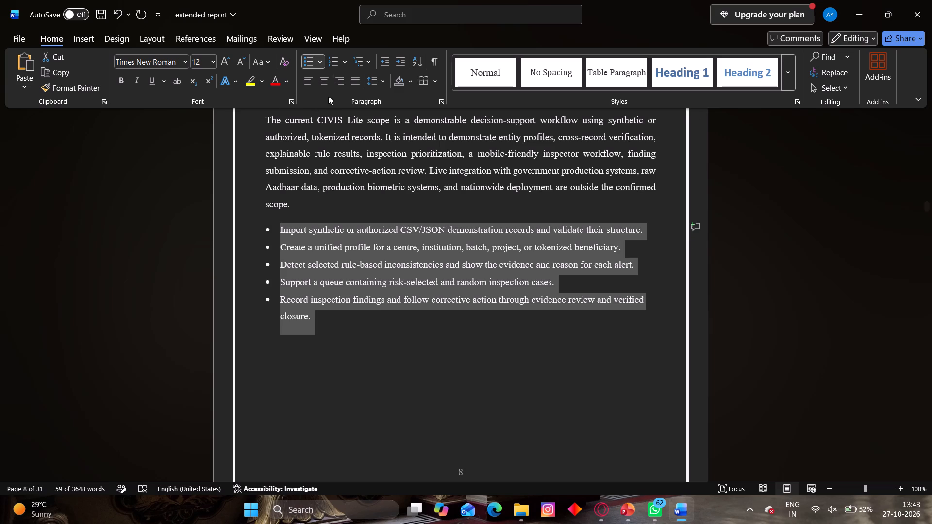
left_click(349, 81)
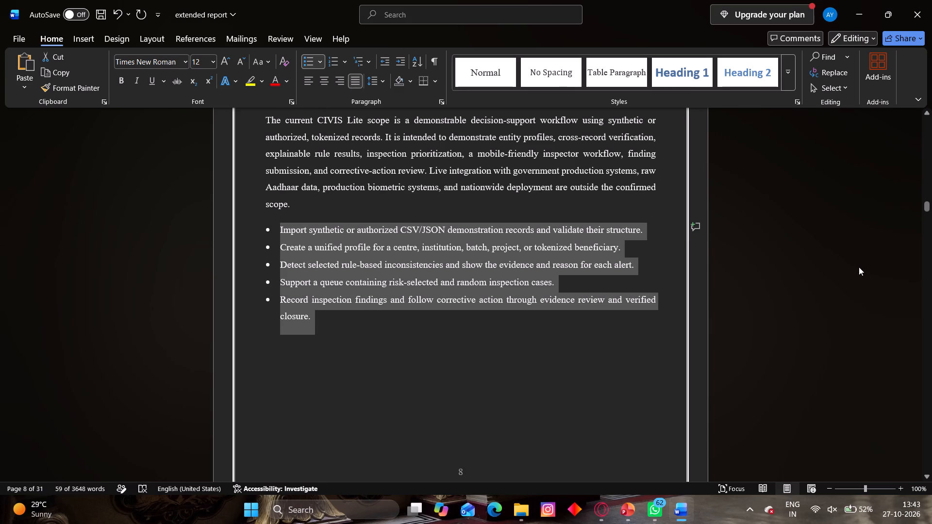
left_click(824, 267)
Continue the alignment check into Chapter 2: Empathize – Understanding the User.
scroll(773, 266, "down", 11)
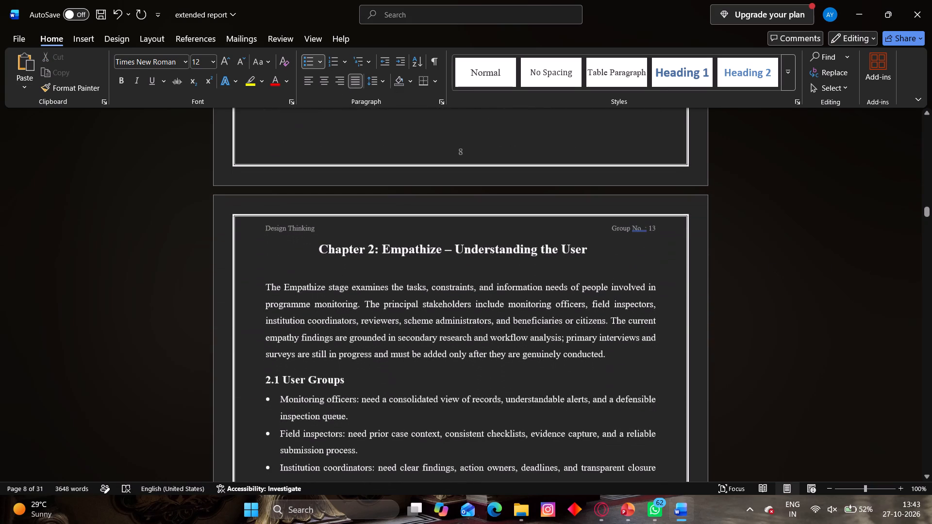
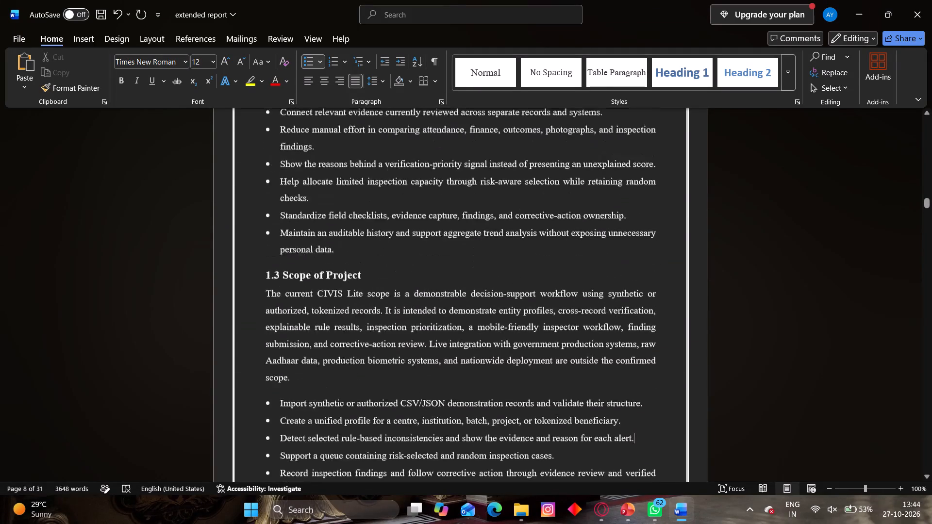
Delete the Director's name and designation from the signature table on the certificate page.
middle_click(514, 307)
left_click_drag(931, 200, 930, 198)
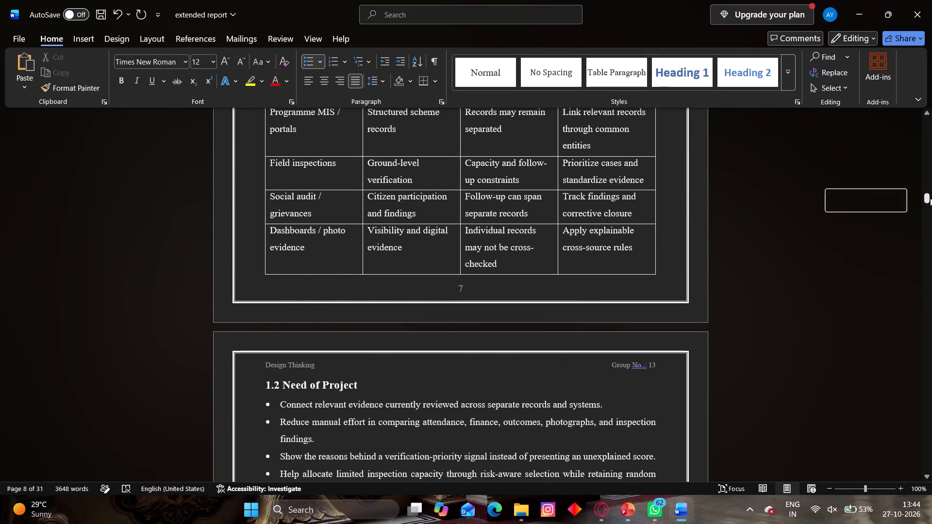
left_click_drag(930, 198, 931, 147)
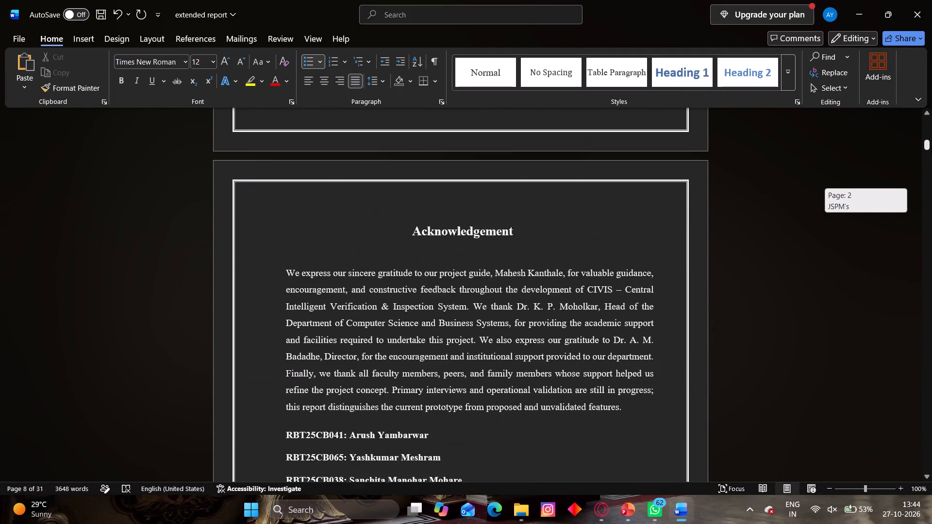
left_click_drag(931, 147, 931, 142)
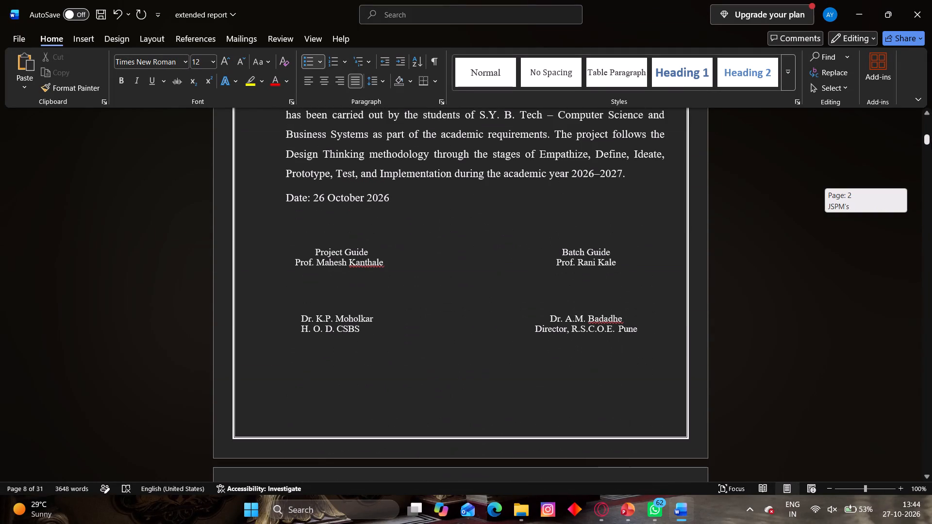
left_click_drag(931, 142, 931, 140)
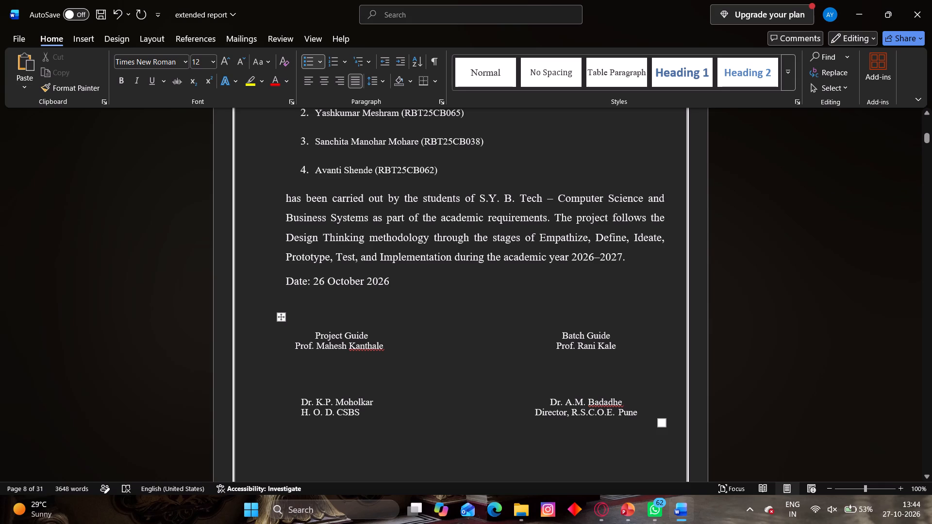
left_click_drag(638, 414, 554, 402)
key("BackSpace")
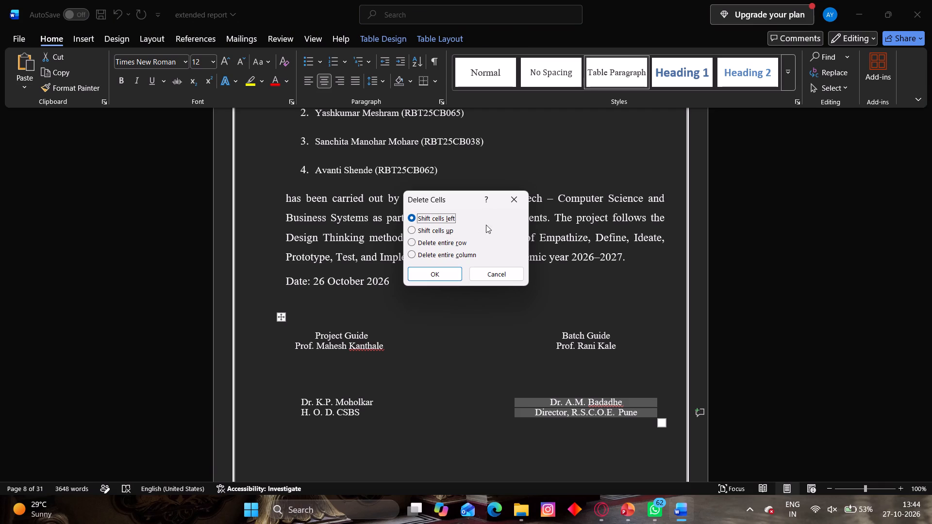
left_click(512, 196)
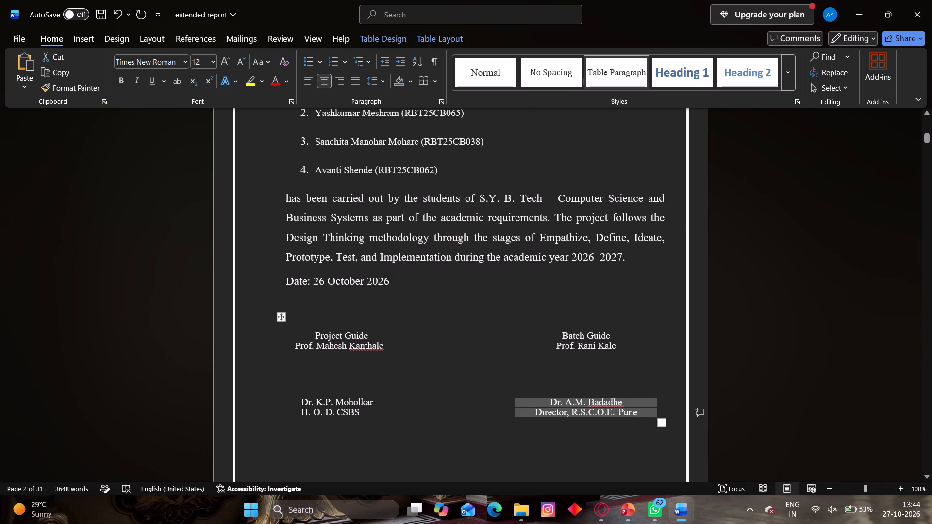
key("Delete")
key("BackSpace")
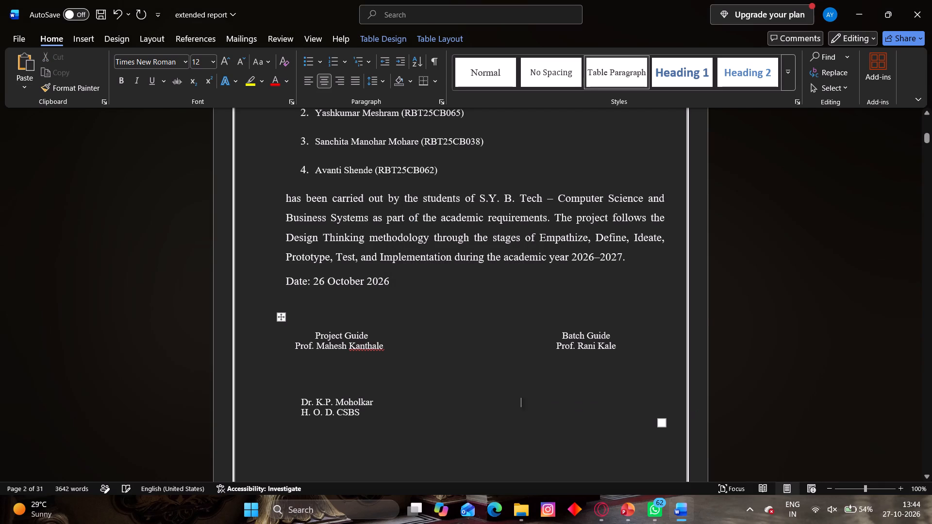
key("BackSpace")
key("BackSpace")
key("BackSpace")
key("BackSpace")
key("BackSpace")
Centre the Head of Department's name and designation in the certificate's signature table.
left_click(300, 399)
left_click_drag(363, 415, 298, 415)
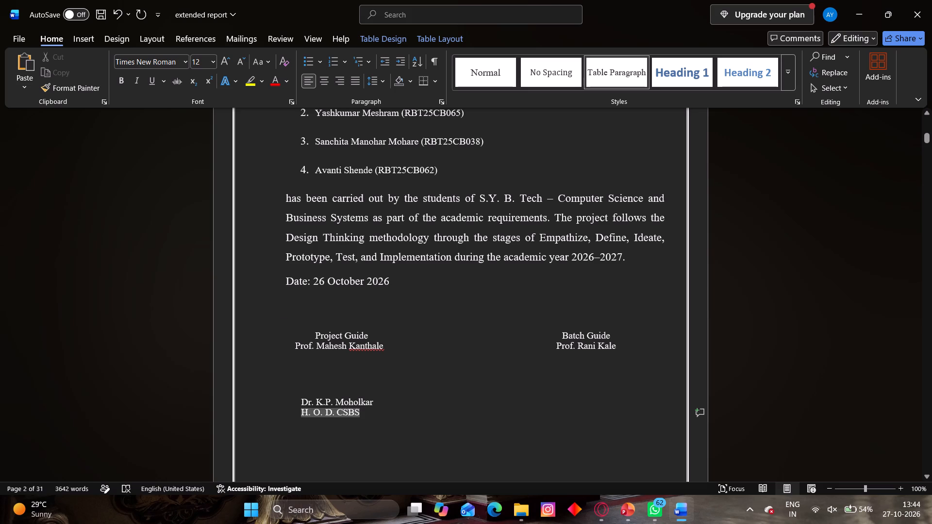
left_click_drag(298, 415, 297, 415)
left_click(406, 356)
left_click_drag(398, 344, 310, 336)
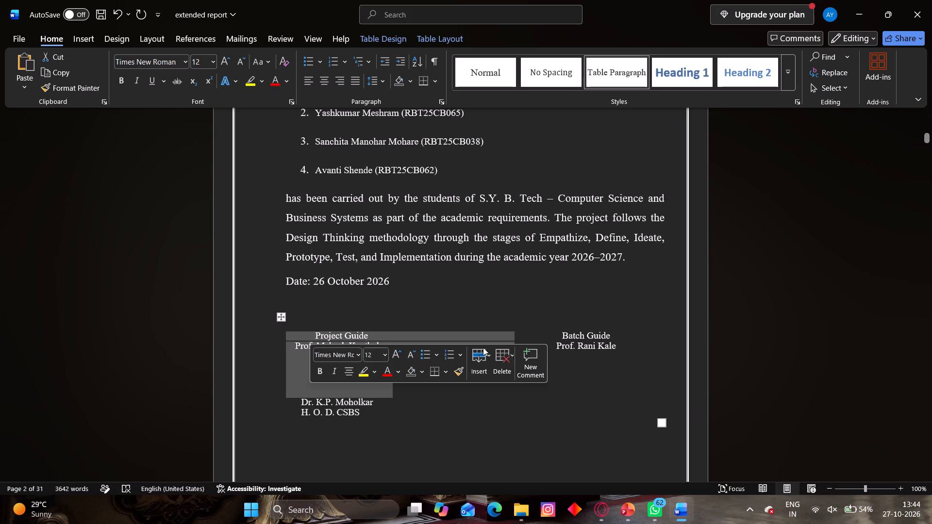
left_click_drag(654, 348, 566, 328)
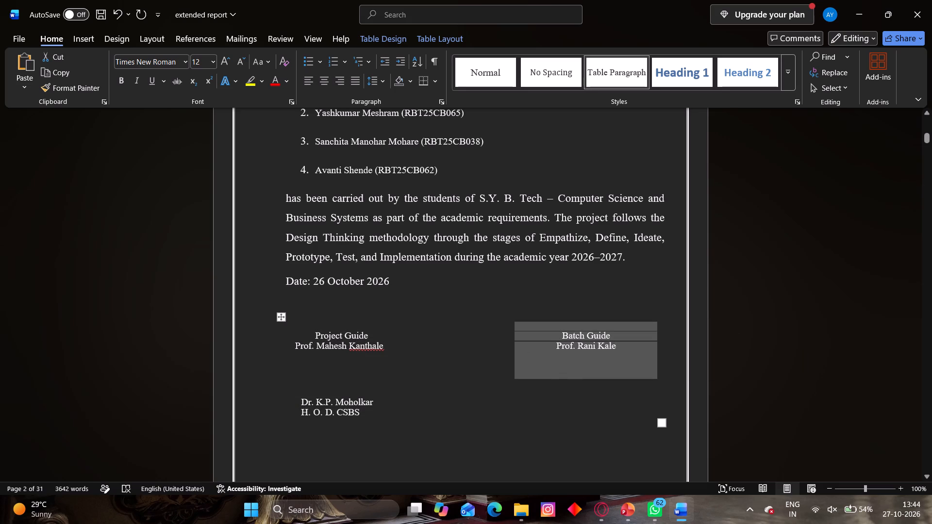
left_click(297, 403)
left_click_drag(298, 398, 377, 400)
left_click(259, 398)
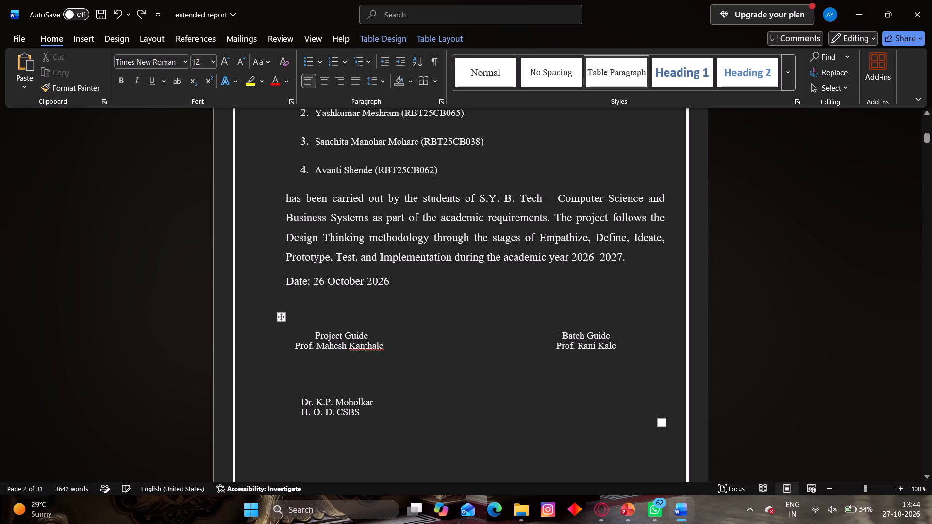
left_click(293, 409)
left_click_drag(297, 401, 351, 425)
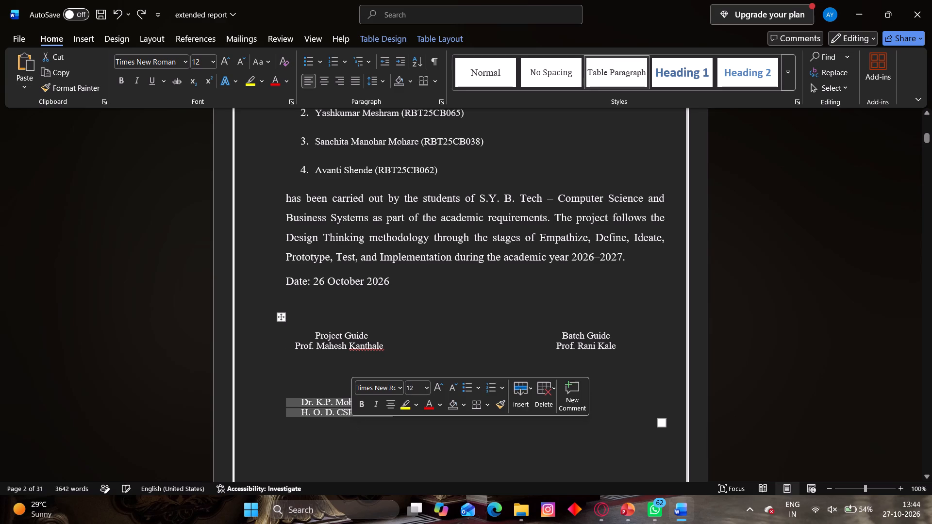
left_click(319, 77)
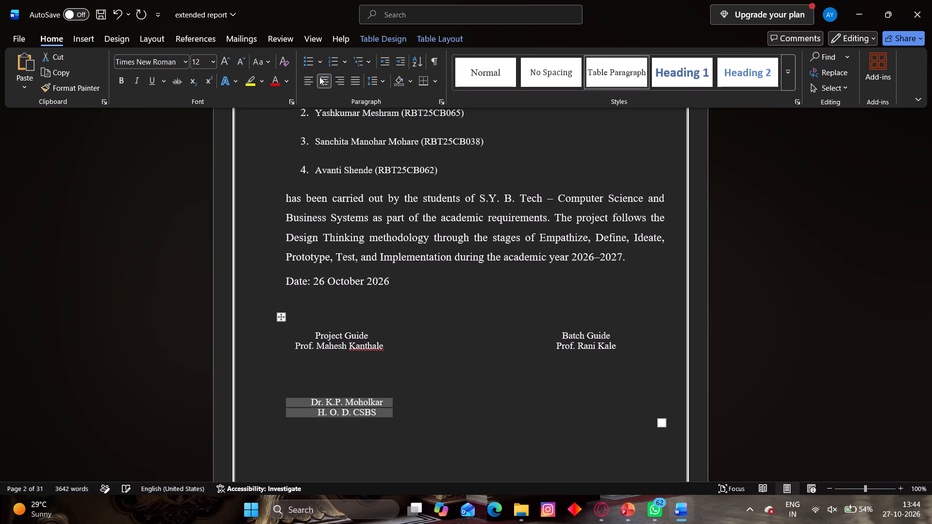
left_click(319, 77)
left_click(319, 77)
left_click(416, 450)
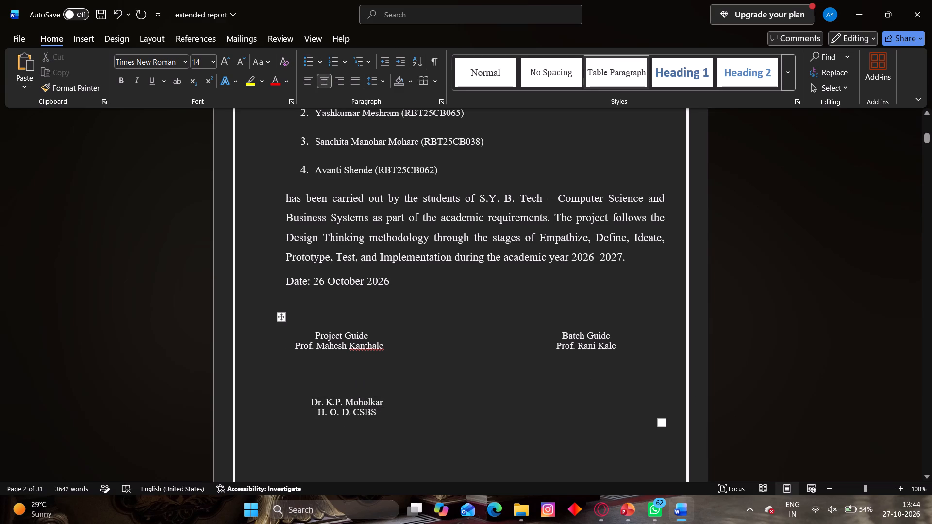
Cut the Head of Department's two-line entry out of the certificate's signature table.
left_click(454, 369)
left_click(442, 347)
left_click(422, 364)
left_click(426, 408)
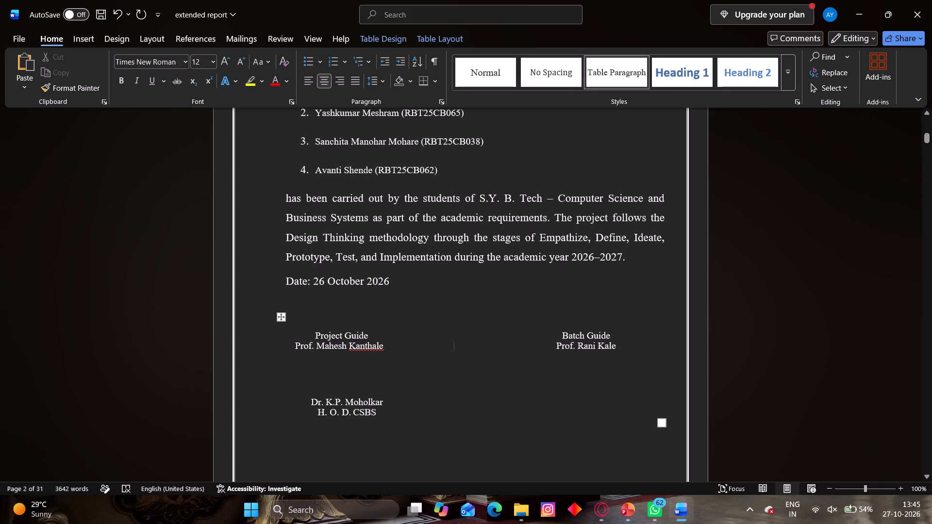
left_click_drag(384, 415, 321, 399)
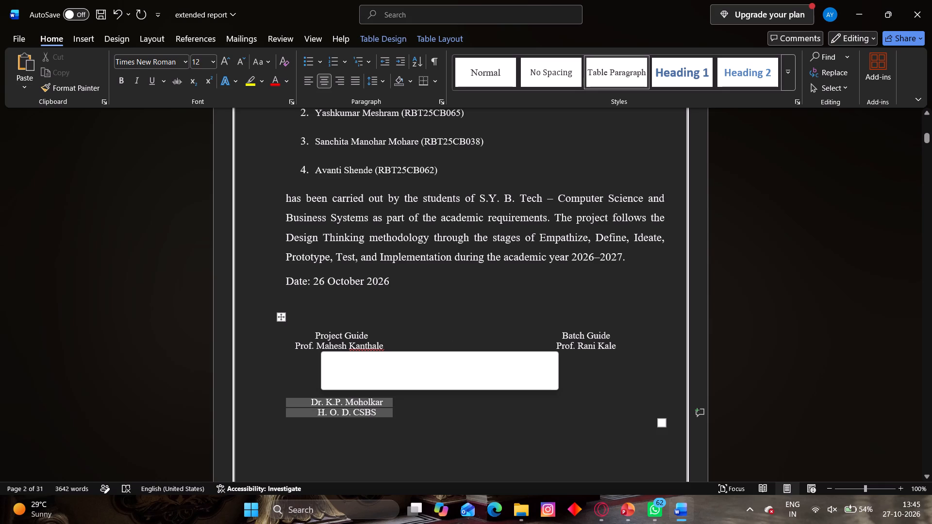
key("ctrl+x")
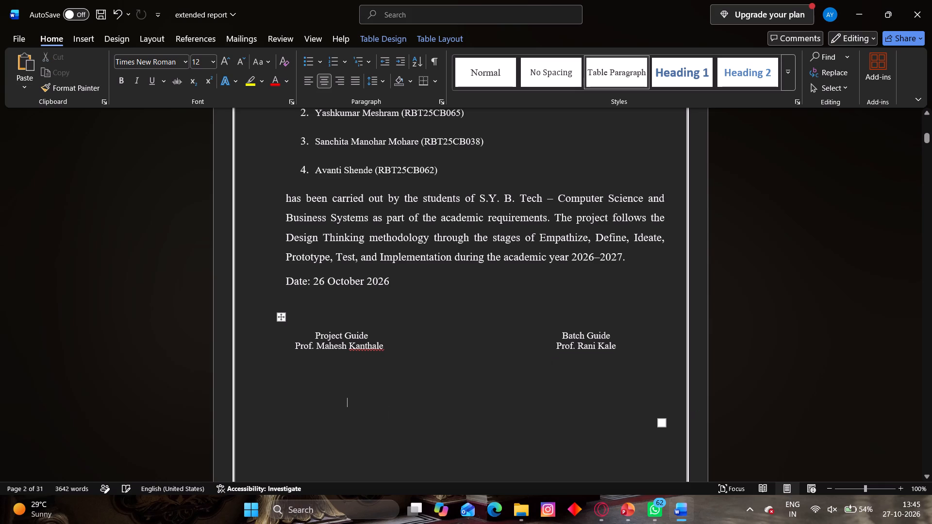
Insert a text box in the certificate's signature area.
left_click(67, 35)
left_click(77, 35)
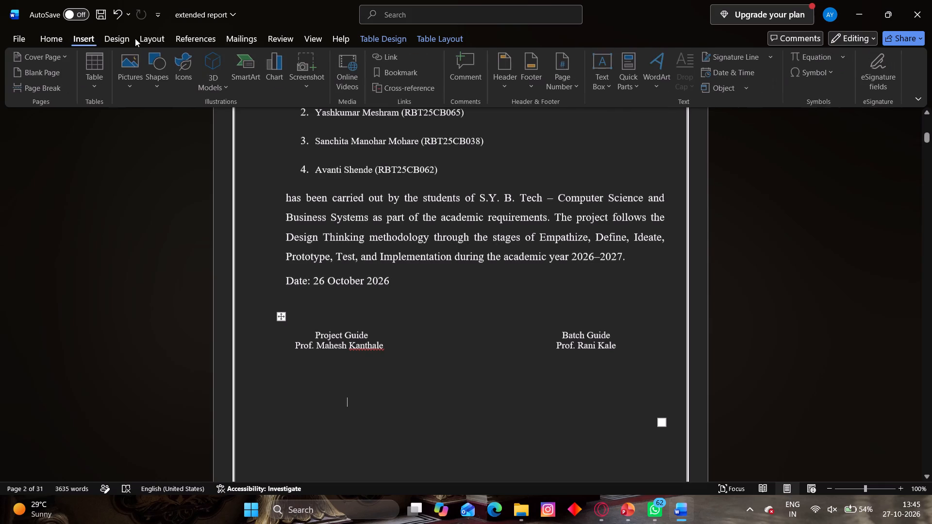
left_click(602, 76)
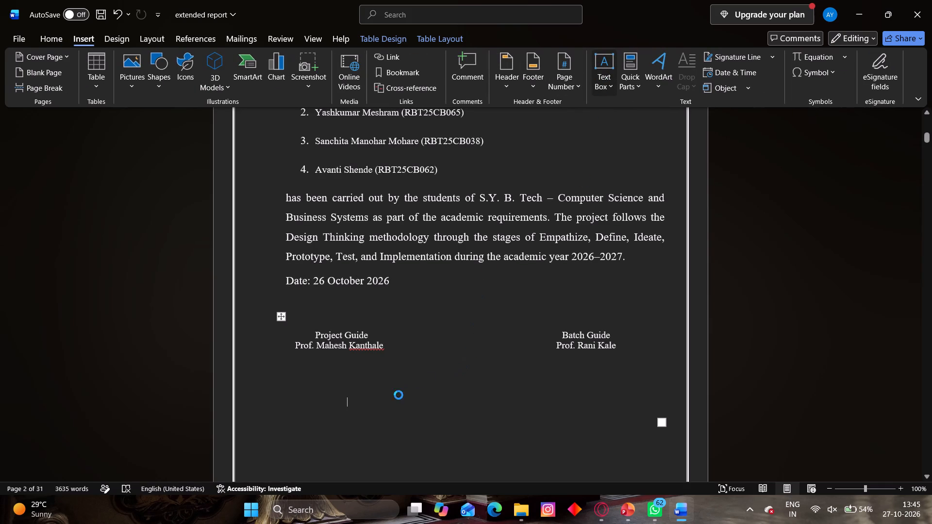
left_click(634, 203)
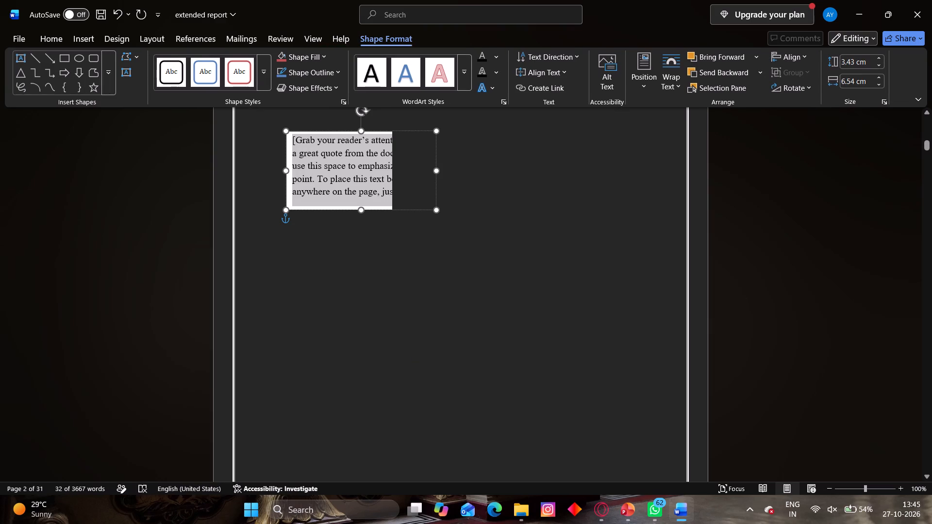
Paste the Head of Department's two-line entry into the new text box and widen the box to about 9.04 cm.
key("ctrl+v")
left_click(375, 171)
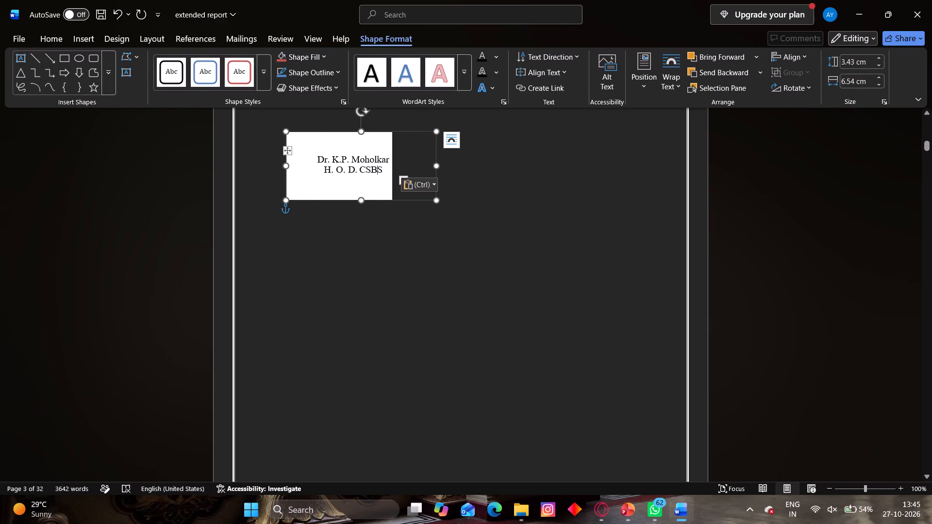
left_click_drag(437, 166, 501, 166)
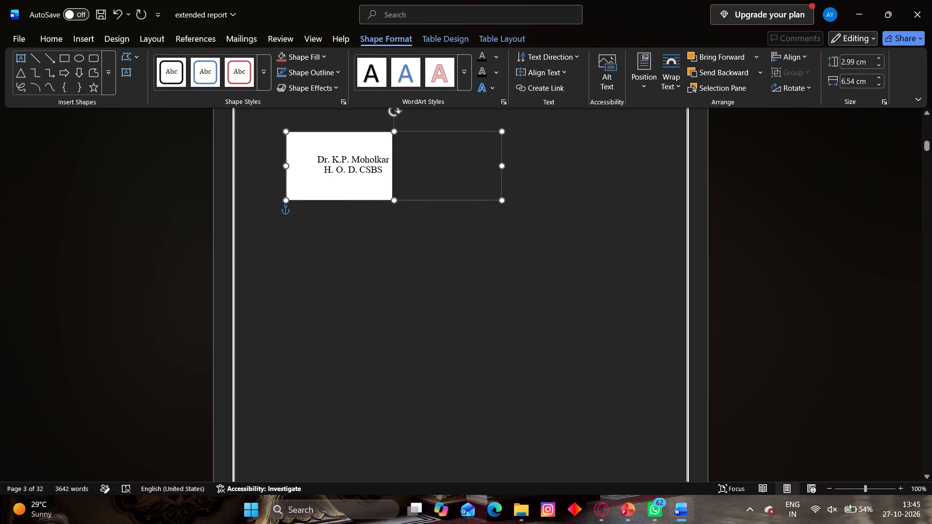
left_click_drag(501, 166, 493, 166)
left_click(417, 165)
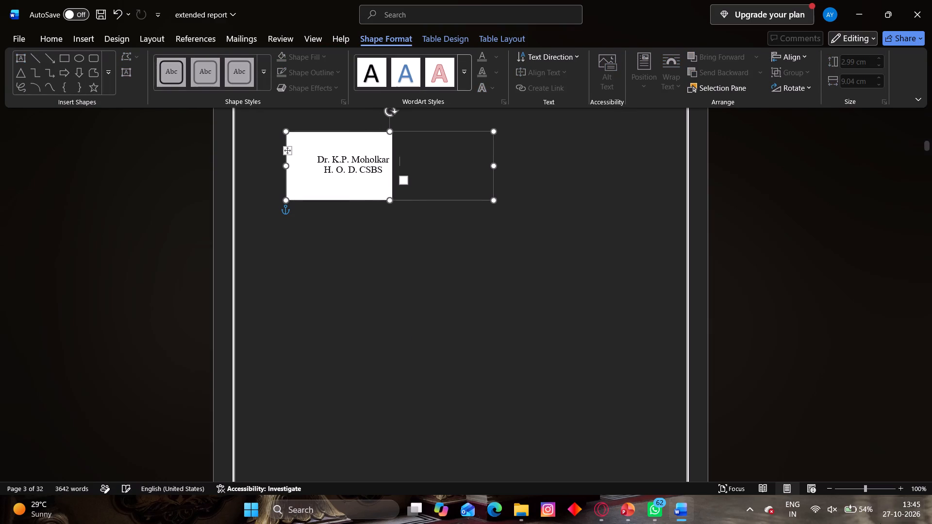
Switch to Windows Settings and look through the Personalization options as far as the Themes page.
left_click(817, 522)
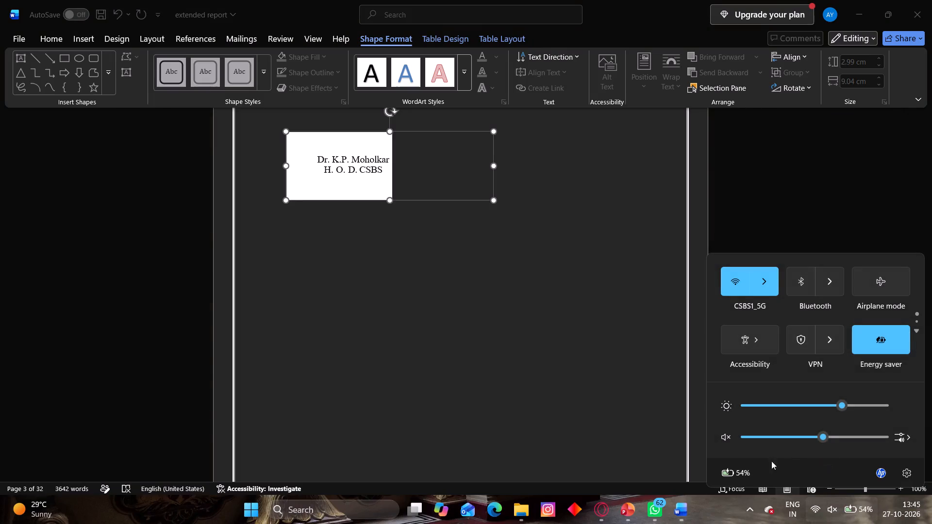
scroll(835, 351, "down", 2)
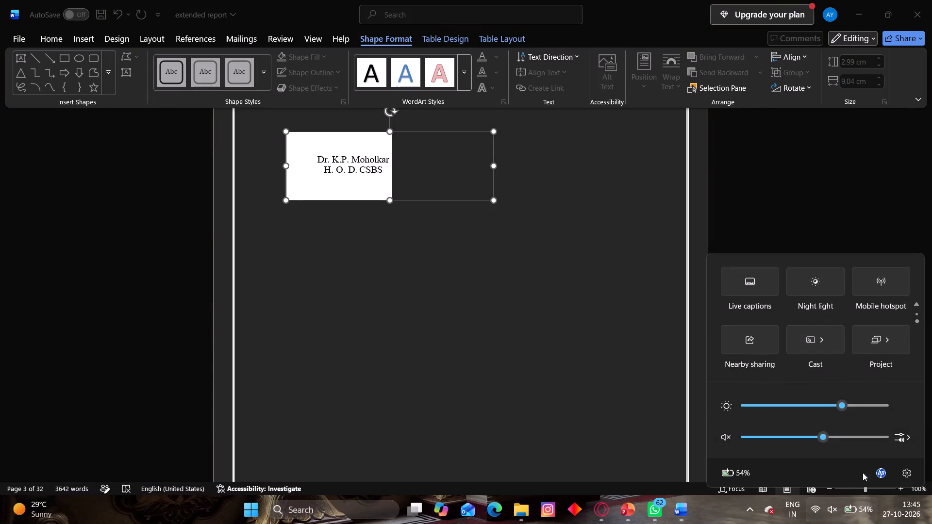
left_click(914, 471)
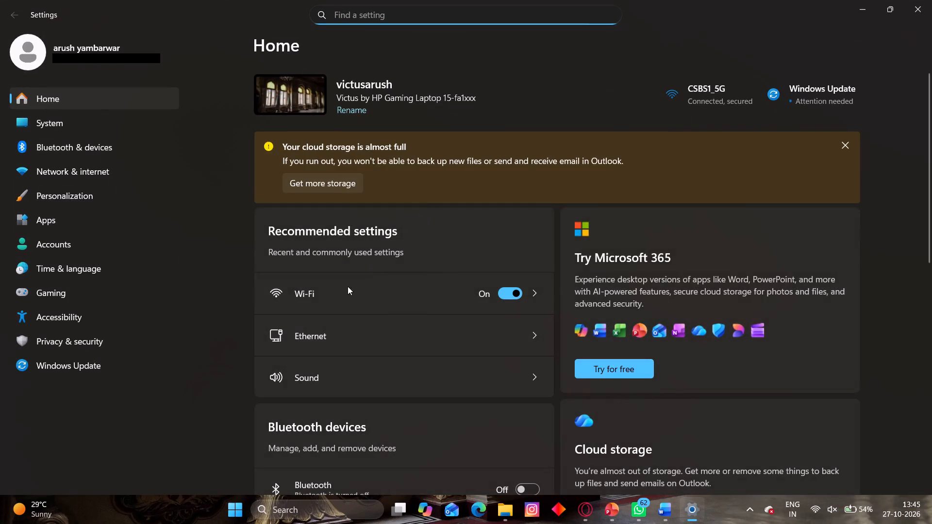
left_click(114, 185)
left_click(116, 158)
left_click(101, 184)
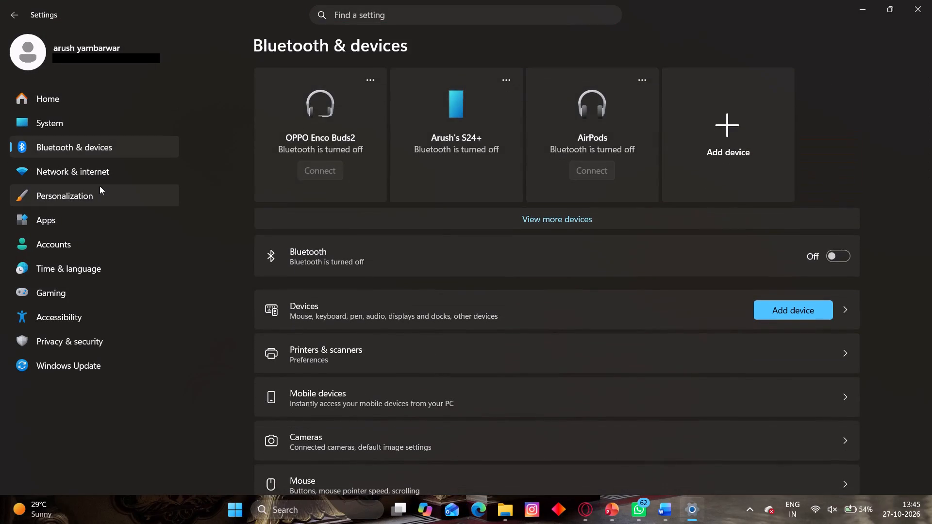
left_click(100, 186)
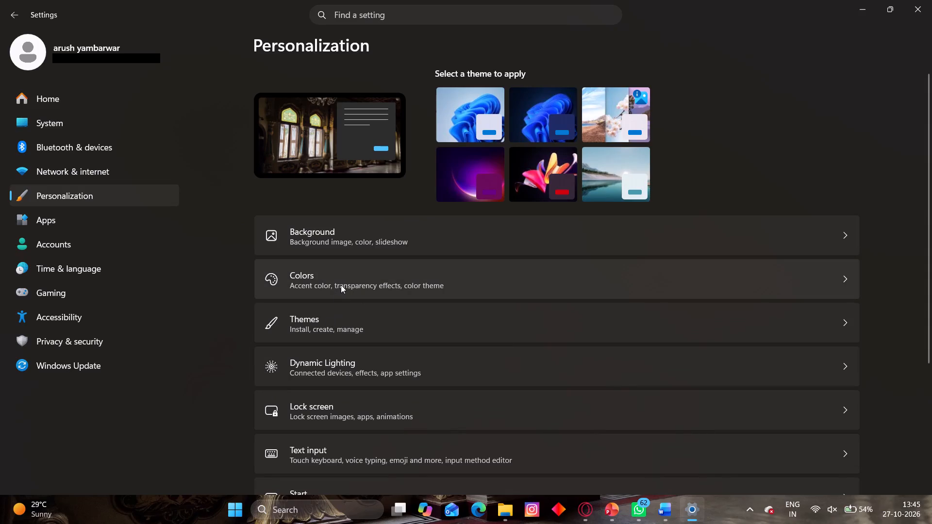
left_click(357, 321)
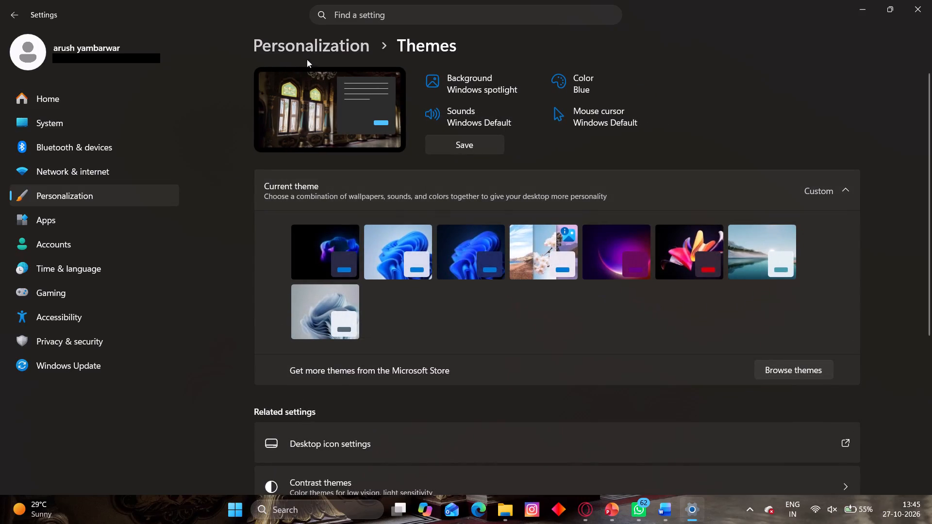
In Windows Settings, look through the Background, Display and Themes pages for the light or dark appearance option.
left_click(322, 40)
left_click(349, 234)
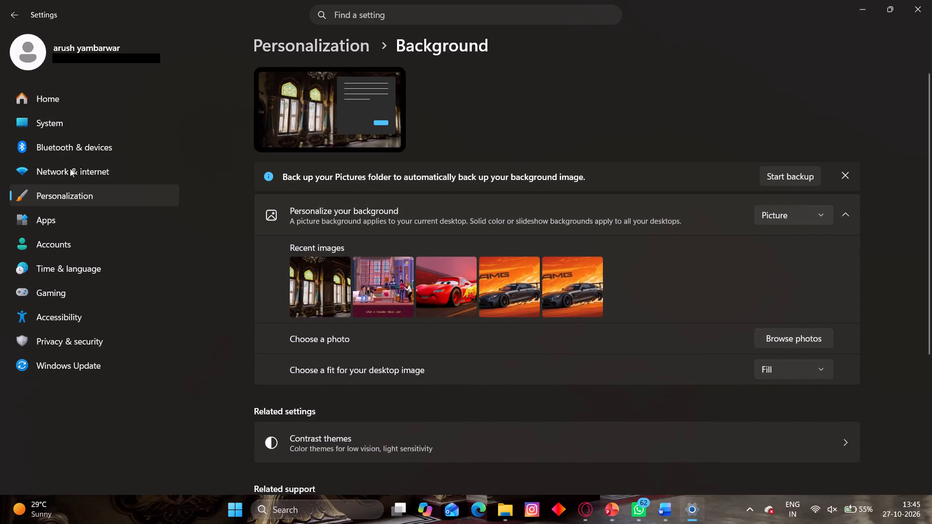
left_click(119, 88)
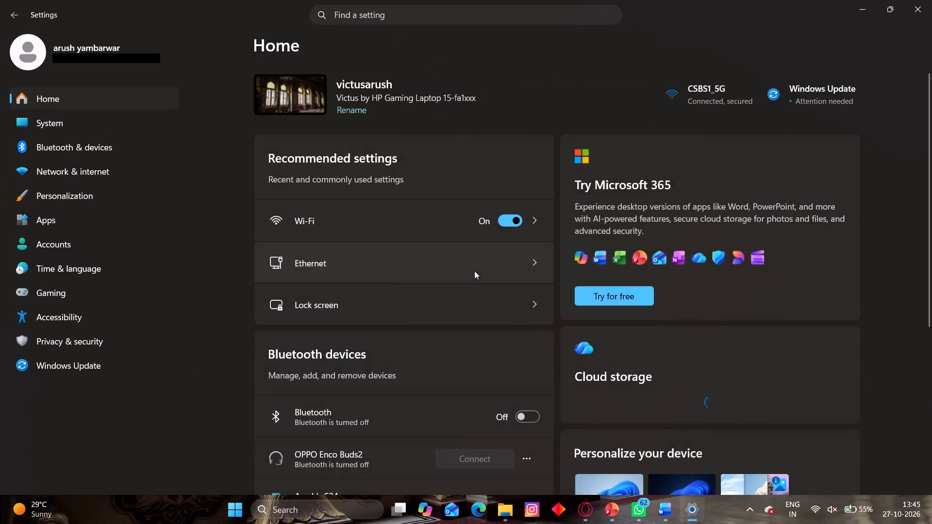
left_click(107, 121)
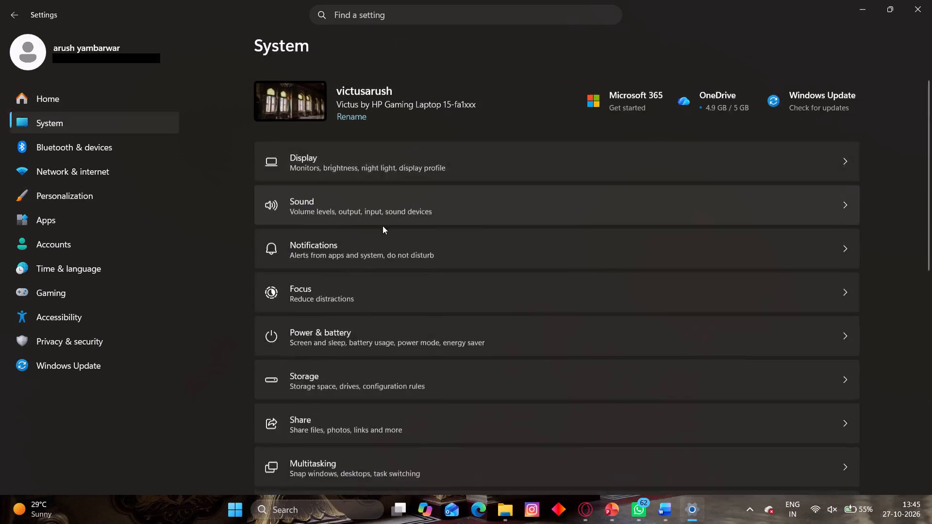
left_click(465, 160)
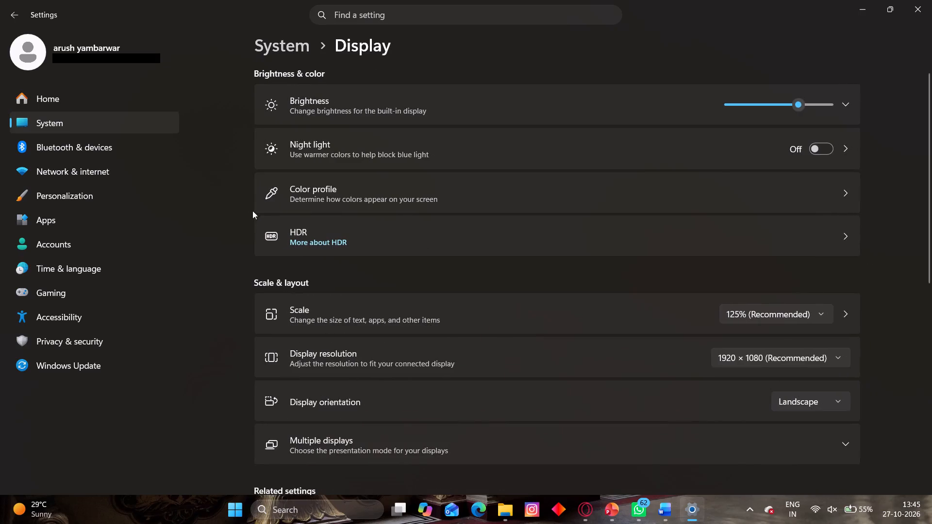
left_click(156, 198)
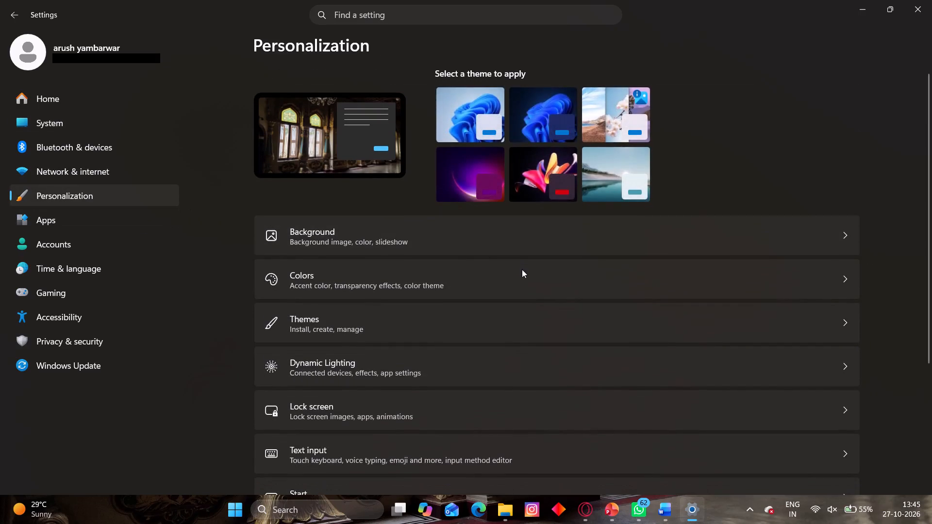
scroll(522, 269, "down", 1)
left_click(534, 244)
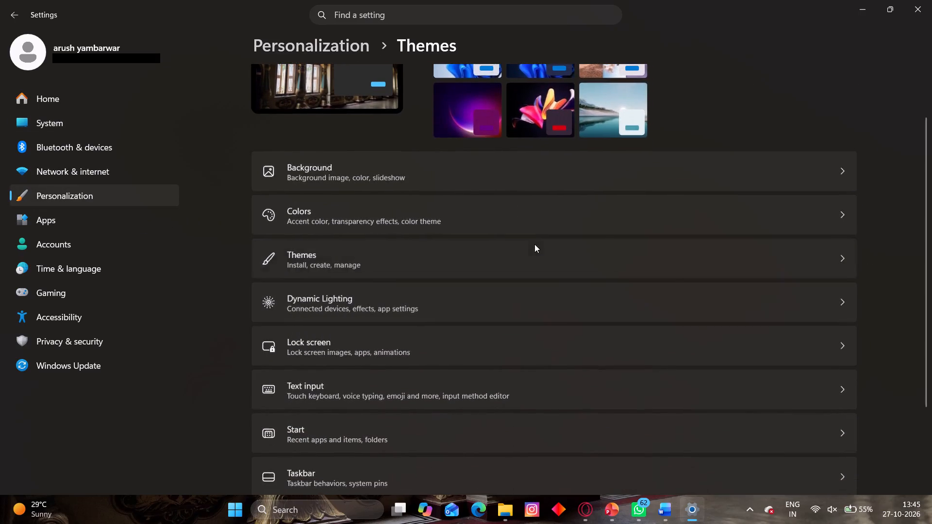
scroll(666, 249, "down", 2)
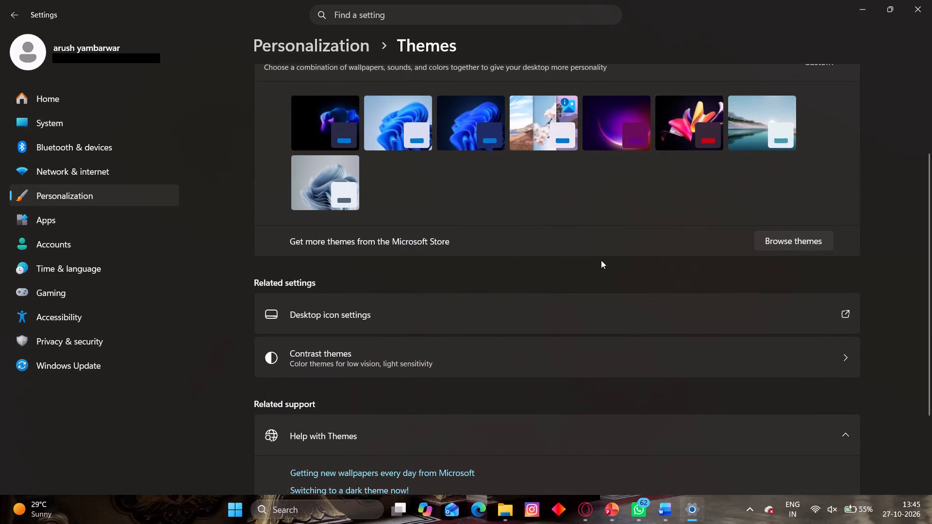
scroll(596, 260, "up", 2)
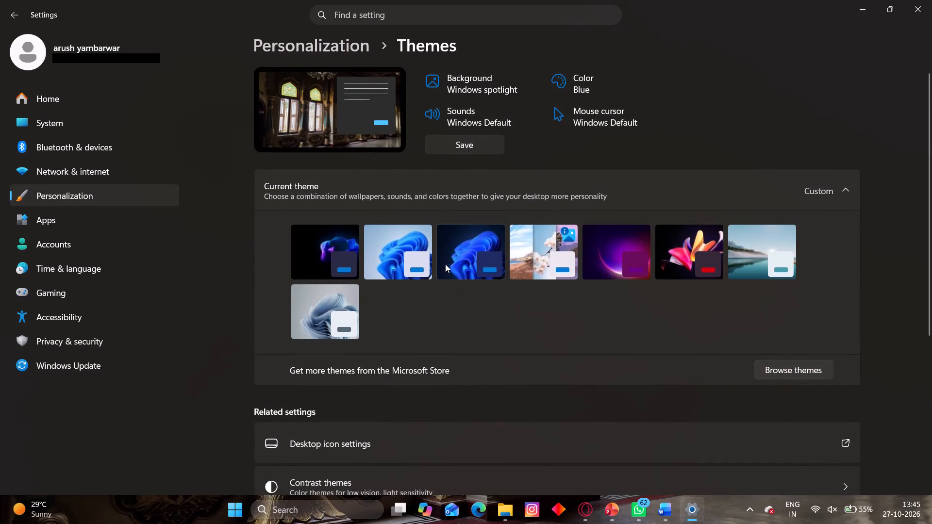
scroll(439, 197, "up", 2)
left_click(803, 195)
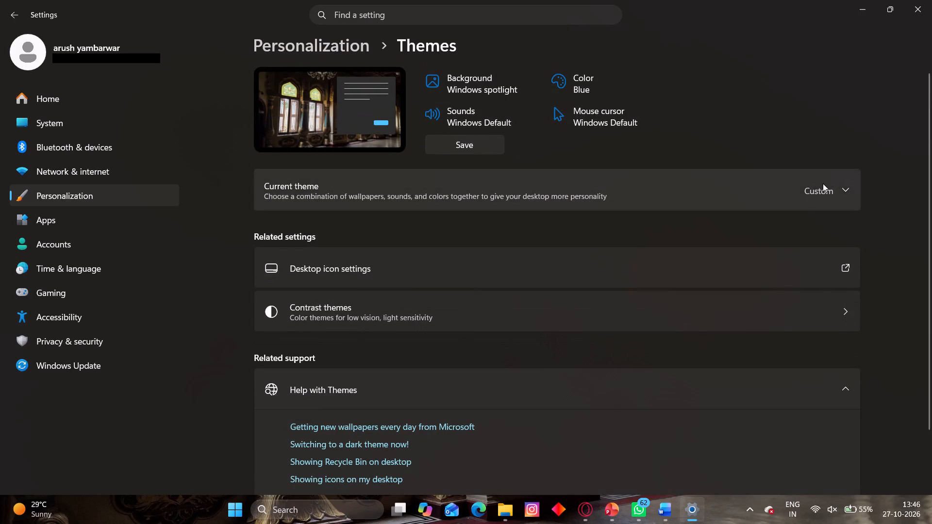
left_click(323, 54)
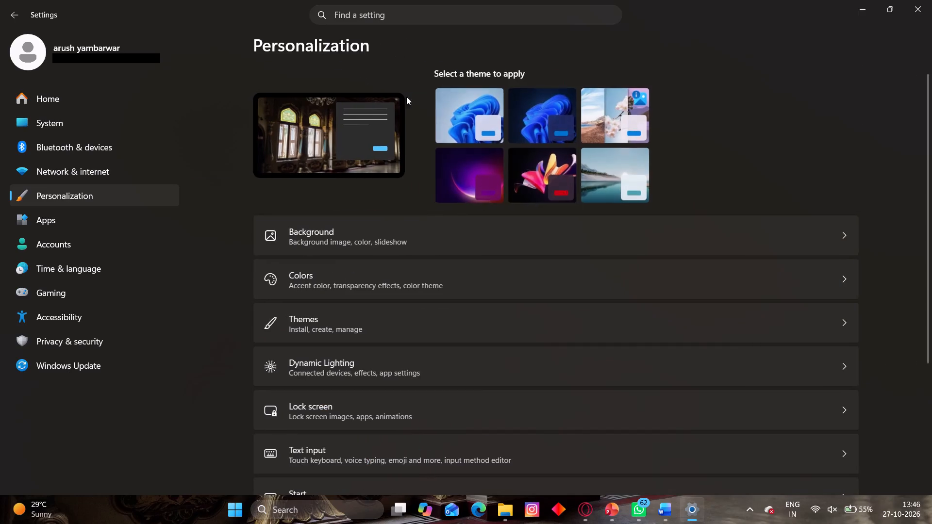
Set the Windows colour mode to Light in the personalization colours.
left_click(599, 272)
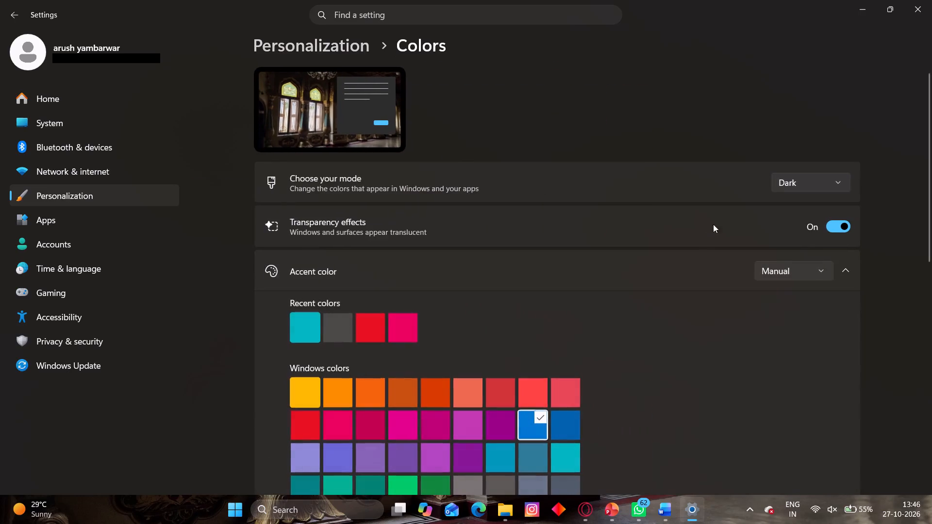
left_click(849, 180)
left_click(803, 160)
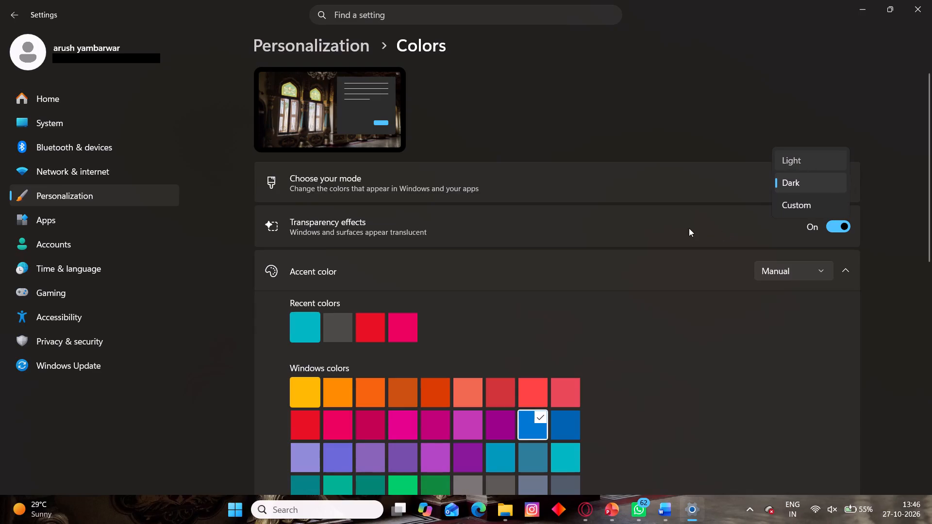
Return to the report in Word and remove the outline from the Head of Department's text box.
left_click(931, 0)
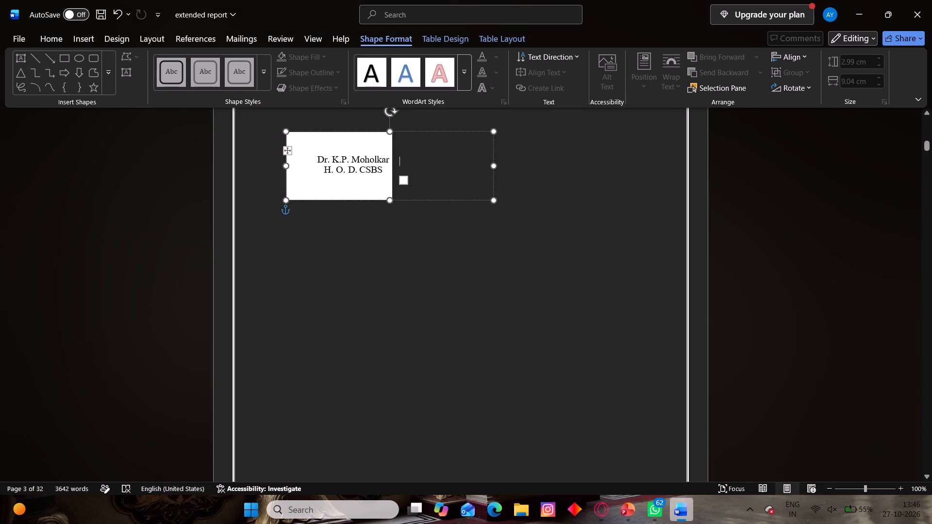
left_click(521, 218)
scroll(426, 241, "up", 1)
left_click(363, 219)
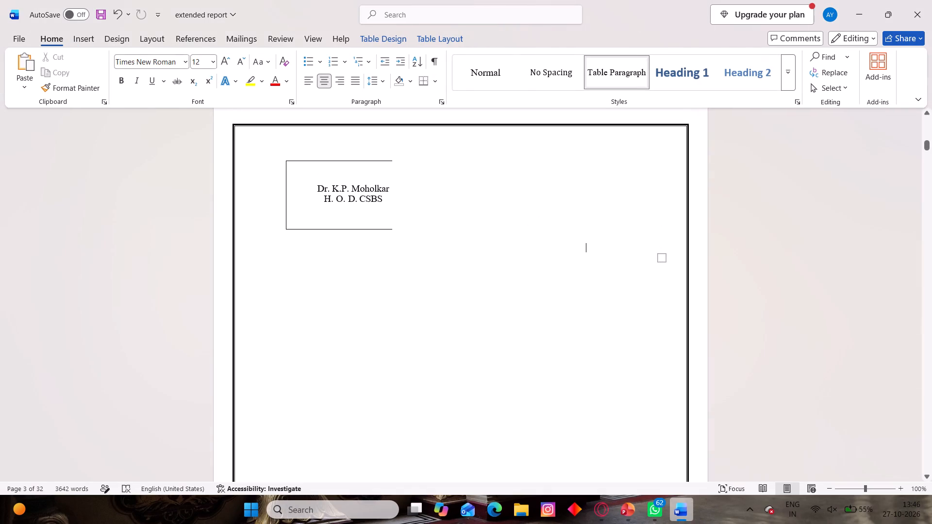
left_click(369, 43)
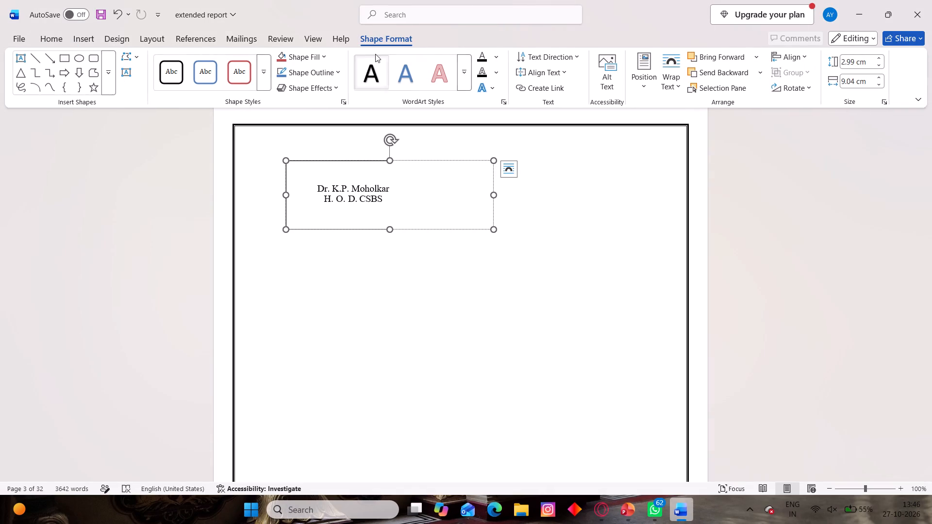
left_click(334, 72)
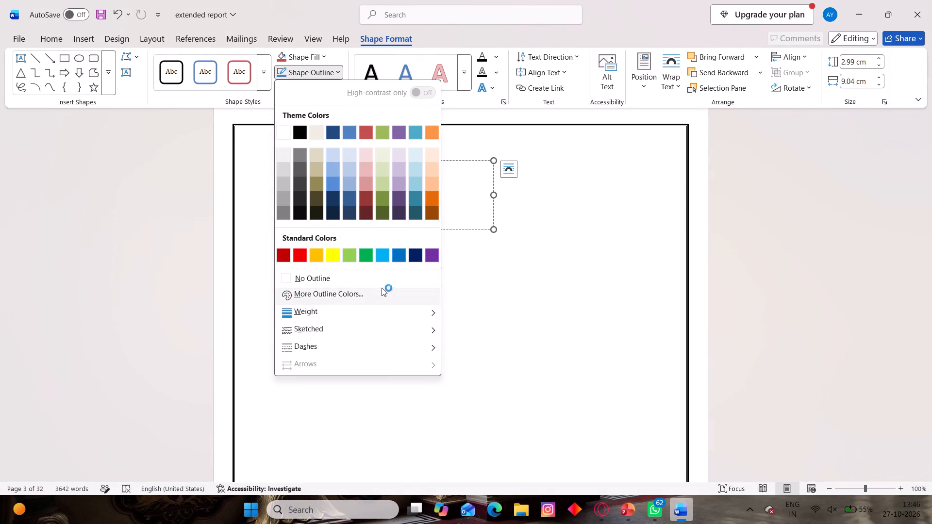
left_click(390, 276)
left_click(415, 246)
left_click(420, 209)
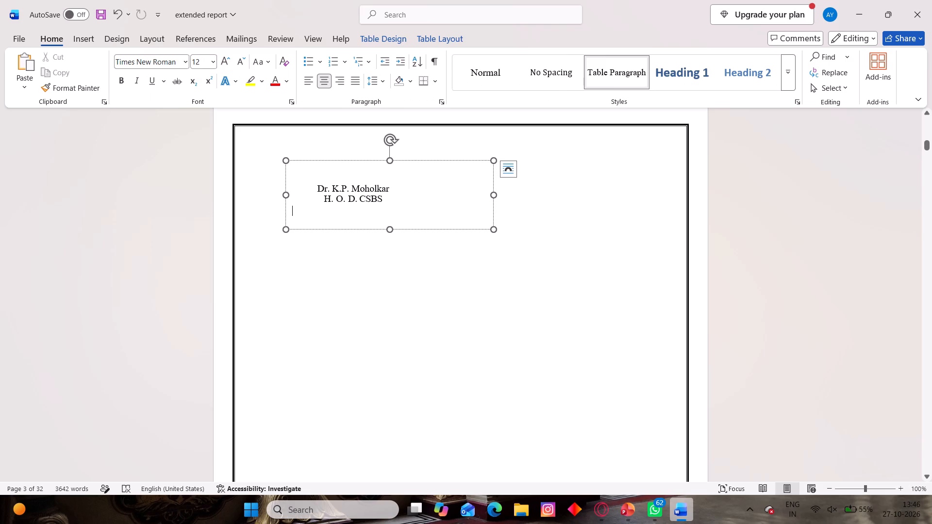
Narrow the Head of Department's text box to about 6 cm wide.
left_click_drag(491, 195, 512, 198)
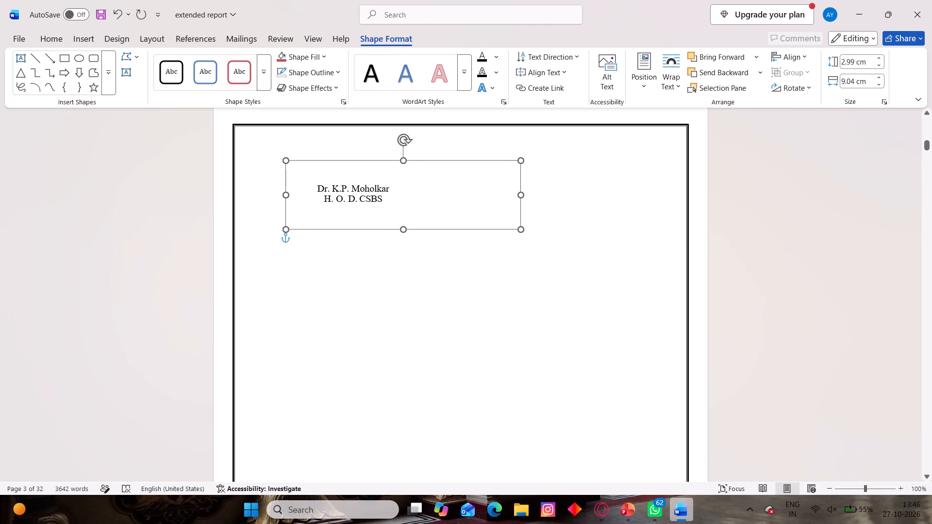
left_click_drag(512, 198, 424, 197)
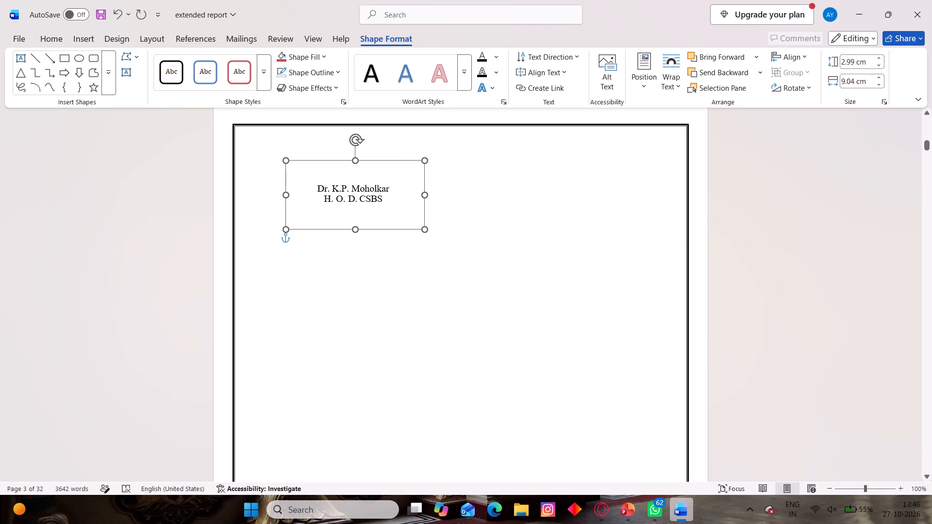
left_click_drag(424, 197, 423, 197)
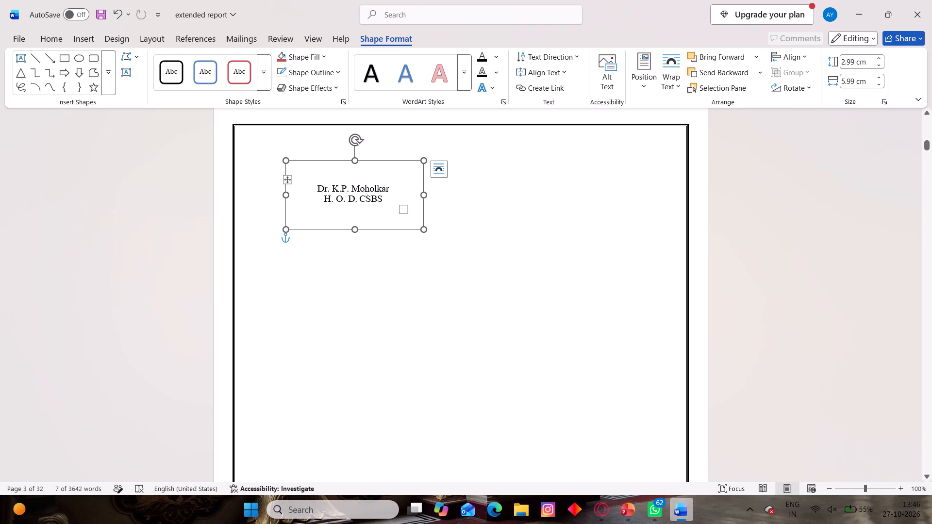
Cut the Head of Department's text box out of the page following the certificate.
left_click_drag(379, 160, 447, 113)
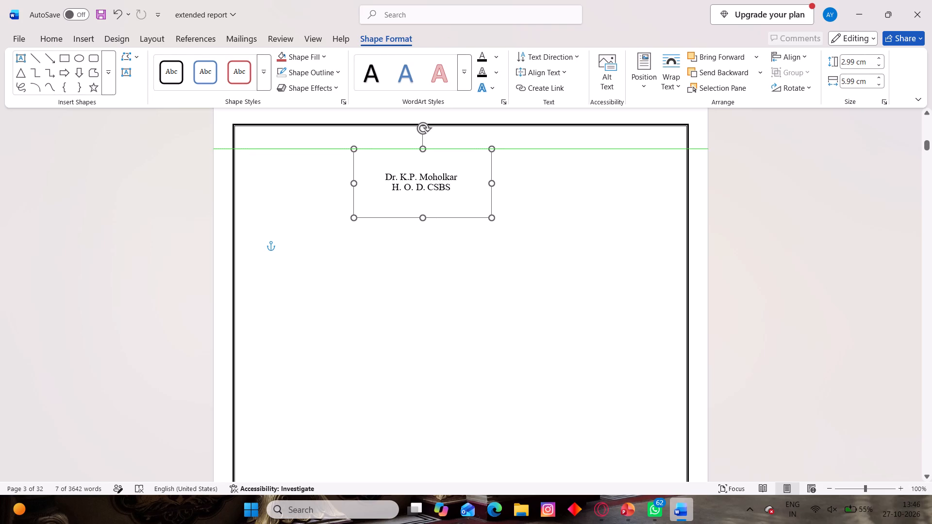
left_click_drag(447, 113, 443, 173)
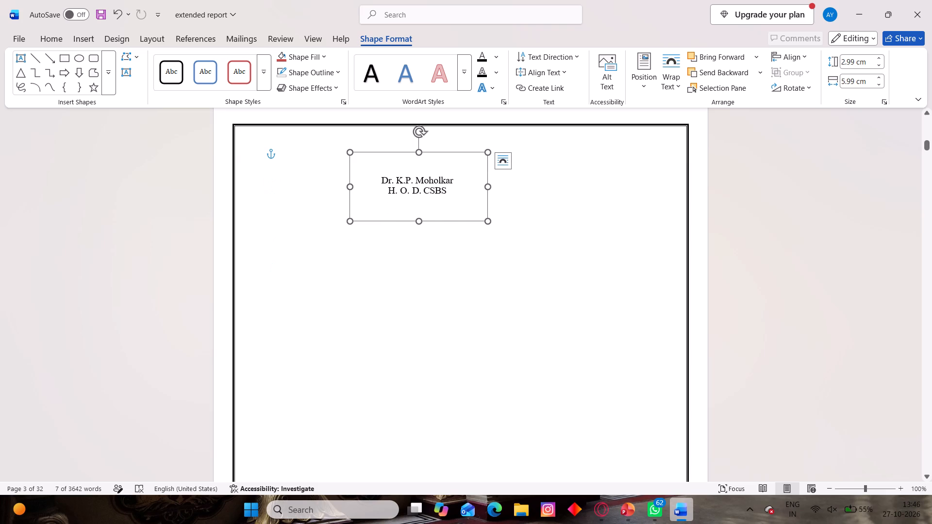
key("ctrl+x")
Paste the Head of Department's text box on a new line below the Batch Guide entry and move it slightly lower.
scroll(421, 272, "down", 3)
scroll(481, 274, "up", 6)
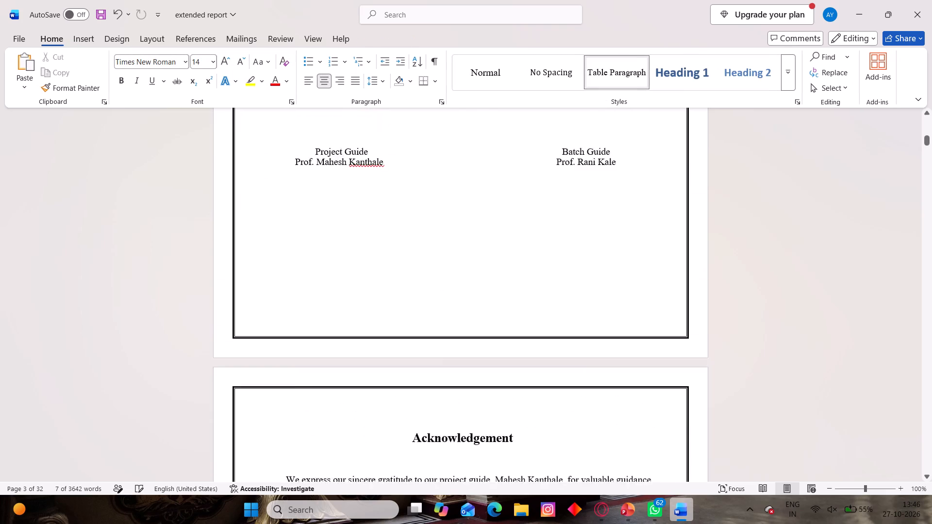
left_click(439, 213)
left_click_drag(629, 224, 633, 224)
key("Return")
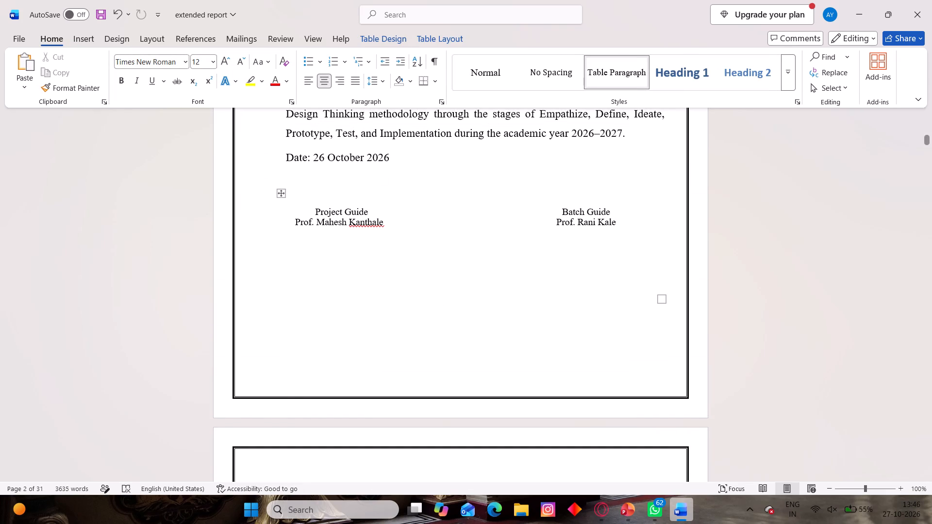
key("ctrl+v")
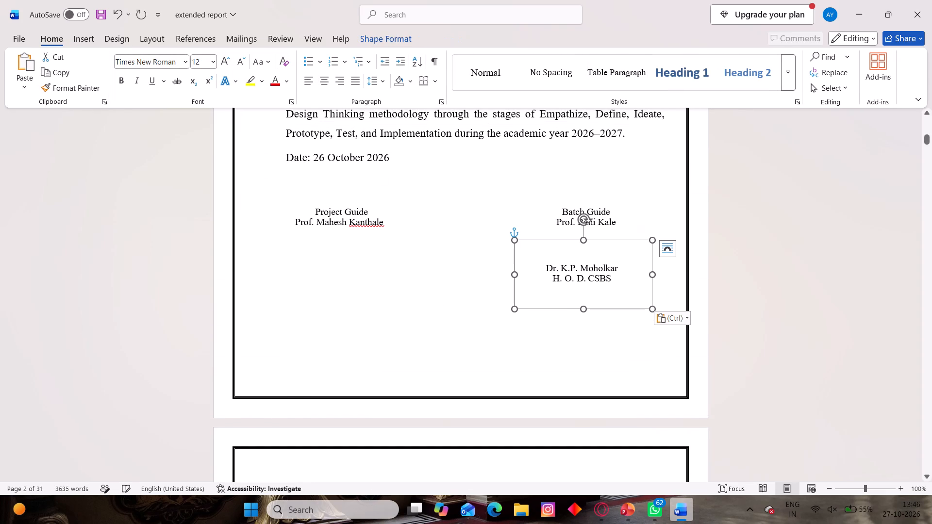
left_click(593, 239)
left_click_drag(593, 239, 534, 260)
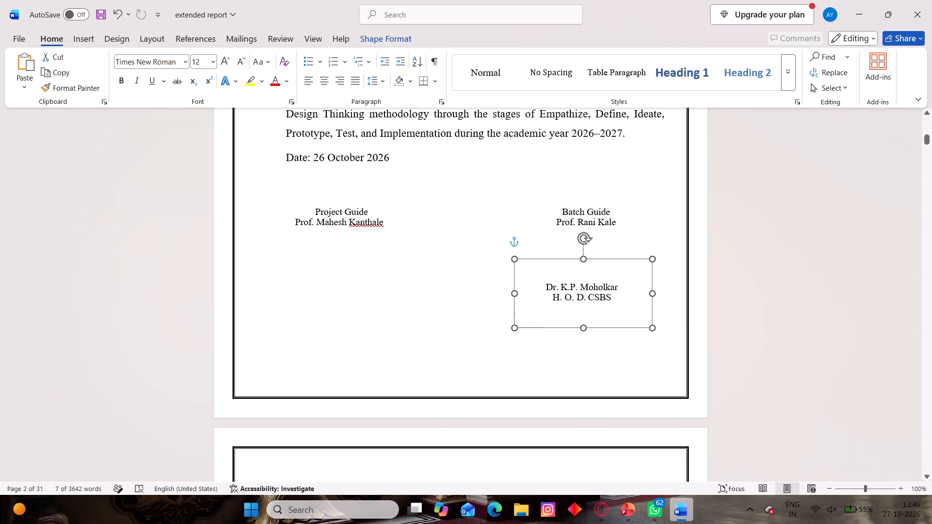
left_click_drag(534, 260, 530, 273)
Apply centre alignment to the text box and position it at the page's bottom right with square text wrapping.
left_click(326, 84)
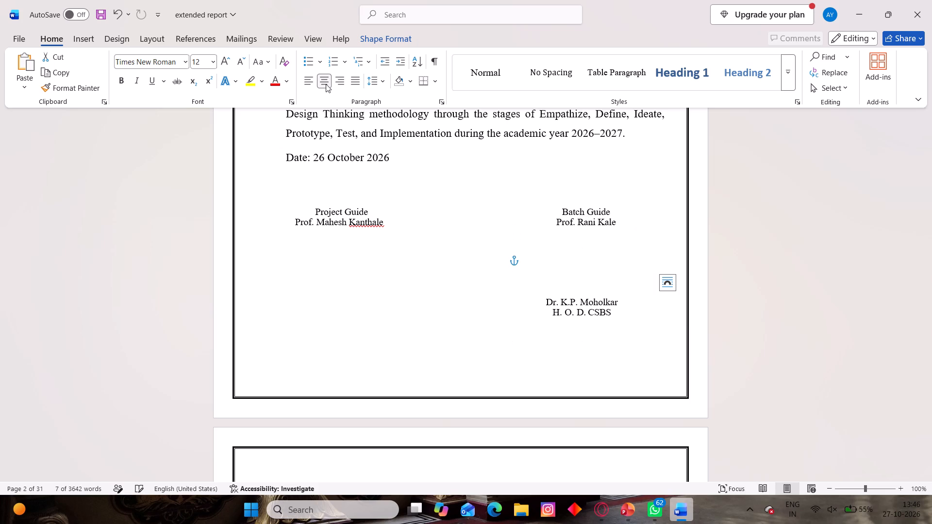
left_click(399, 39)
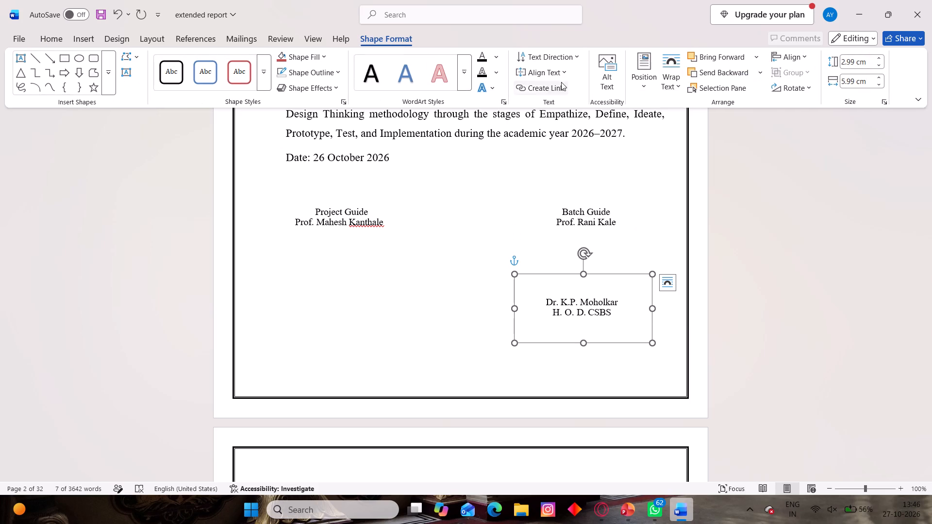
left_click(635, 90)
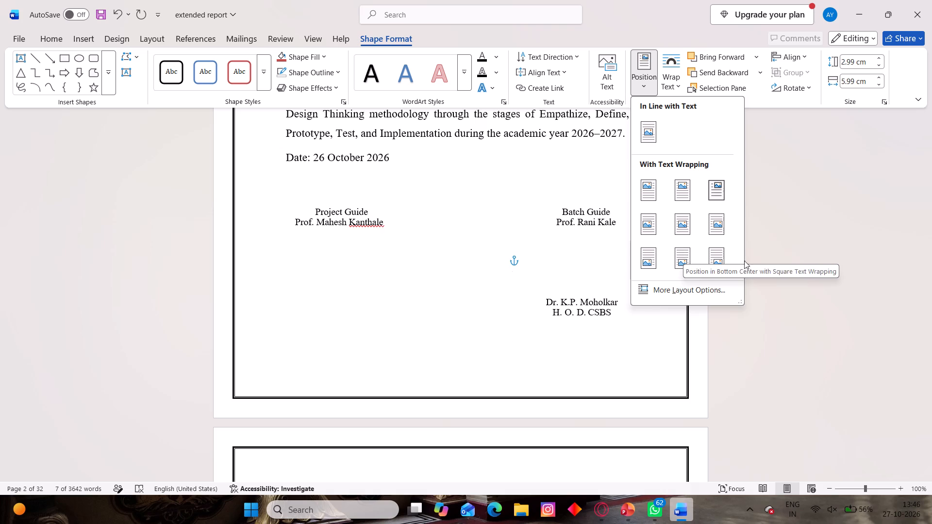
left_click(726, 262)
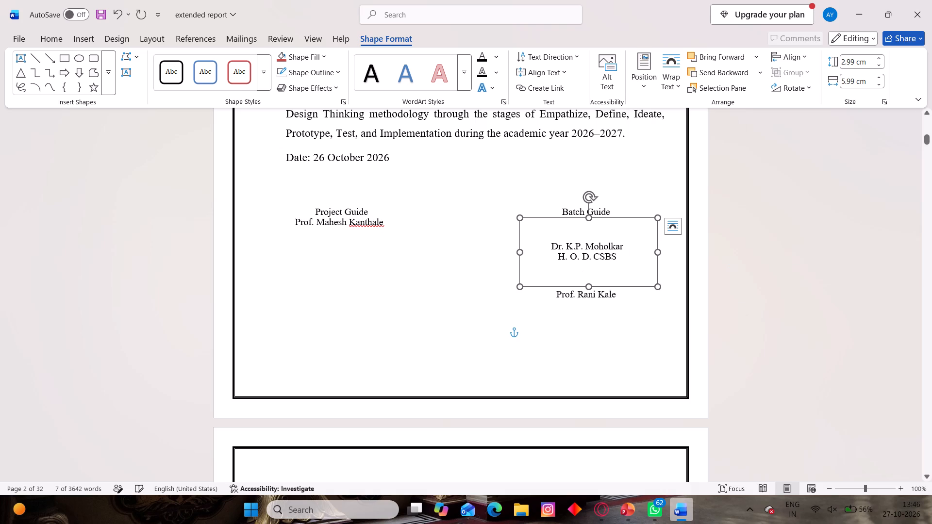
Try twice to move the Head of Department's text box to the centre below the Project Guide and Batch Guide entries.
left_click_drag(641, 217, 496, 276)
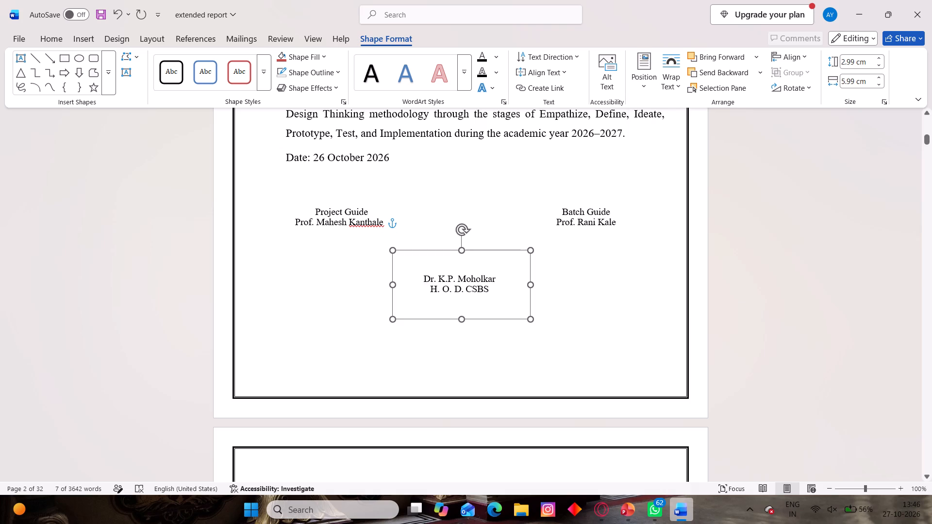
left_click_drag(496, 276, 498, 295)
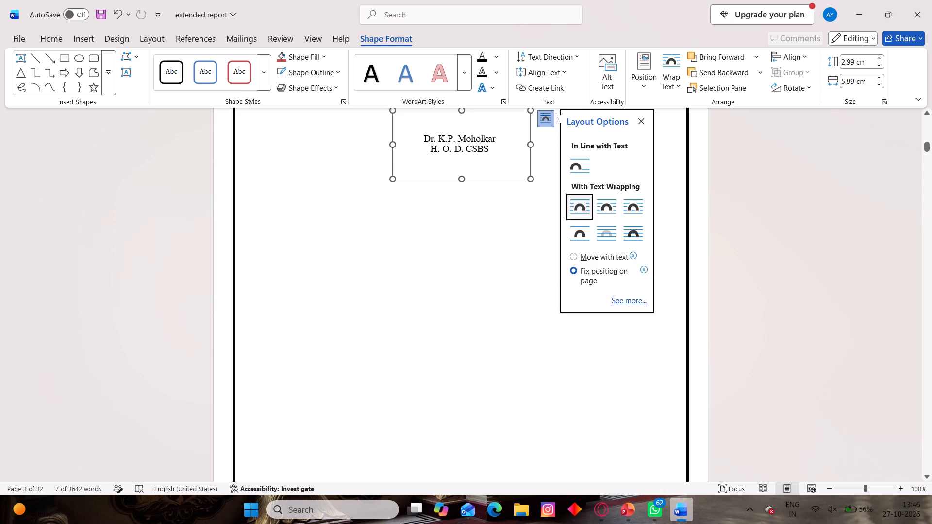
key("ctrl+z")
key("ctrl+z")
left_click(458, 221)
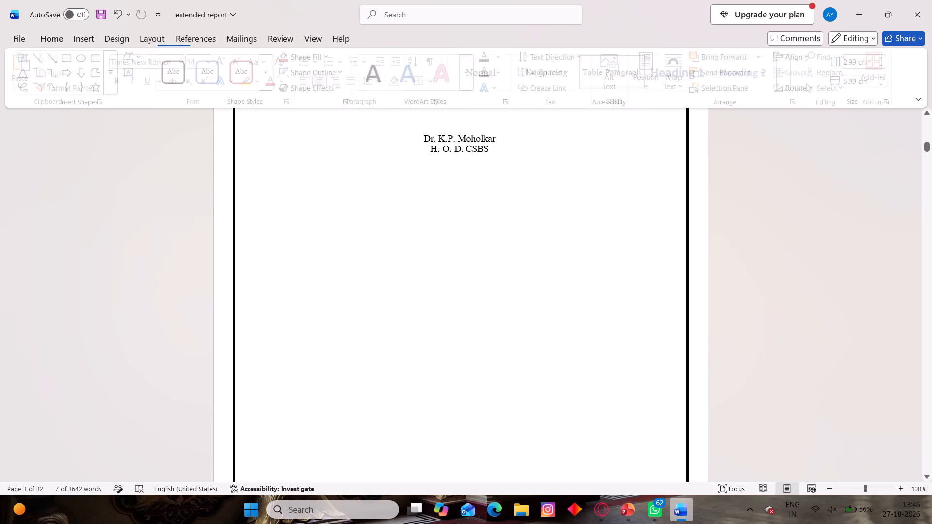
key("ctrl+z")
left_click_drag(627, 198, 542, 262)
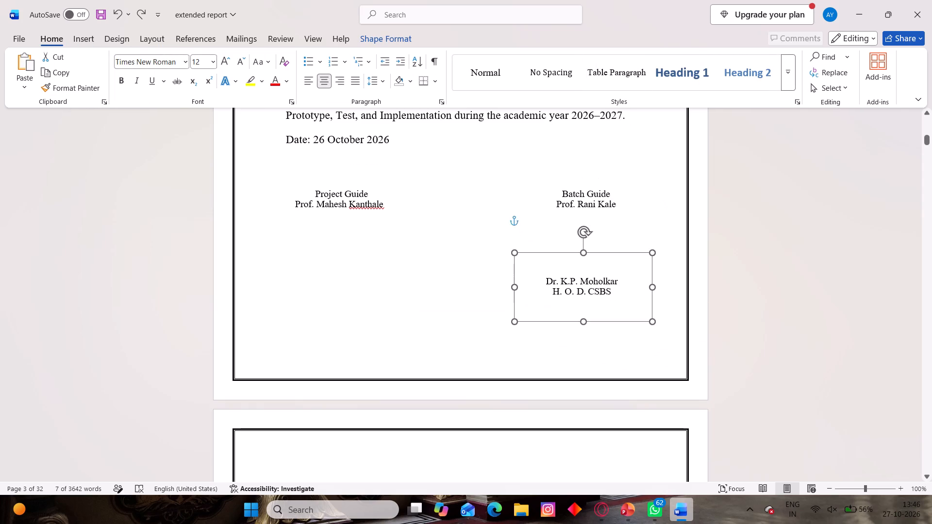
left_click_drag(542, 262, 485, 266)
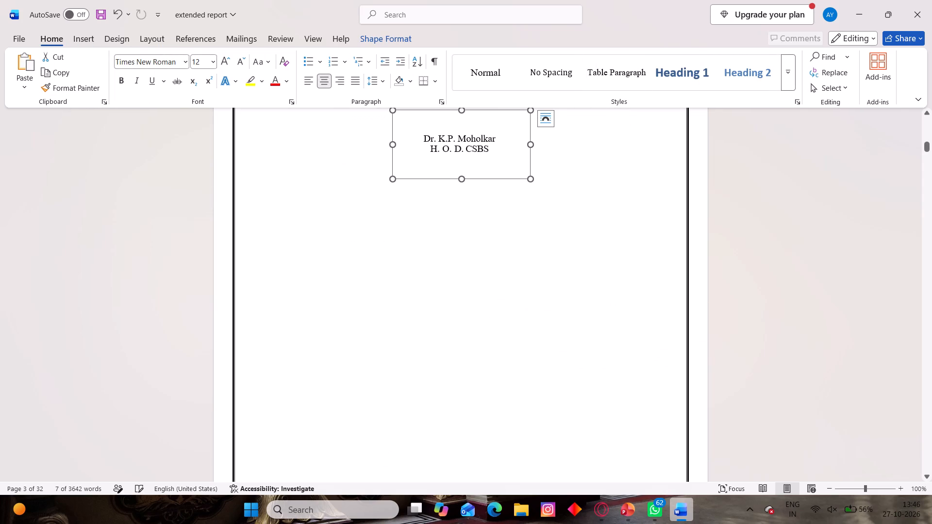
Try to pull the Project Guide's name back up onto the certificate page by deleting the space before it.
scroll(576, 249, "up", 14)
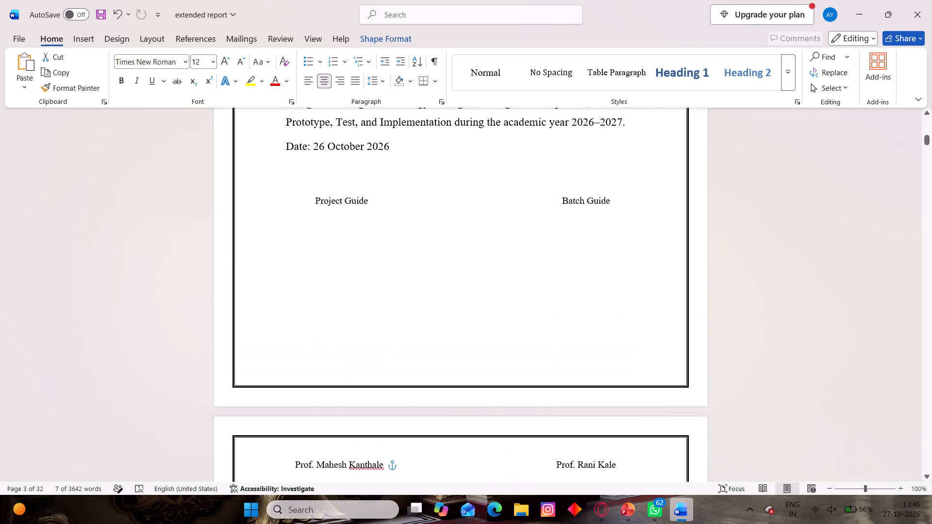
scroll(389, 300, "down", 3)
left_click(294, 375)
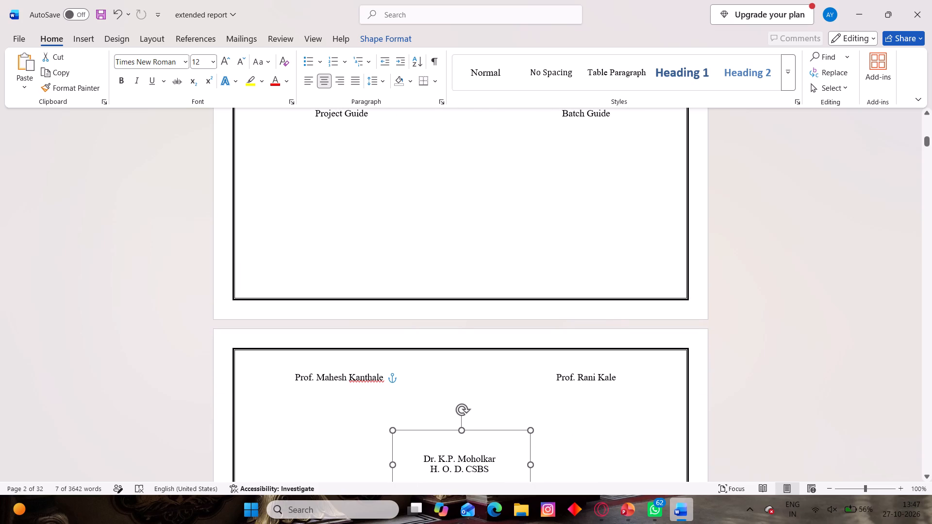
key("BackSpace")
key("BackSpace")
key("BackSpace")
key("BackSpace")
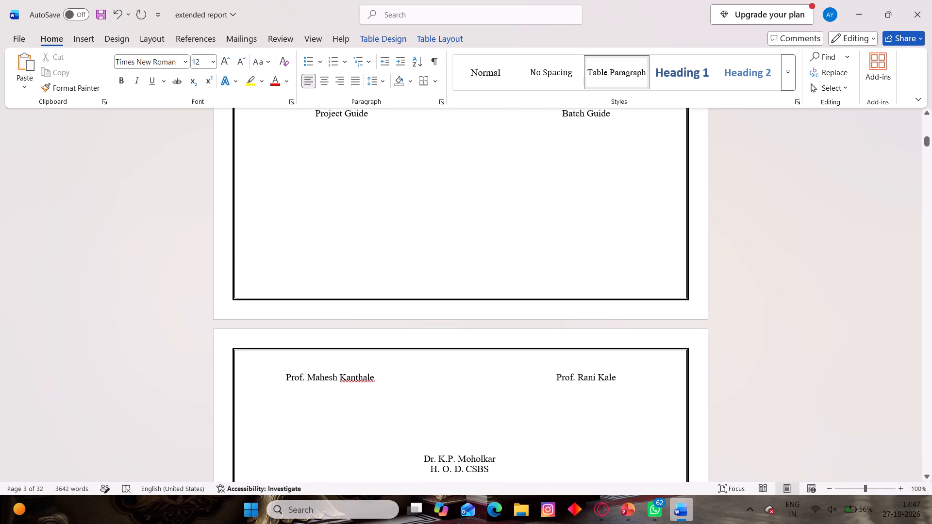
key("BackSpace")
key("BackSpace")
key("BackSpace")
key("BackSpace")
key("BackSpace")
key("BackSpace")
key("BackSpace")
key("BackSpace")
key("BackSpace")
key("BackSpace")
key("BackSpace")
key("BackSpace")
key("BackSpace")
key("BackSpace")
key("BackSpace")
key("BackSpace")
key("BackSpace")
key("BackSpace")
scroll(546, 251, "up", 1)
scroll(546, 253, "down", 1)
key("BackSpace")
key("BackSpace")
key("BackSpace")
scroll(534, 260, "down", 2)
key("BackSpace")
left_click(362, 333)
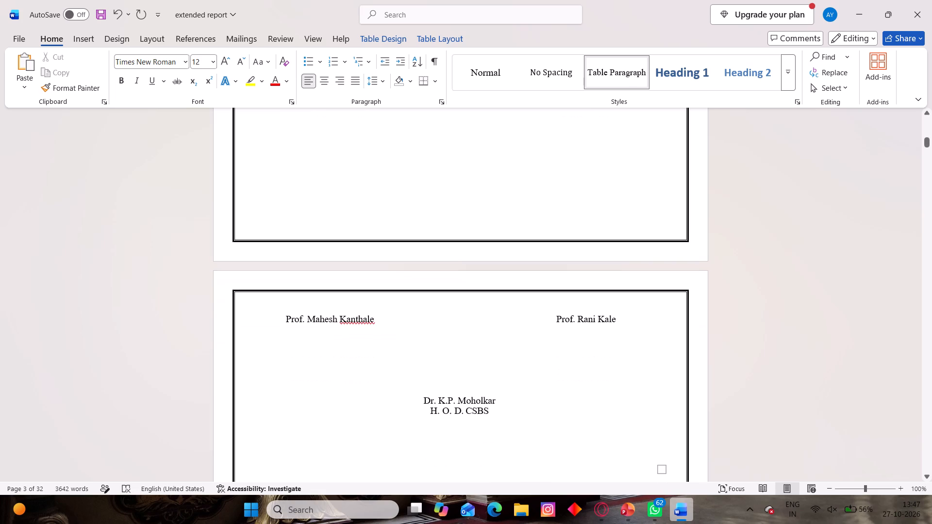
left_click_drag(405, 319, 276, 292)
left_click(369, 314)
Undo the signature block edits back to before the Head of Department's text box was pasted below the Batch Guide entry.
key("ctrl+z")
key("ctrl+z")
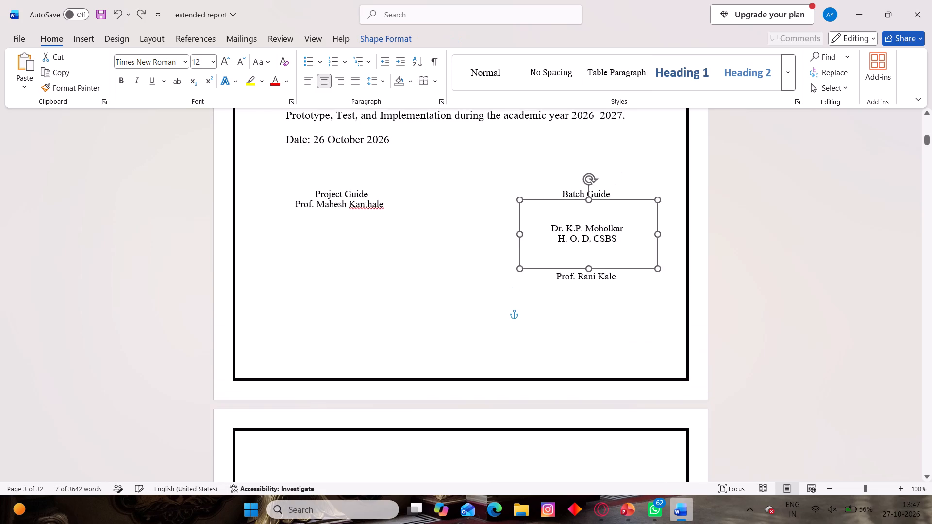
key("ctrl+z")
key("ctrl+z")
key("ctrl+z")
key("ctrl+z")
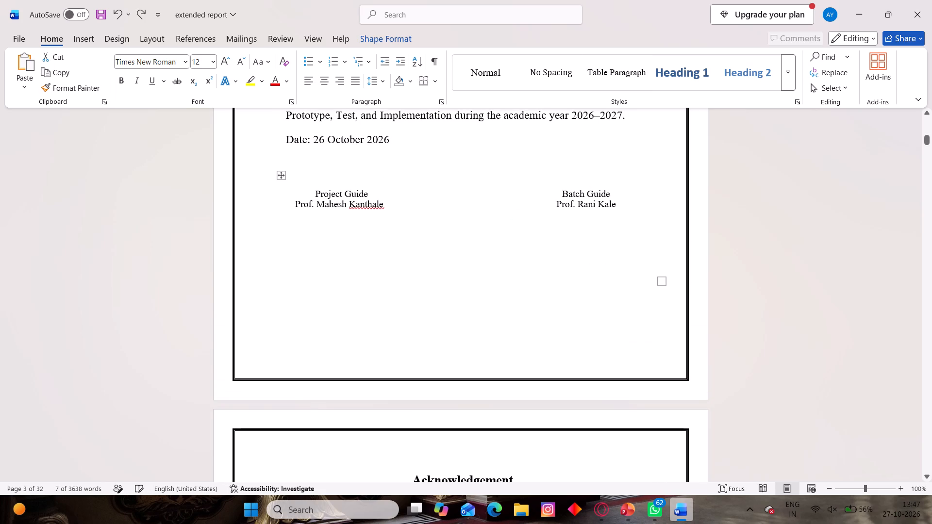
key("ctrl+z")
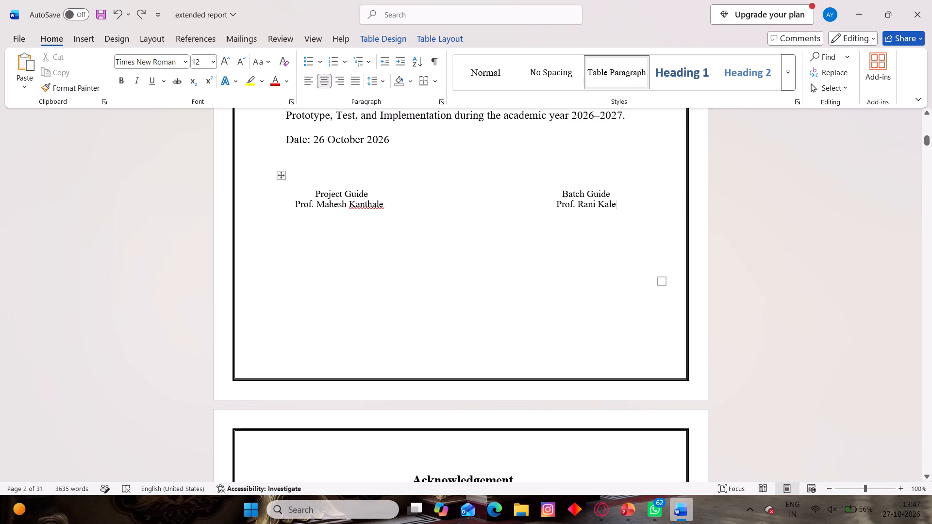
Look over the certificate page from its heading down to the signature area.
scroll(537, 263, "up", 3)
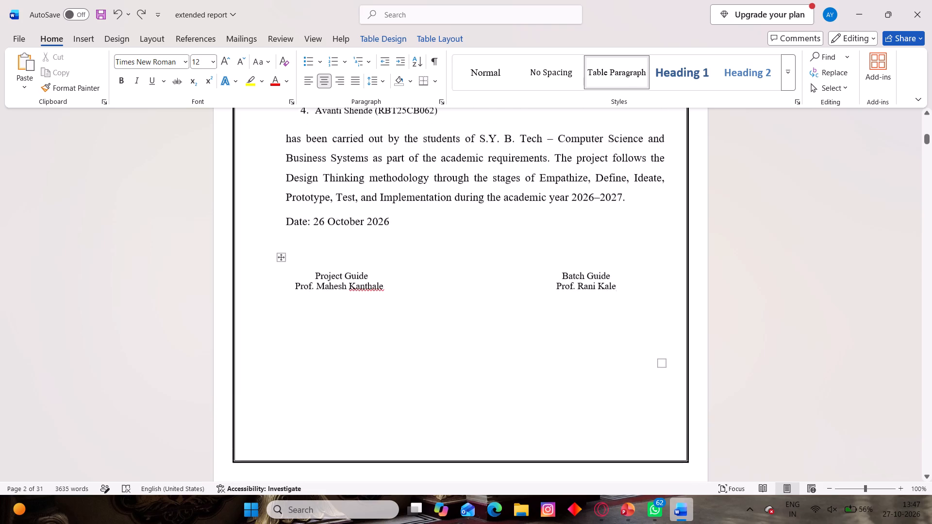
scroll(543, 256, "up", 2)
scroll(510, 265, "down", 2)
scroll(509, 265, "up", 7)
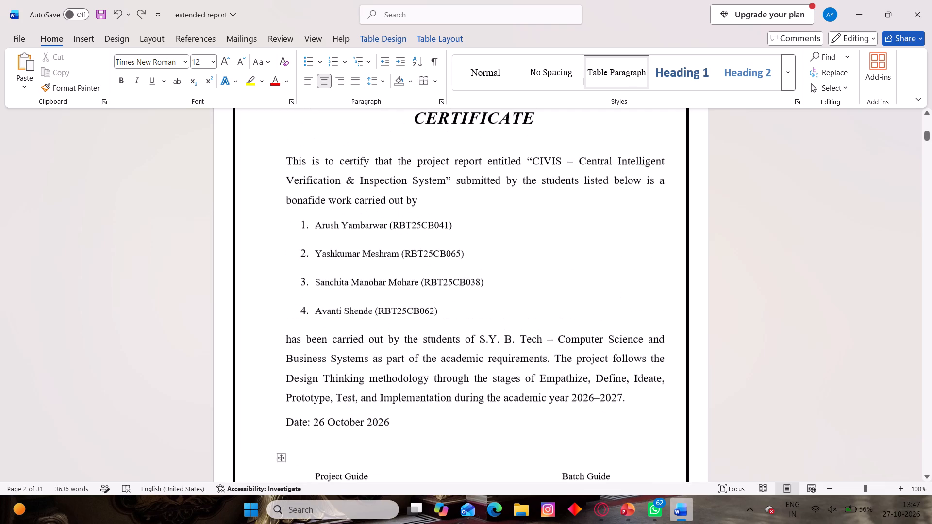
scroll(509, 265, "down", 5)
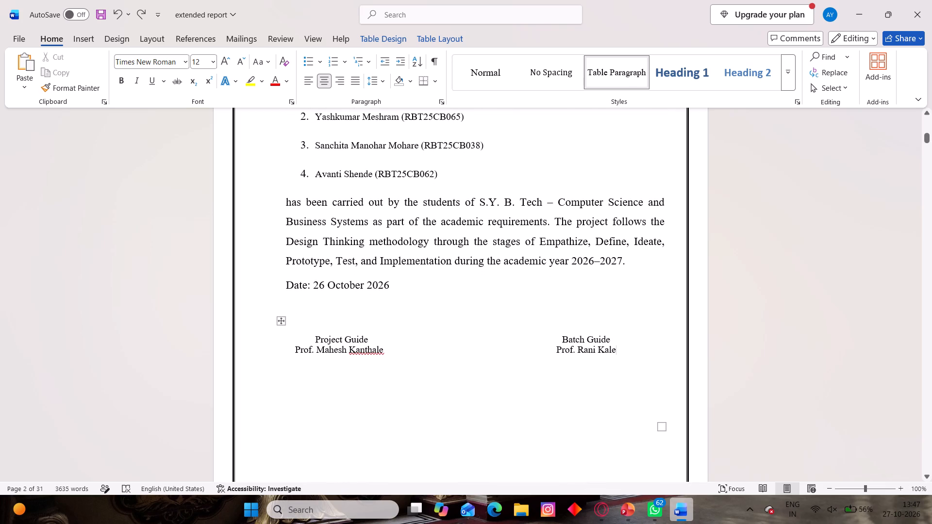
Examine the extent of the signature table and the empty area below it at the foot of the certificate page.
scroll(421, 297, "down", 8)
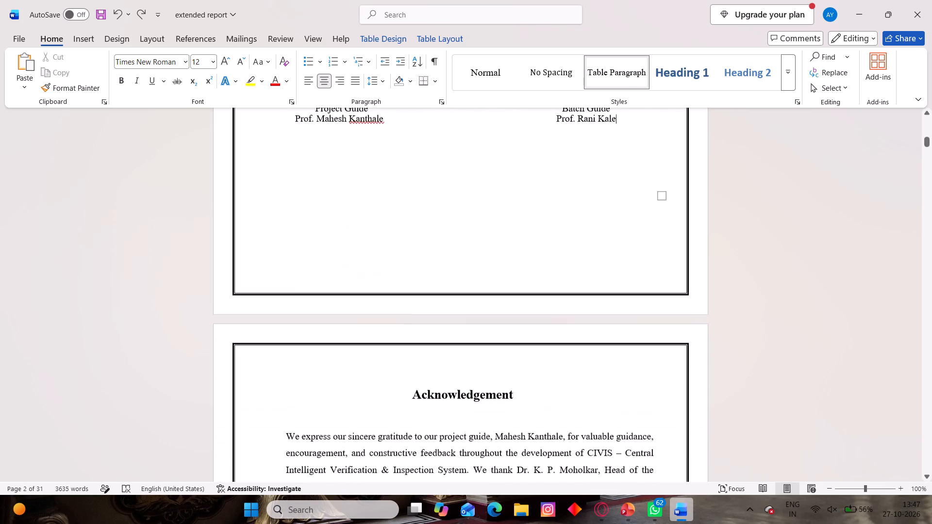
scroll(385, 278, "down", 3)
scroll(426, 272, "up", 7)
left_click(496, 244)
left_click(566, 232)
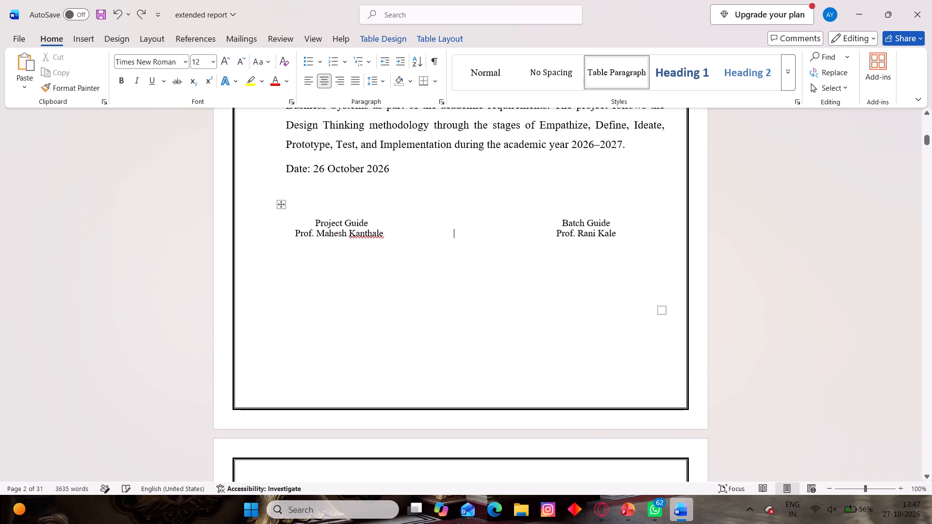
left_click(278, 206)
left_click_drag(281, 203, 285, 198)
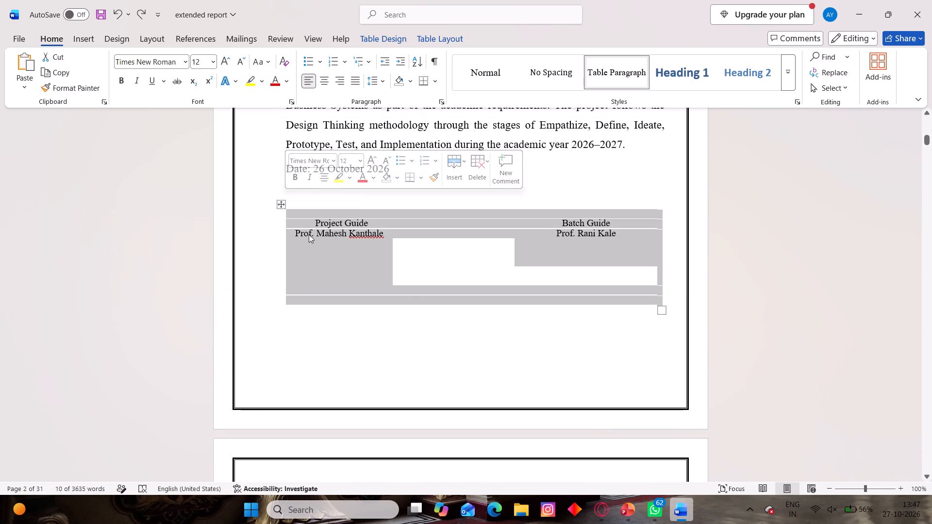
left_click_drag(410, 301, 417, 301)
left_click(663, 308)
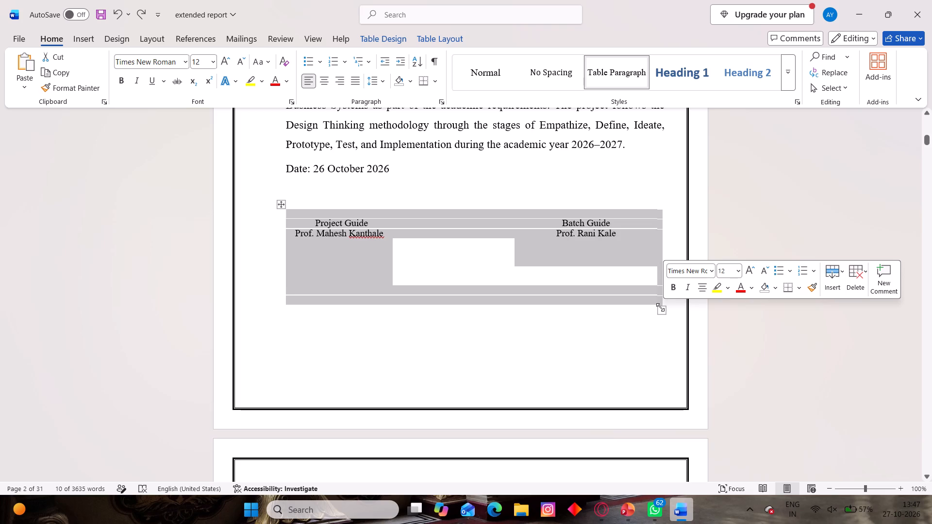
left_click(526, 318)
left_click(469, 311)
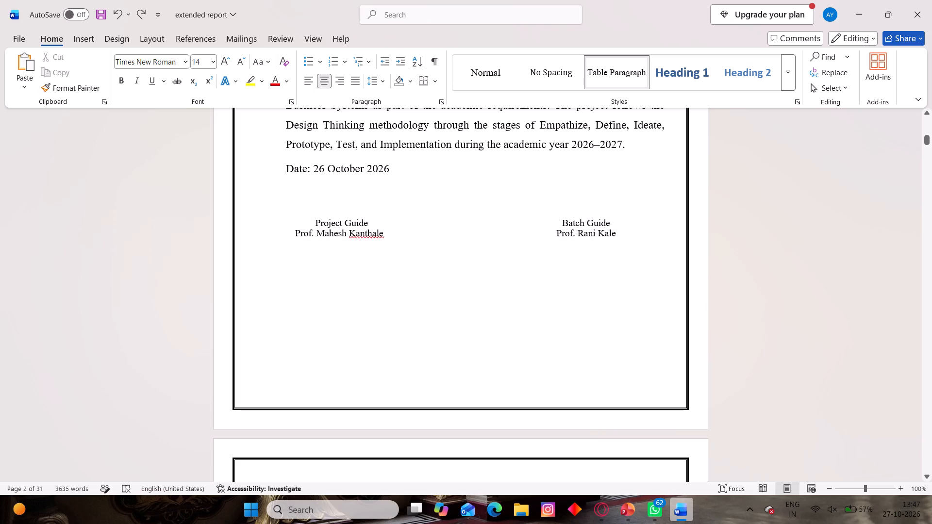
left_click(467, 305)
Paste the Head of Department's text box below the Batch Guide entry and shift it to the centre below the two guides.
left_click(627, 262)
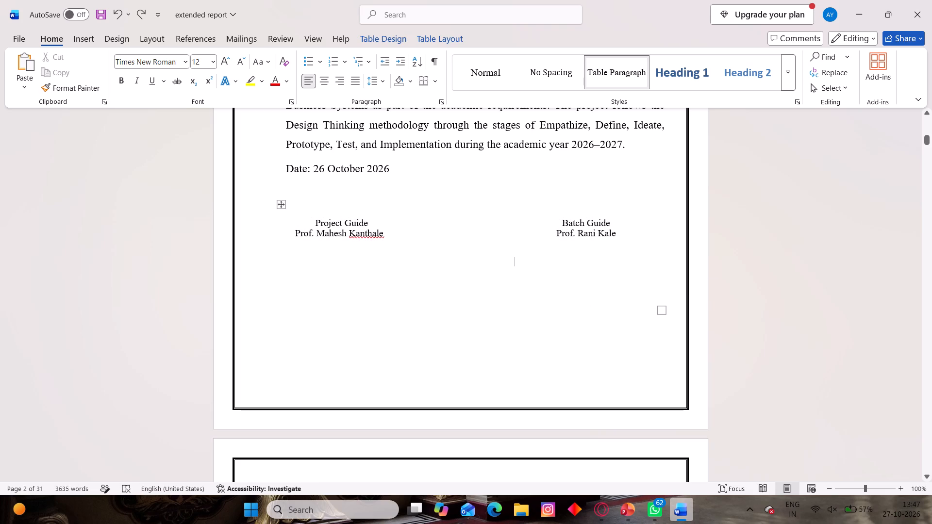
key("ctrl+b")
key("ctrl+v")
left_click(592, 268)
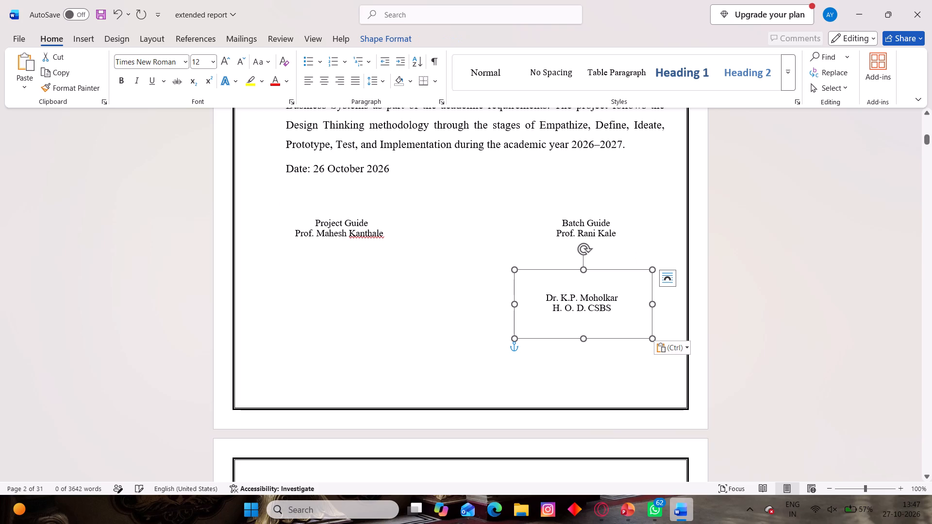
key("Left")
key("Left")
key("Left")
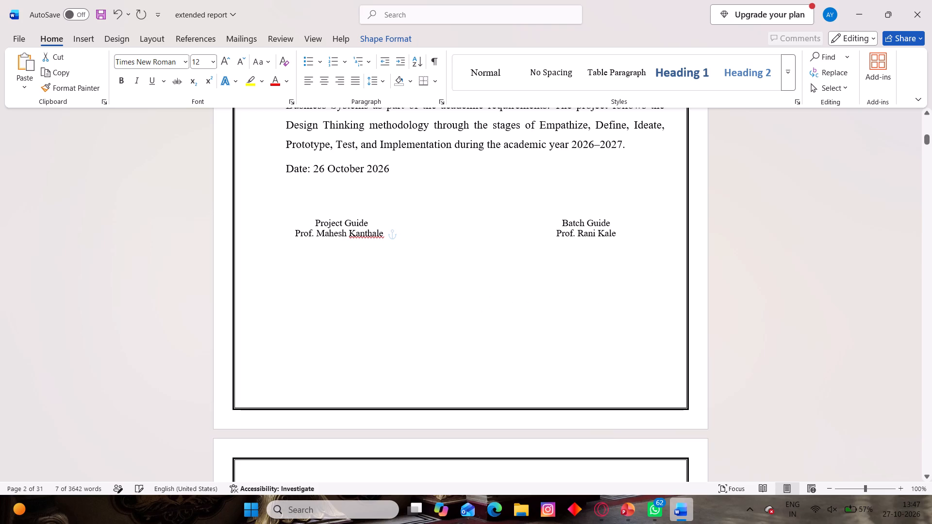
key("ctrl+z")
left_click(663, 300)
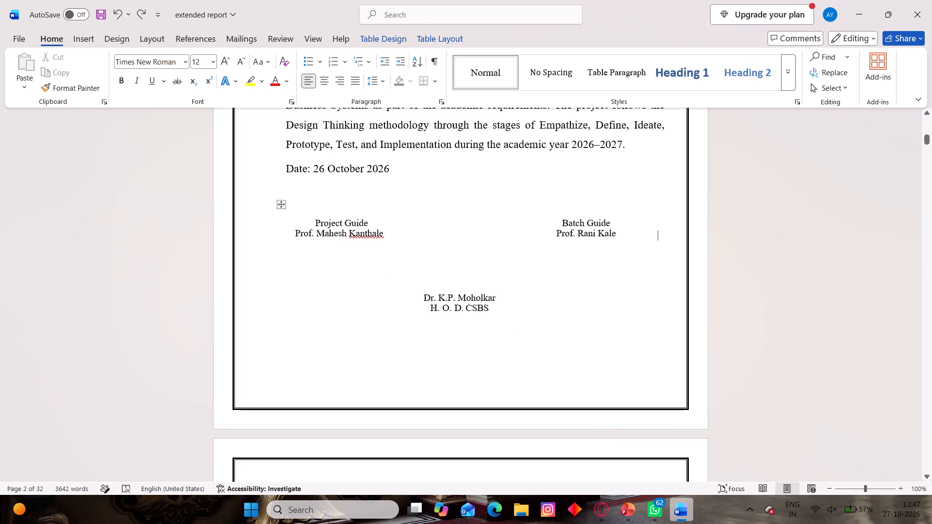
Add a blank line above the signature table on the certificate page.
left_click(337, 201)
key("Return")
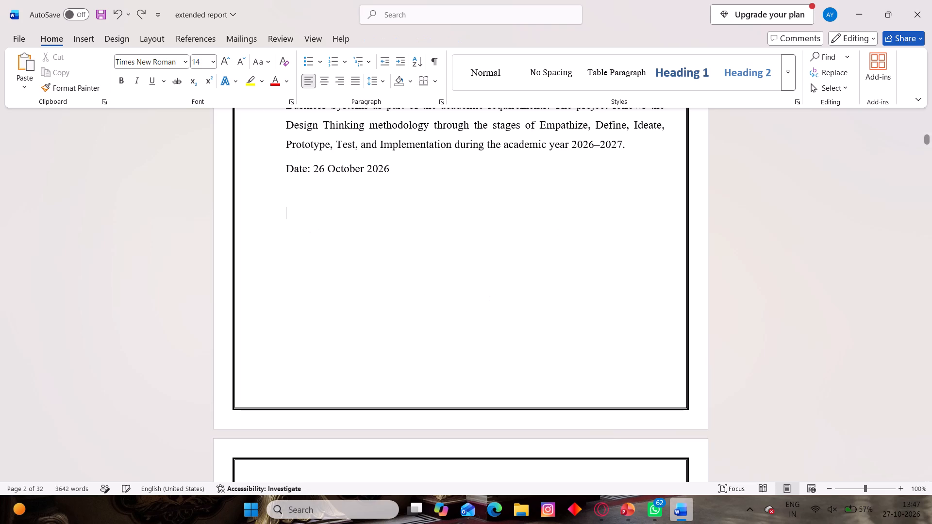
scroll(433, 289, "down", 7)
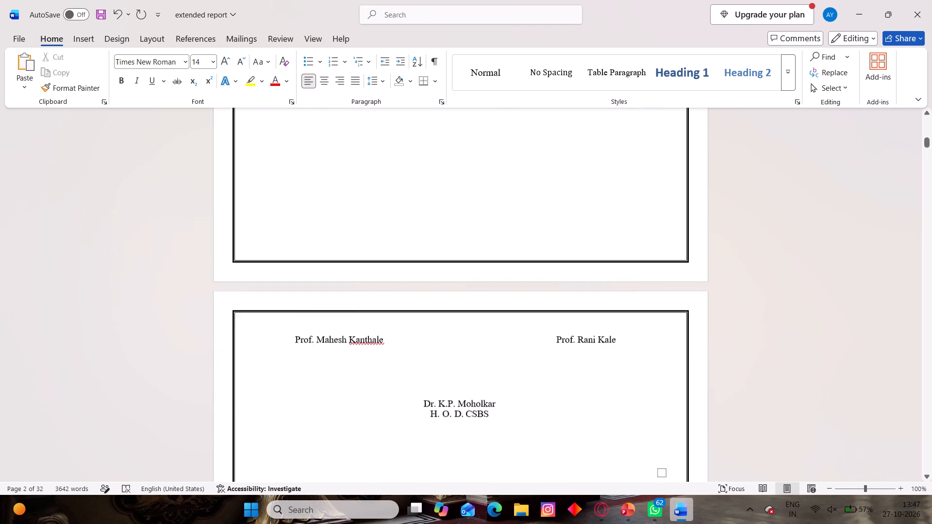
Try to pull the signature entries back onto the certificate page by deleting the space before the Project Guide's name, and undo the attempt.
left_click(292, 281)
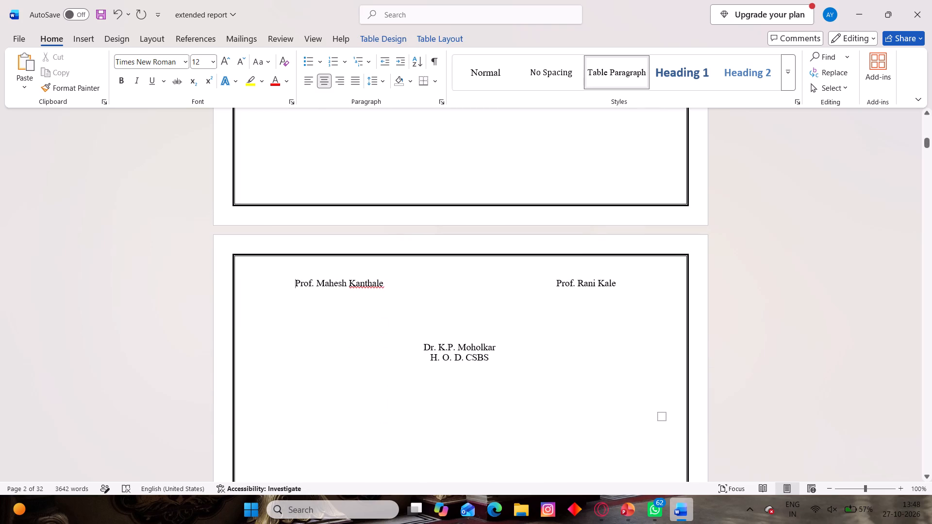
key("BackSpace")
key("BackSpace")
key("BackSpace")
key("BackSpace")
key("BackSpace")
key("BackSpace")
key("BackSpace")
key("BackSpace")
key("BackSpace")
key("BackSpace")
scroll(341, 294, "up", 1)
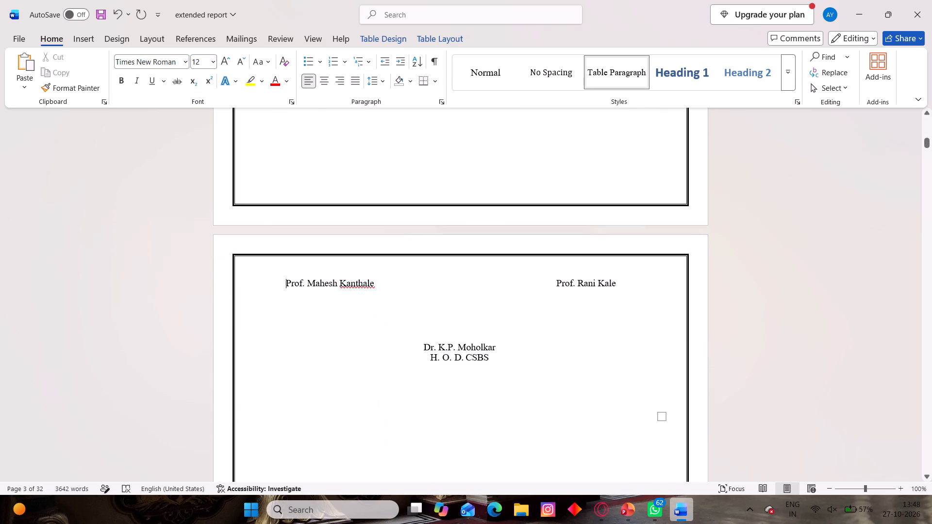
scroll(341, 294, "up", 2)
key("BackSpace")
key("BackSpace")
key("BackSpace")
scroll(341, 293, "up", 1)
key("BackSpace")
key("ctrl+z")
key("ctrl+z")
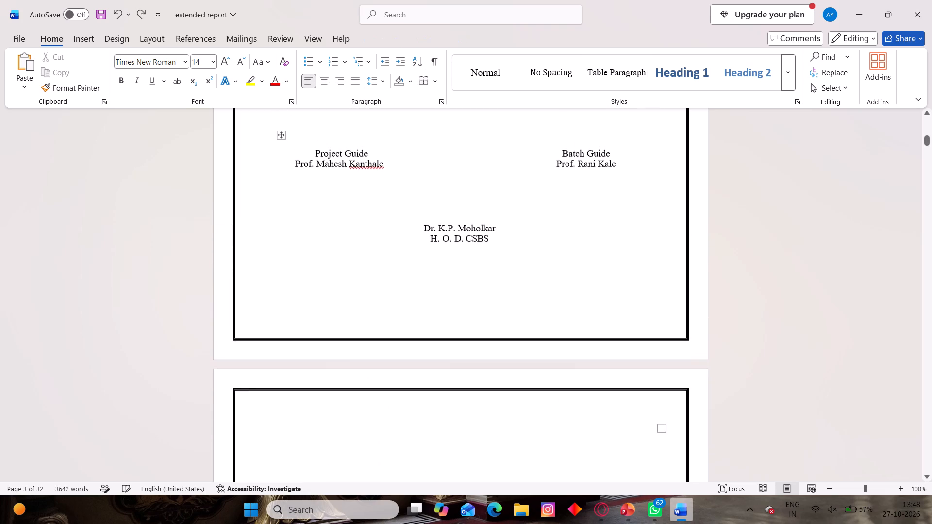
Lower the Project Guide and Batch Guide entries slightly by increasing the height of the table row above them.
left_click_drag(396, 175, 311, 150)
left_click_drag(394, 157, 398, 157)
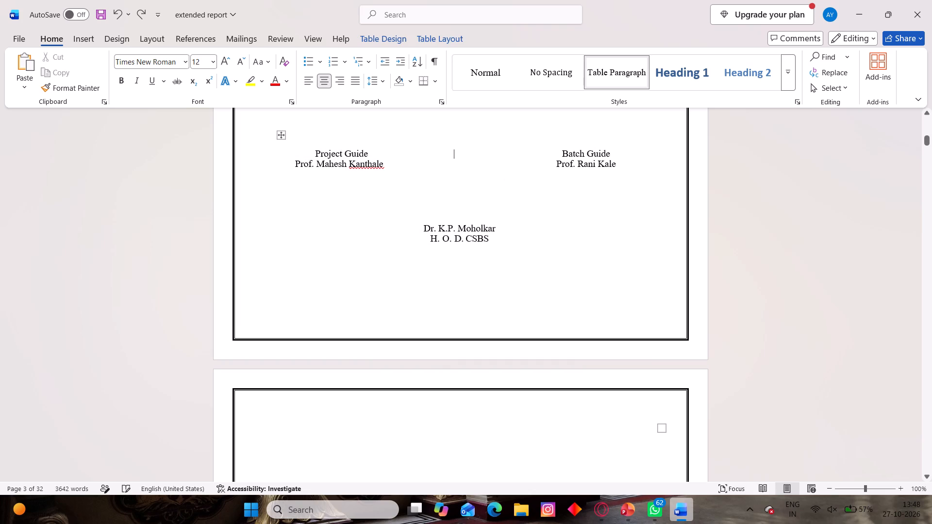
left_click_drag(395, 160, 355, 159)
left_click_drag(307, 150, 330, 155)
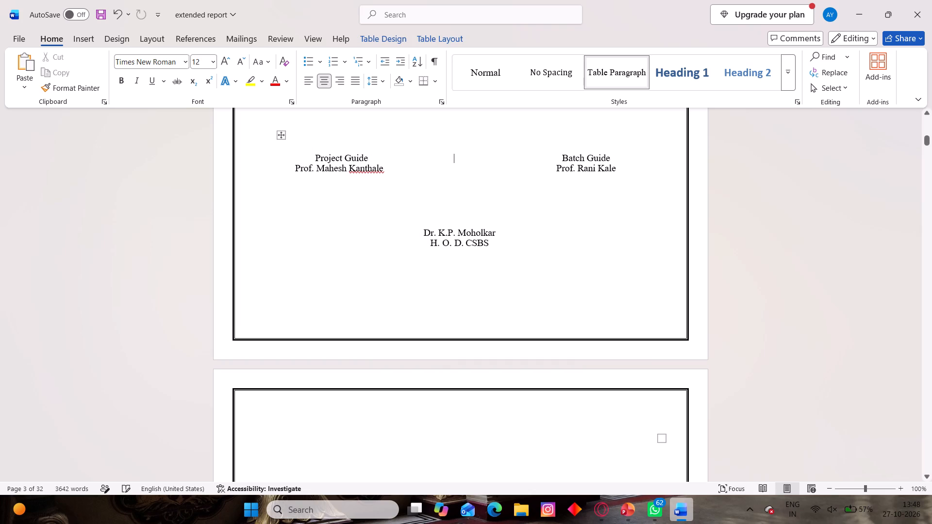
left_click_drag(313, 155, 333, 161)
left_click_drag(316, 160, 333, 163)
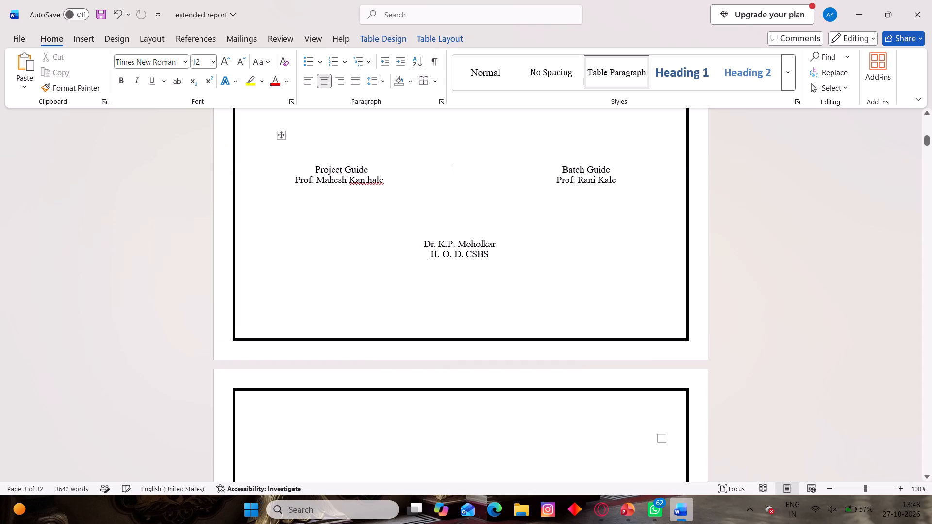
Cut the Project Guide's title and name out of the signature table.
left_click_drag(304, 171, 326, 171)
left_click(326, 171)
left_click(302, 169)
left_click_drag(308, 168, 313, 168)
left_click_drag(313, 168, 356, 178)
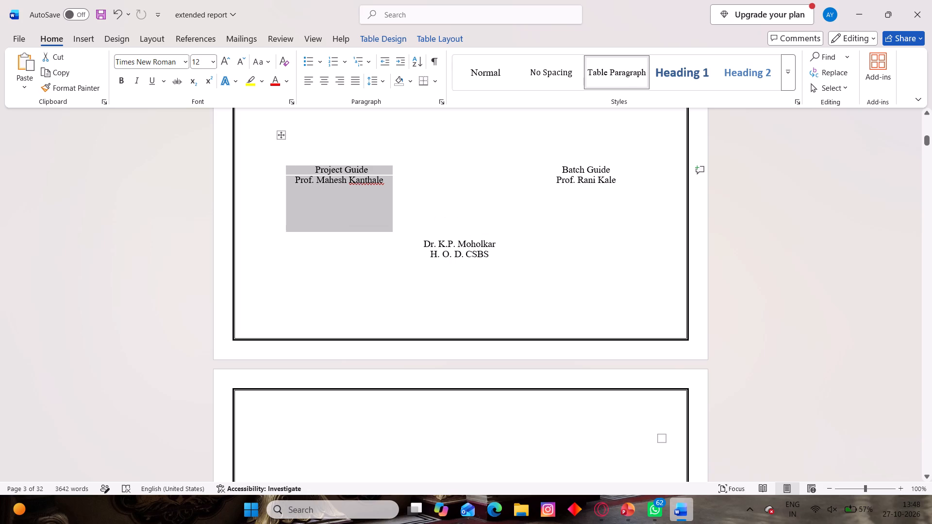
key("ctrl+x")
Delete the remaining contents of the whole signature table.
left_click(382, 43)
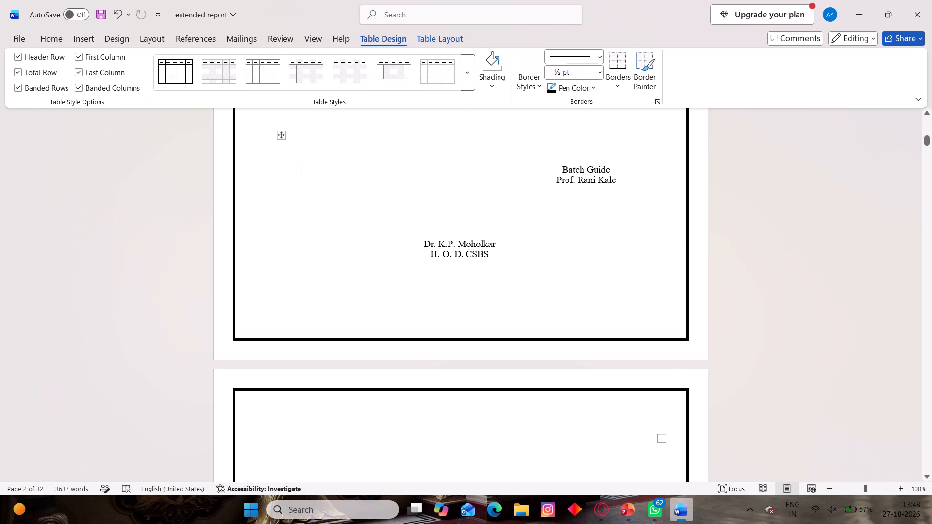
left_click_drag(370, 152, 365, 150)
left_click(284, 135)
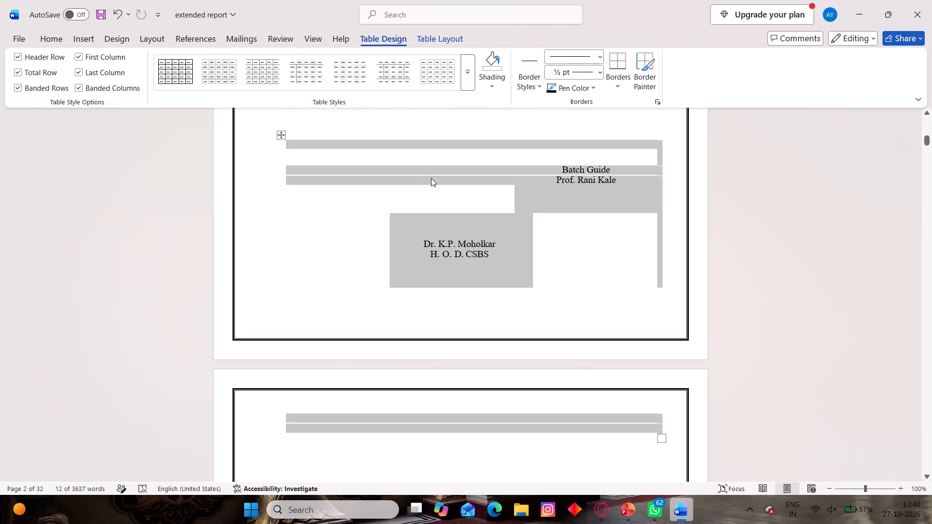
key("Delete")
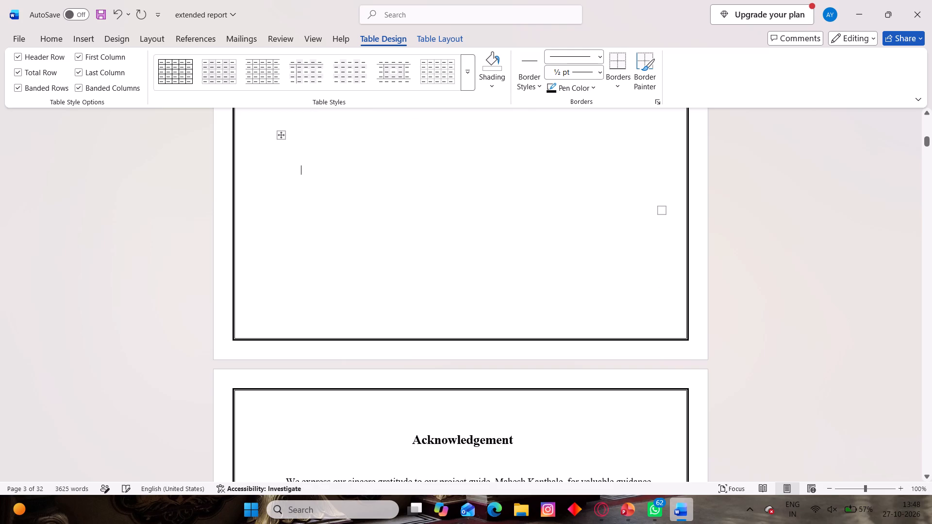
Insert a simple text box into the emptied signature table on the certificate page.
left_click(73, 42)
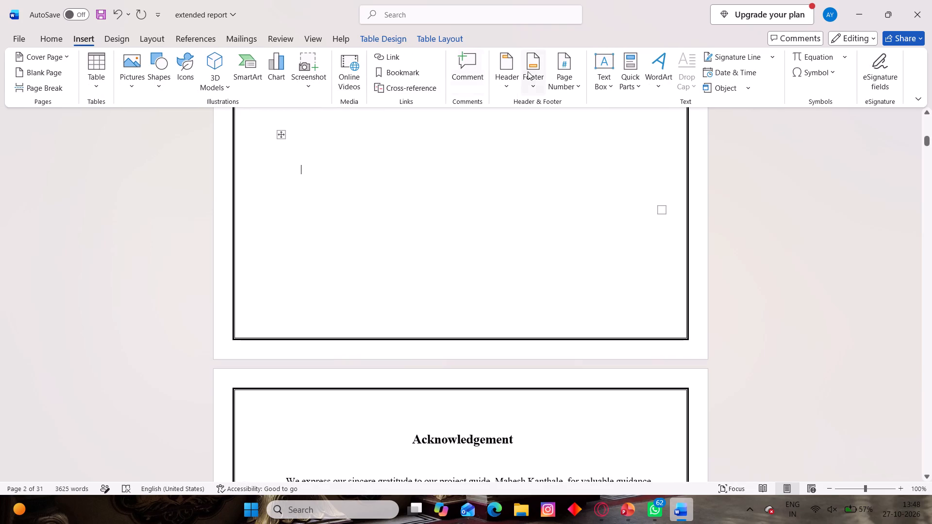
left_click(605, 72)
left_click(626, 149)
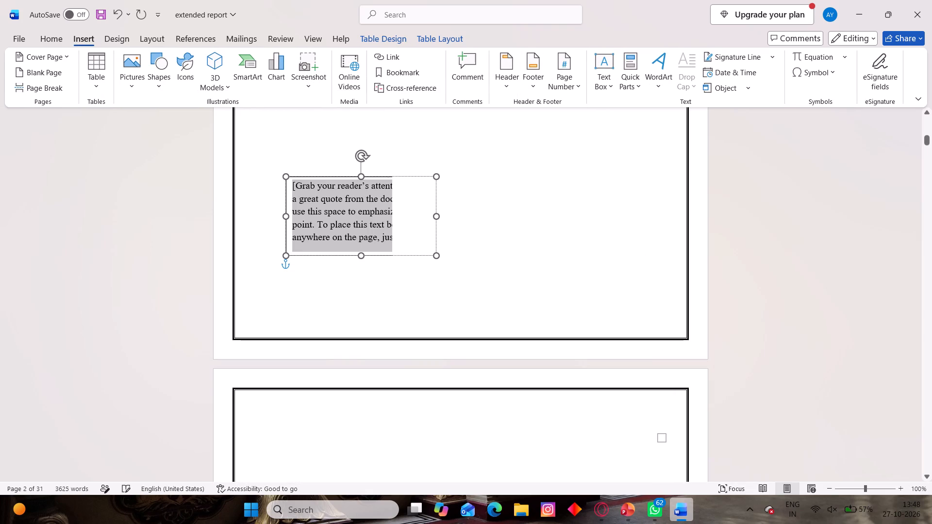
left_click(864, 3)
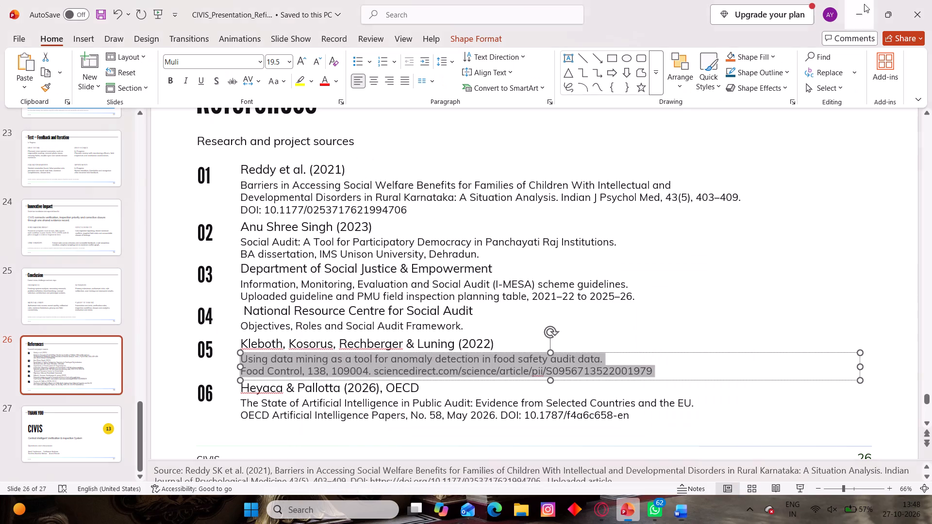
Undo the most recent edits in the CIVIS presentation, including the last table change on the Introduction to the Problem slide.
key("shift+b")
key("ctrl+z")
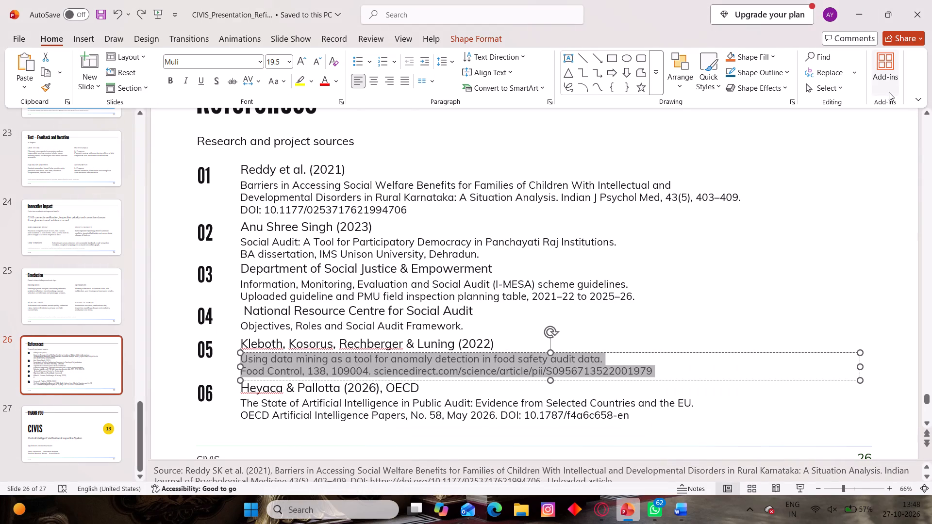
key("ctrl+z")
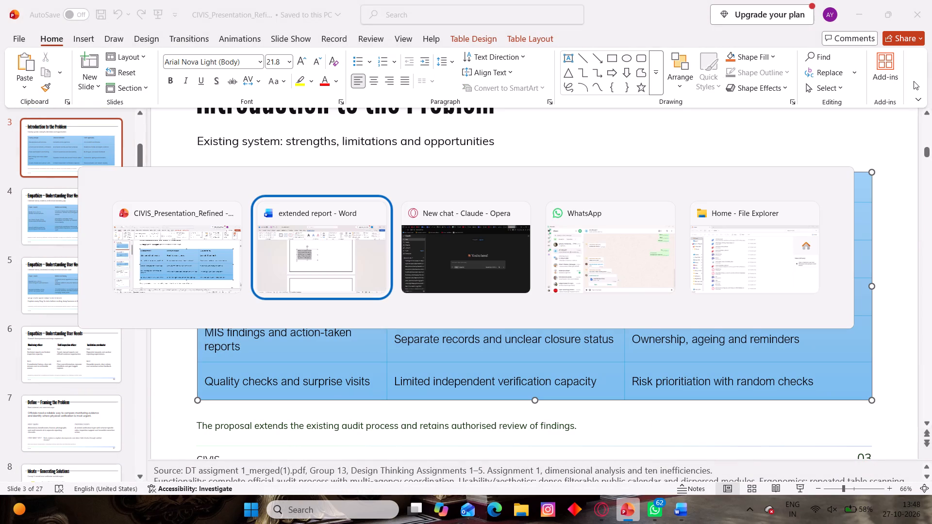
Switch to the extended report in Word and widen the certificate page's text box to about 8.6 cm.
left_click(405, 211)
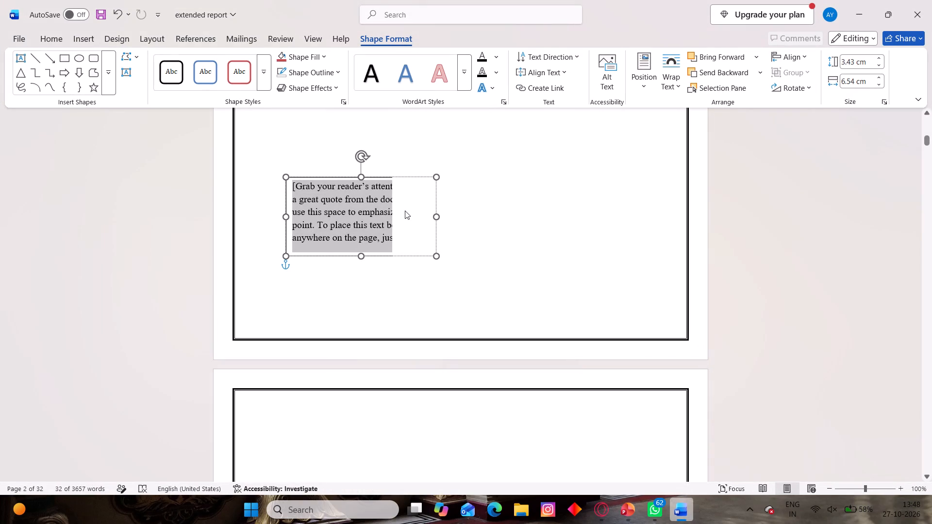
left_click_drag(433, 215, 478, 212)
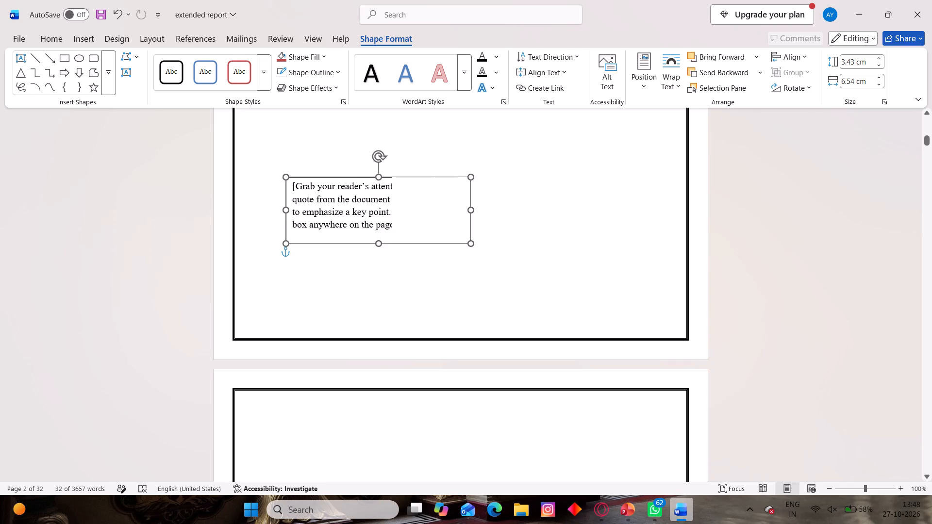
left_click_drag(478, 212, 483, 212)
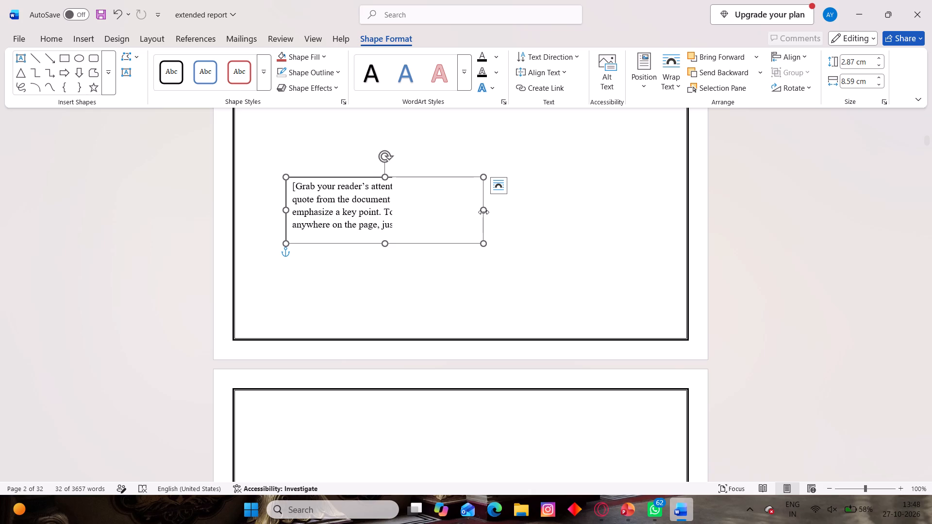
Undo the text box, the deletion of the signature table's contents, and the row height increase on the certificate page.
key("ctrl+z")
key("ctrl+z")
key("ctrl+z")
key("ctrl+z")
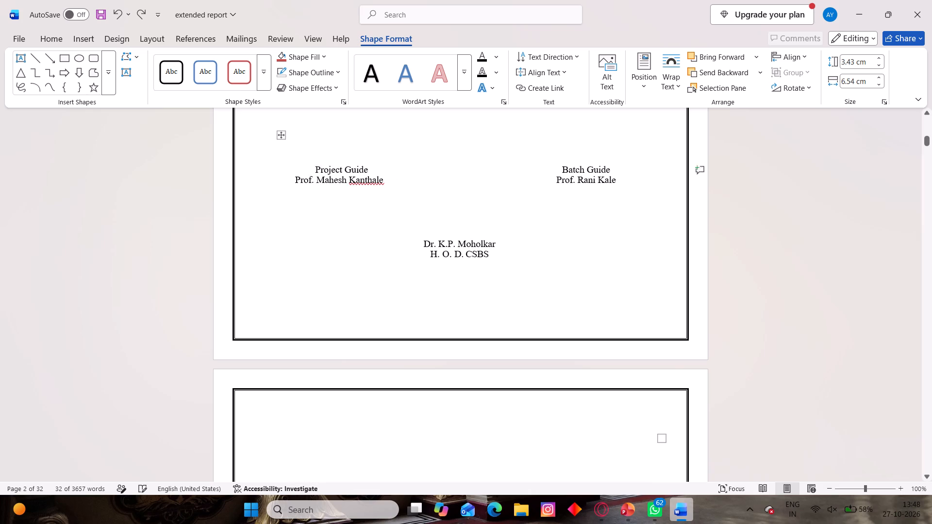
key("ctrl+z")
key("ctrl+z")
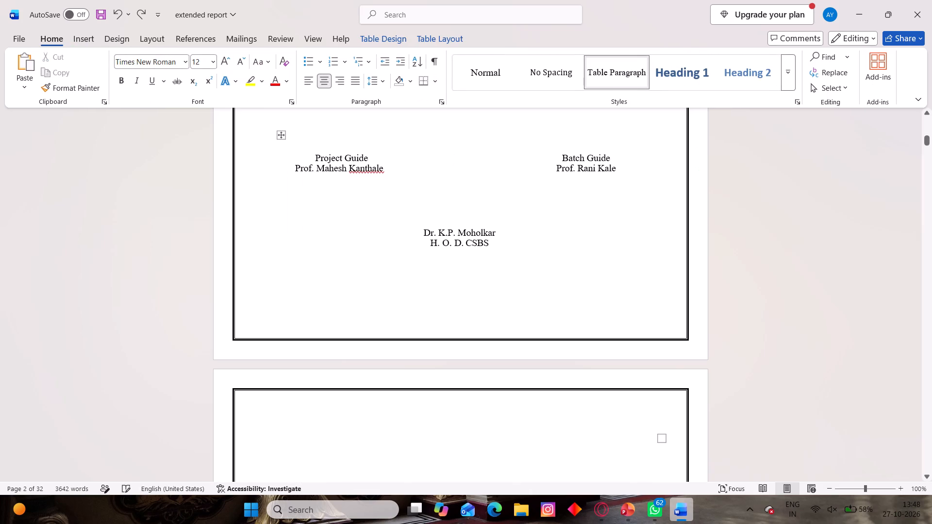
Undo the signature block edits back to the layout with the Head of Department's and Director's entries side by side below the two guides.
key("ctrl+z")
key("ctrl+z")
key("ctrl+z")
key("ctrl+z")
key("ctrl+z")
key("ctrl+z")
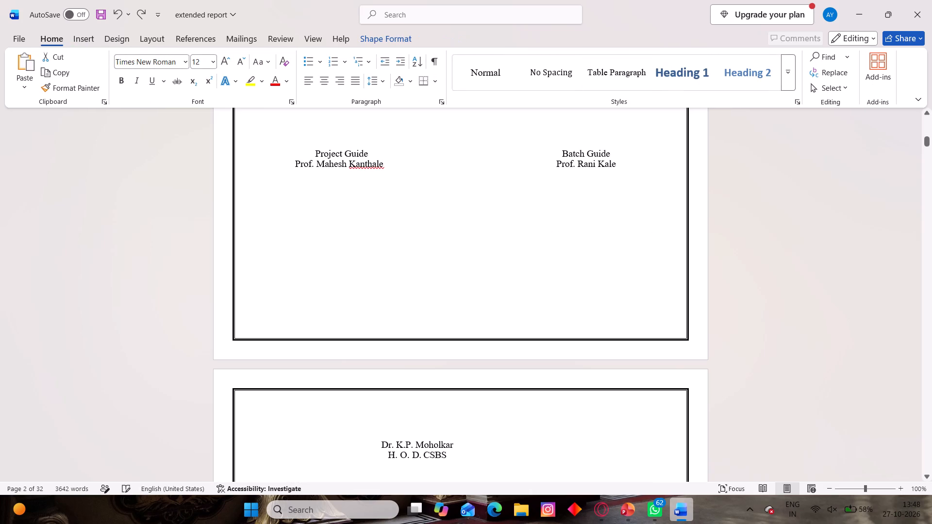
key("ctrl+z")
key("ctrl+z")
key("ctrl+z")
key("ctrl+z")
key("ctrl+z")
key("ctrl+z")
key("ctrl+z")
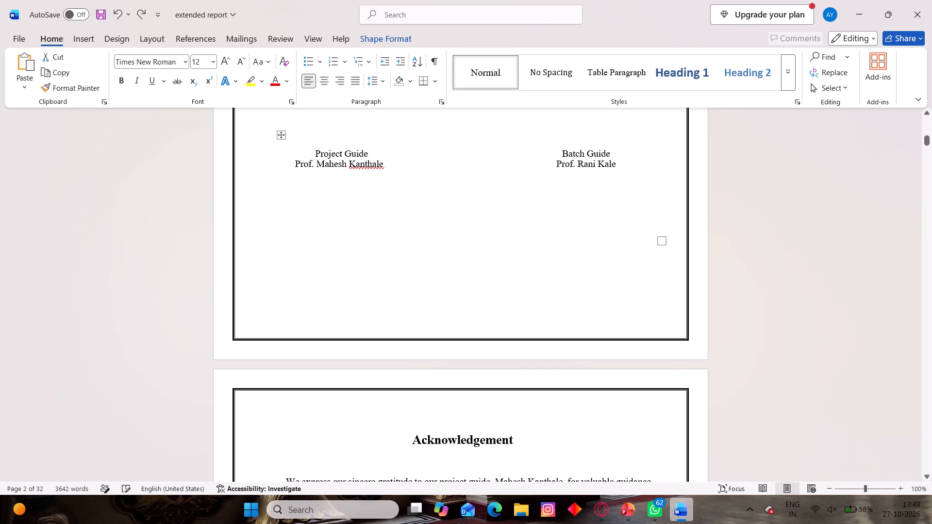
key("ctrl+z")
key("ctrl+z")
key("ctrl+z")
key("ctrl+z")
key("ctrl+z")
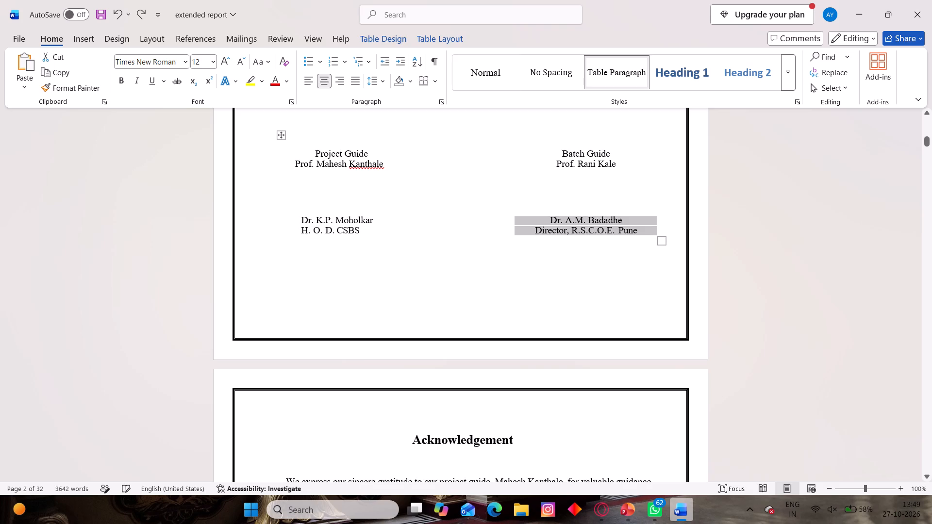
left_click(540, 295)
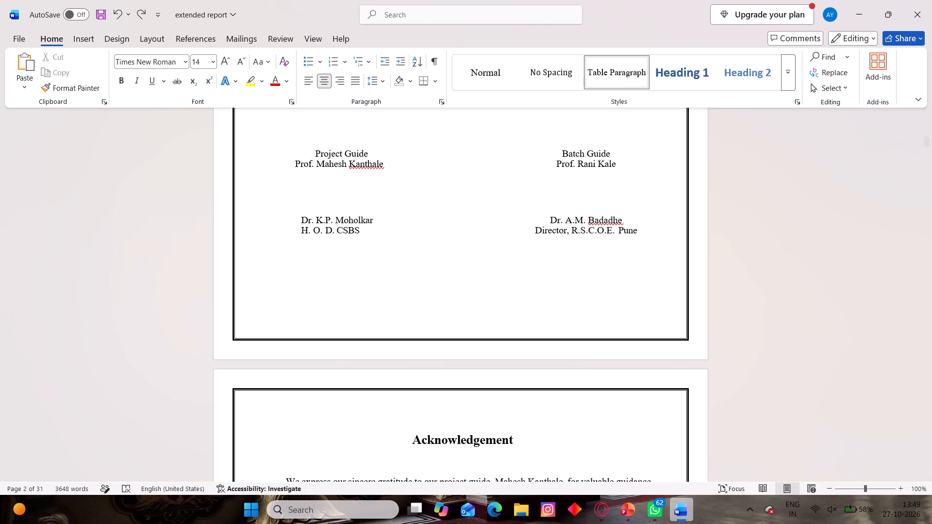
Look over the Acknowledgement page and the project summary text that follows it.
scroll(571, 284, "down", 6)
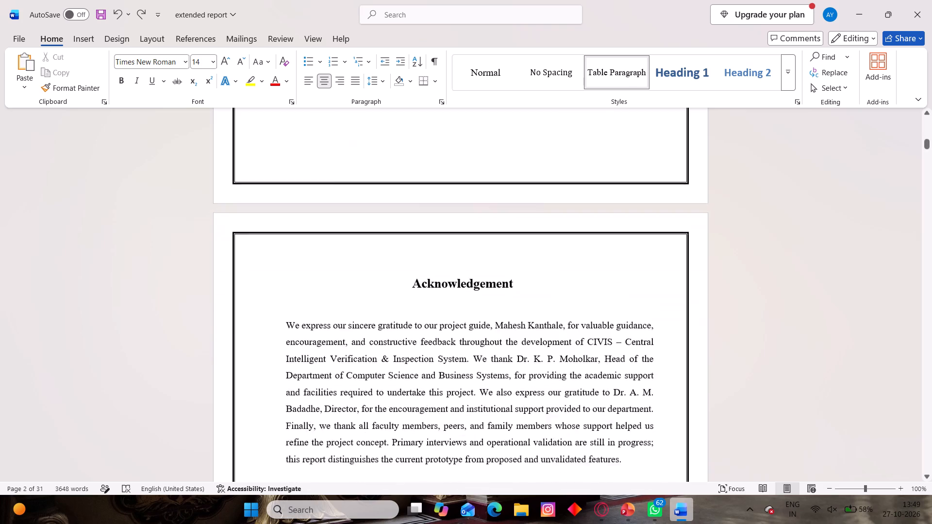
scroll(539, 292, "down", 20)
scroll(544, 295, "up", 1)
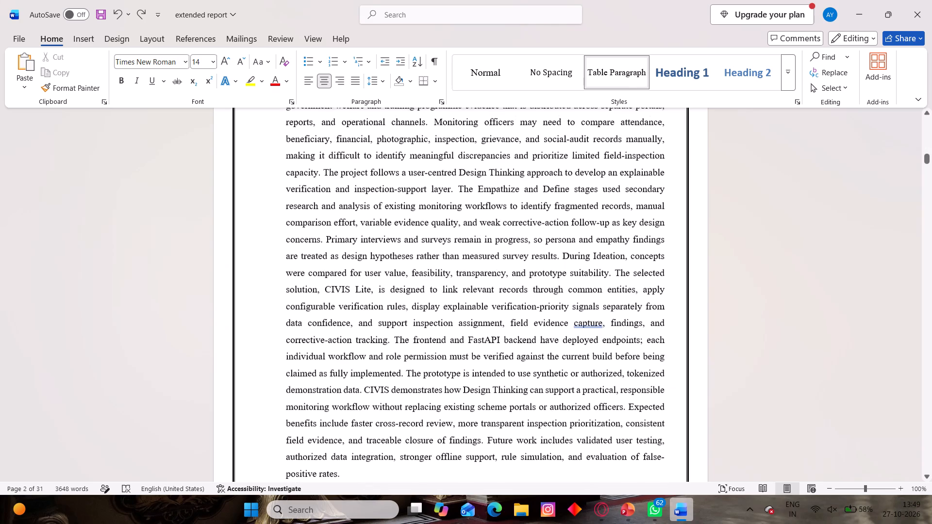
scroll(545, 293, "up", 2)
scroll(531, 287, "down", 1)
scroll(531, 287, "up", 1)
scroll(530, 286, "down", 1)
scroll(530, 286, "up", 3)
scroll(503, 254, "down", 1)
scroll(503, 254, "up", 1)
scroll(508, 256, "down", 2)
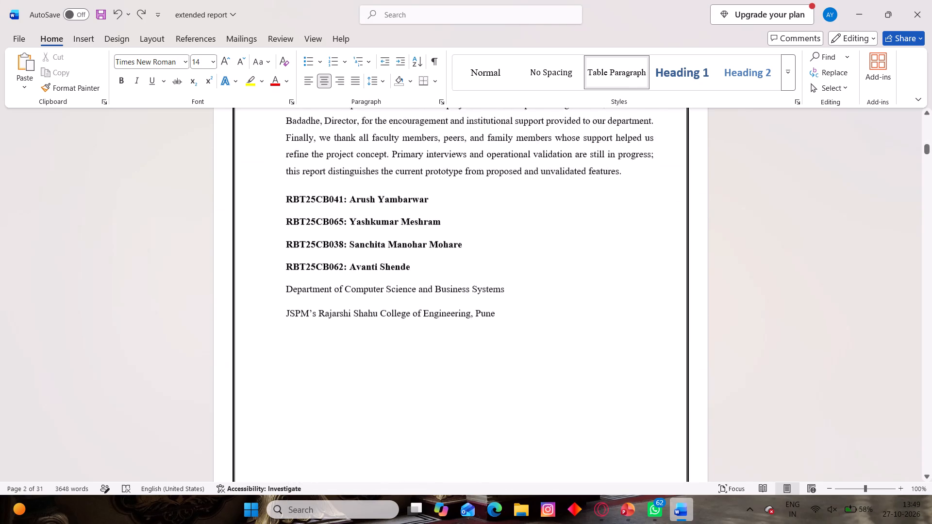
Set 1.5 line spacing on the last team member's line and the department line closing the Acknowledgement.
scroll(511, 255, "down", 2)
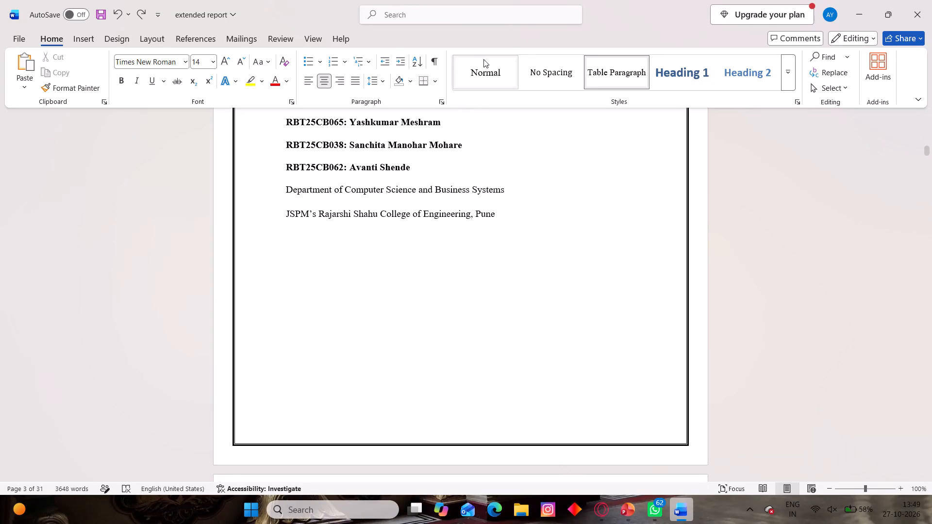
left_click_drag(497, 215, 312, 179)
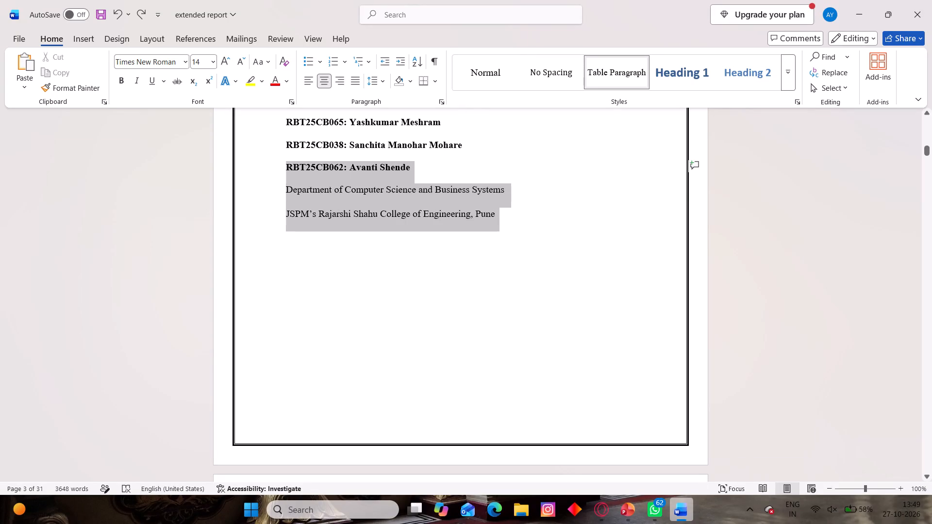
left_click_drag(312, 179, 288, 190)
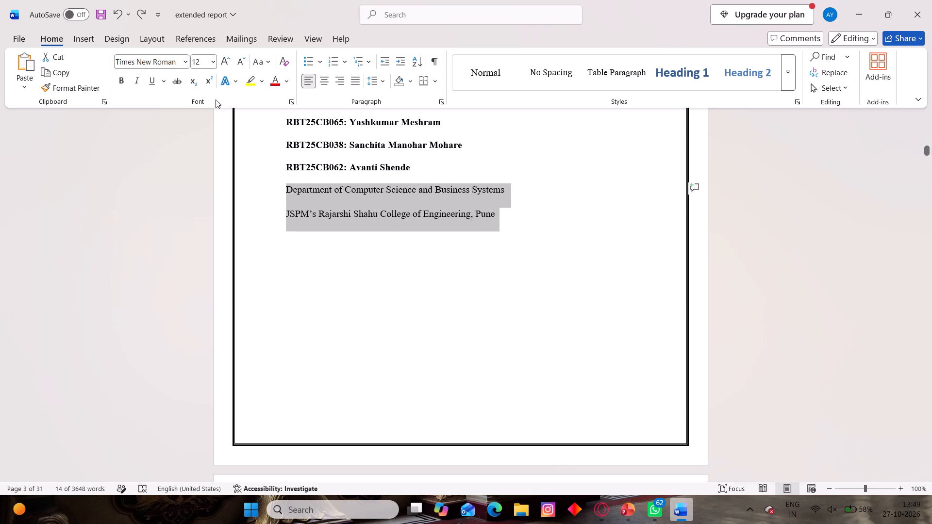
left_click(514, 229)
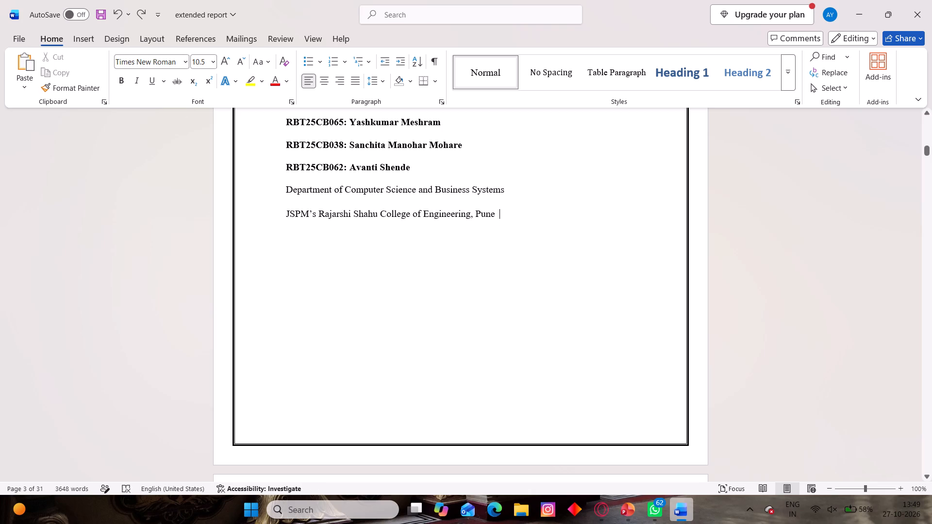
left_click_drag(489, 216, 269, 192)
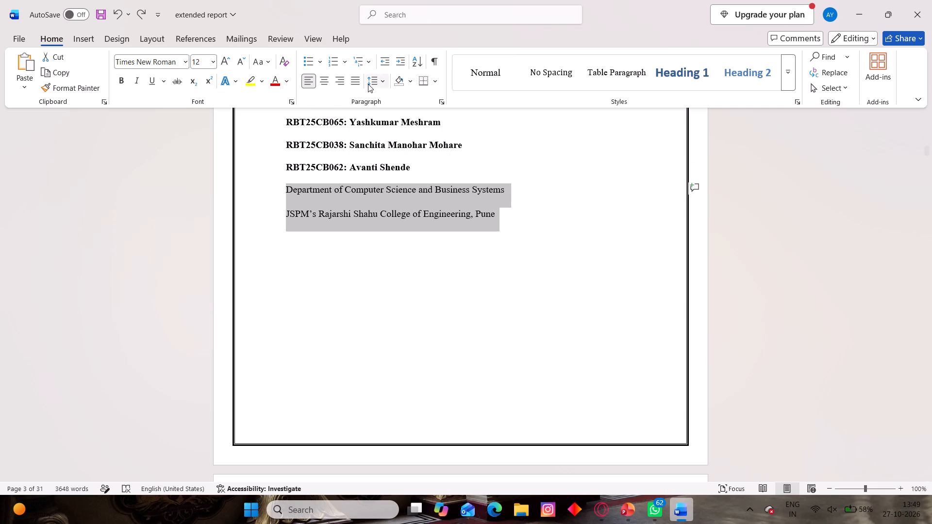
left_click(368, 84)
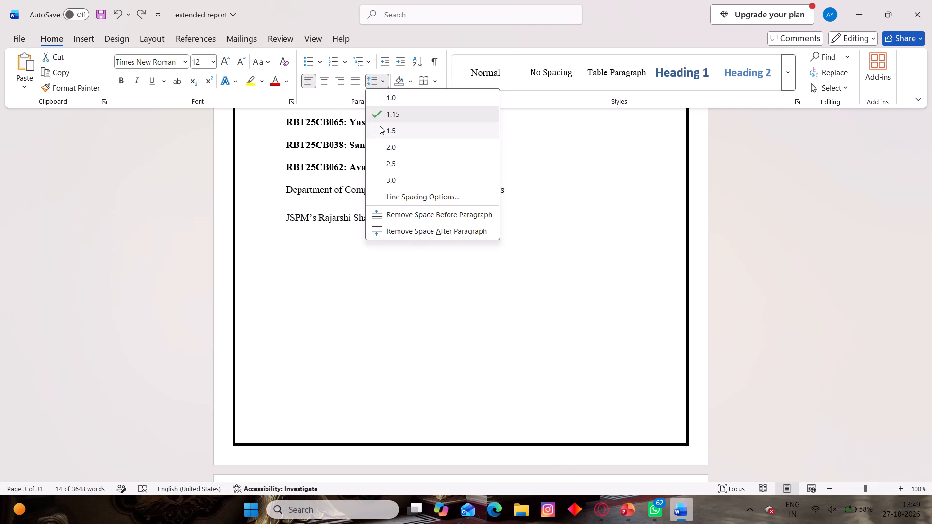
left_click(255, 184)
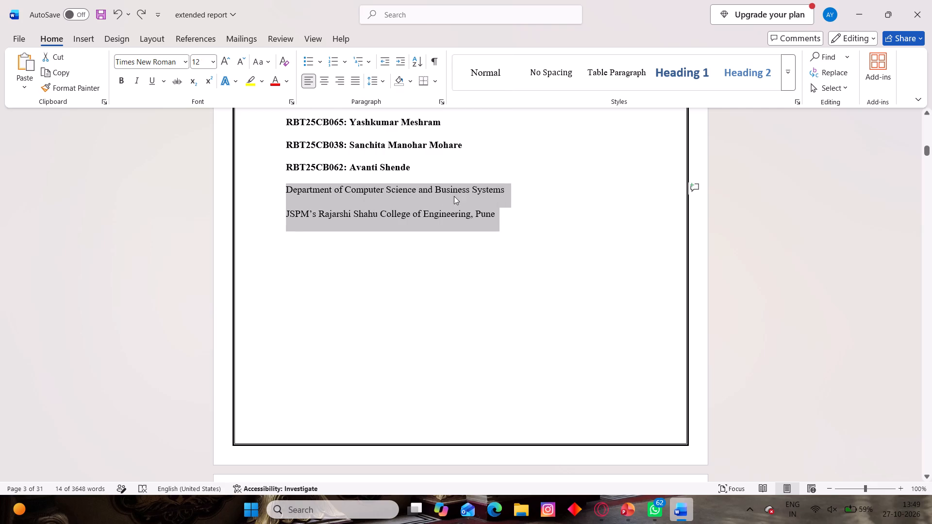
left_click(492, 183)
left_click_drag(514, 184, 294, 162)
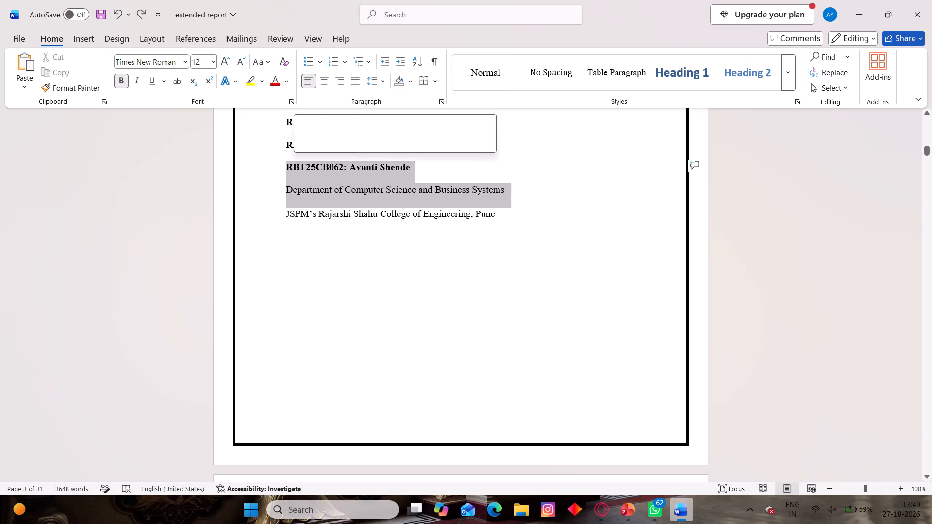
left_click(378, 85)
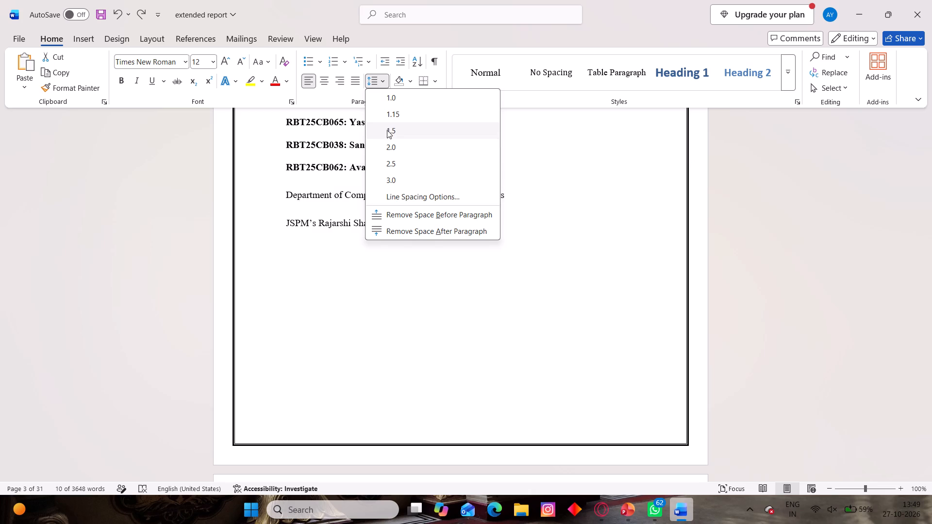
left_click(387, 130)
Set 1.5 line spacing on the Acknowledgement's closing department and college lines together.
left_click(531, 225)
left_click_drag(529, 227, 282, 193)
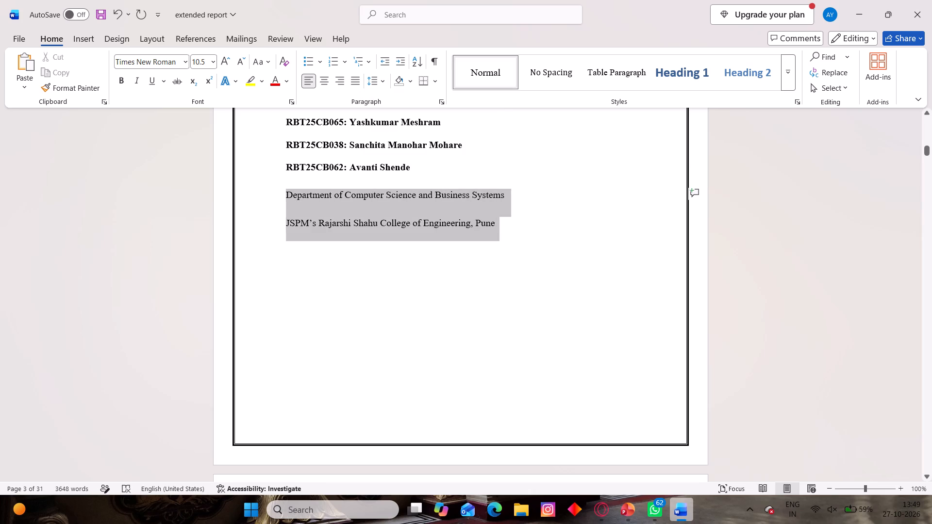
left_click_drag(282, 193, 273, 191)
left_click(381, 87)
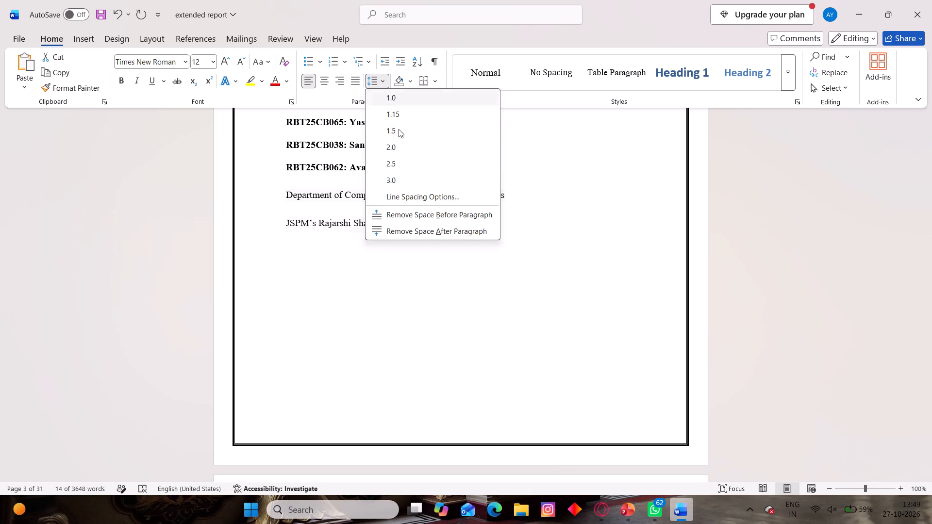
left_click(399, 129)
left_click(828, 200)
Look through the abstract, the index, the list of tables and the opening pages of Chapter 1.
scroll(906, 212, "down", 19)
scroll(902, 213, "down", 6)
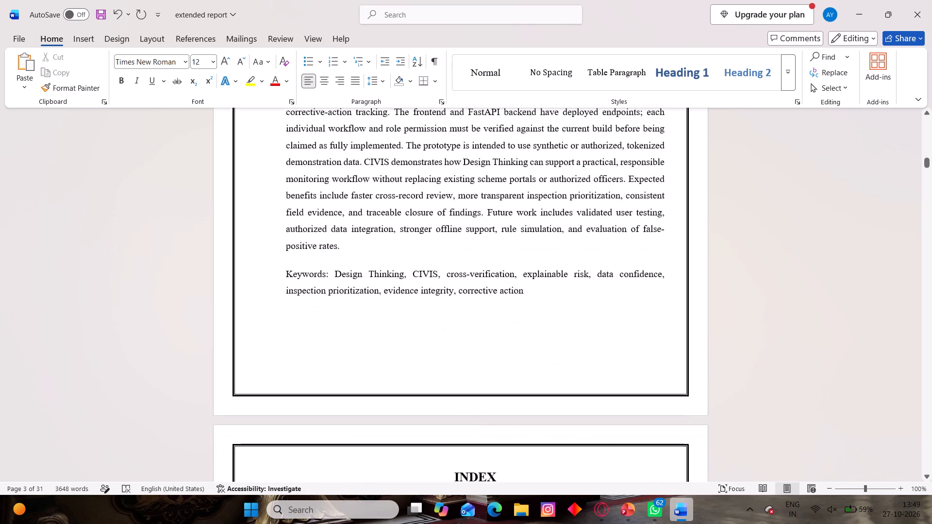
scroll(902, 213, "down", 12)
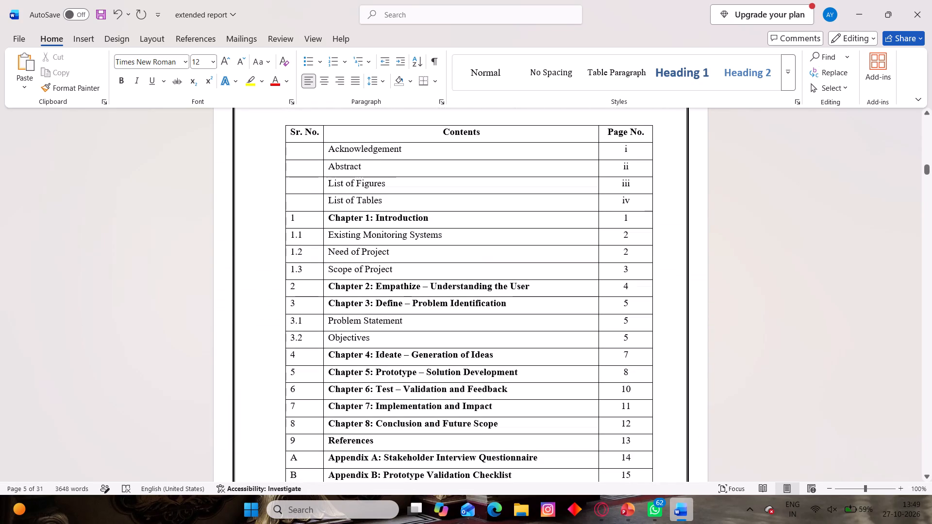
scroll(924, 211, "down", 2)
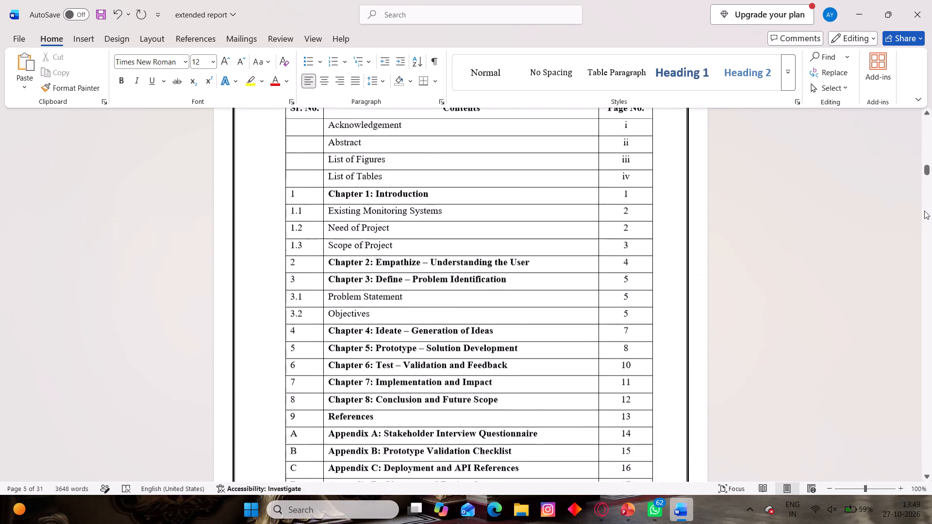
scroll(924, 211, "down", 4)
scroll(926, 212, "down", 20)
scroll(926, 212, "down", 9)
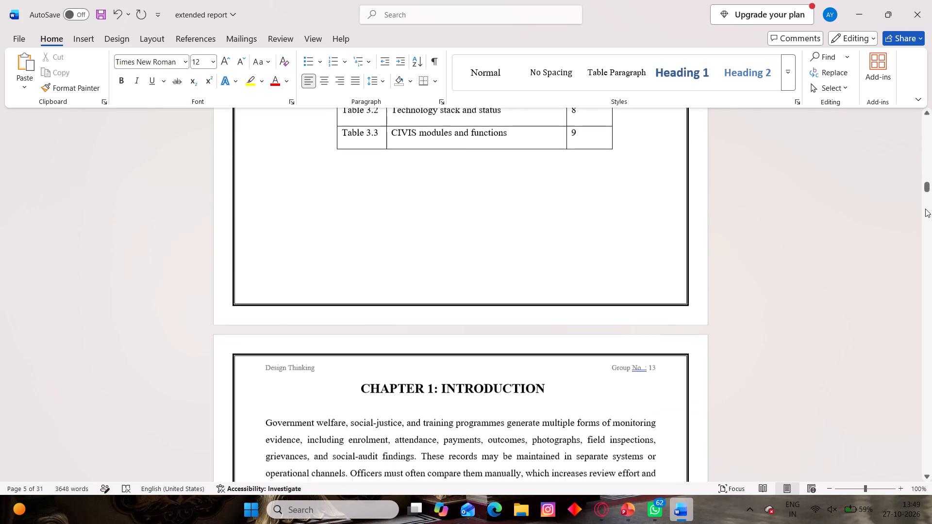
scroll(925, 209, "down", 16)
scroll(925, 209, "down", 6)
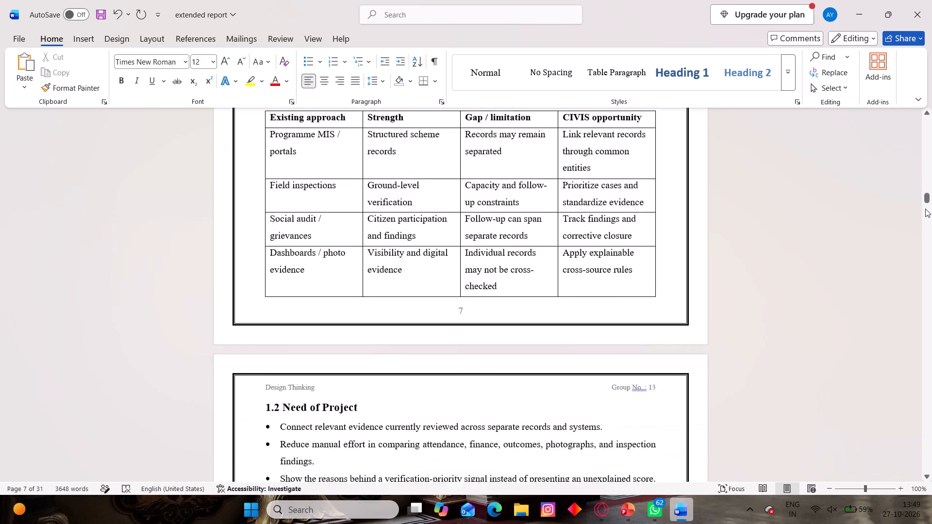
scroll(925, 209, "down", 7)
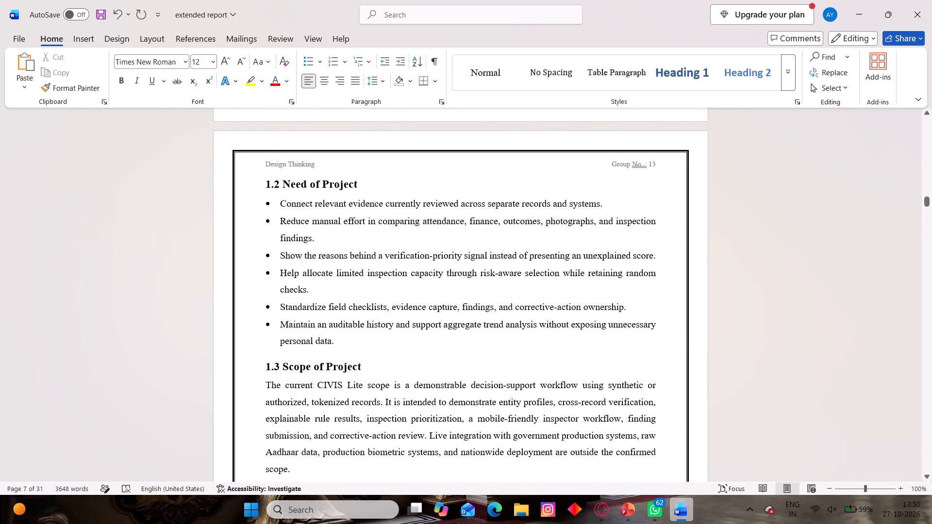
Check the text formatting of sections 1.2 Need of Project and 1.3 Scope of Project, including their bullet lists.
left_click_drag(333, 343, 276, 203)
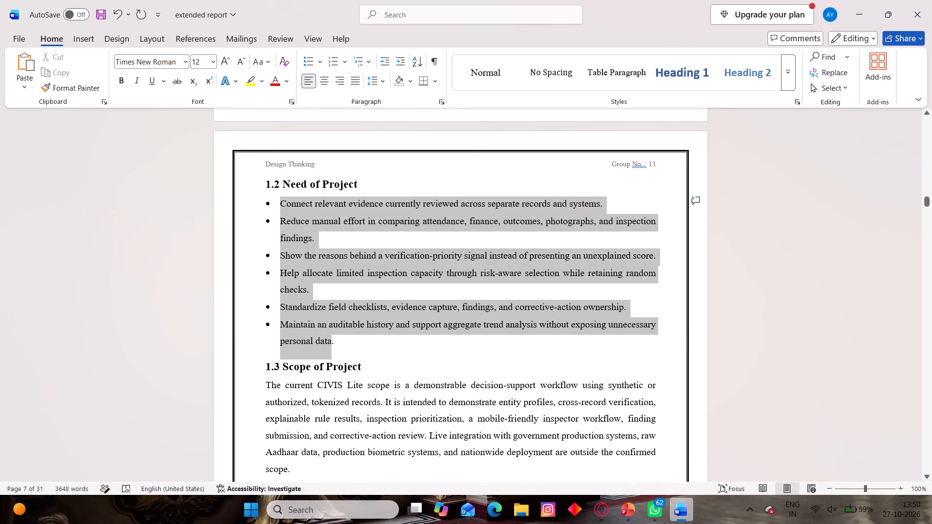
left_click_drag(276, 203, 276, 201)
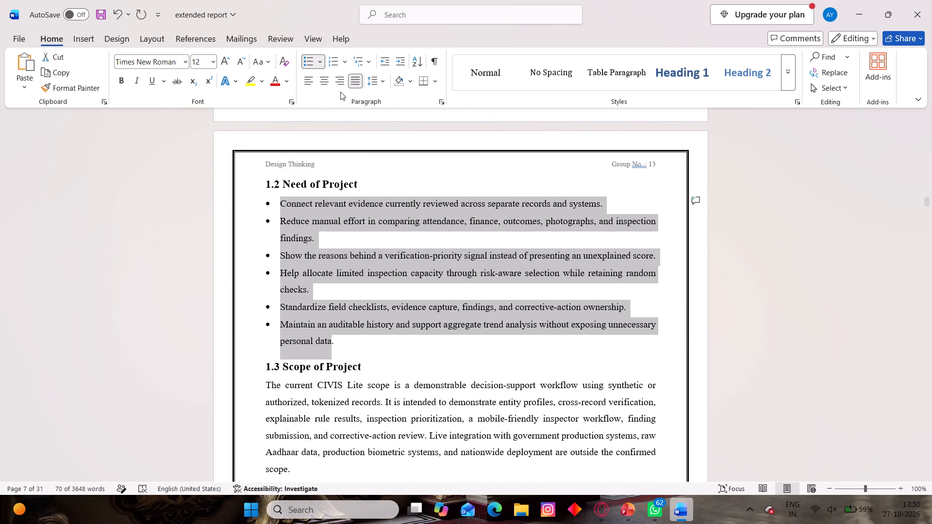
left_click(182, 268)
scroll(265, 314, "down", 4)
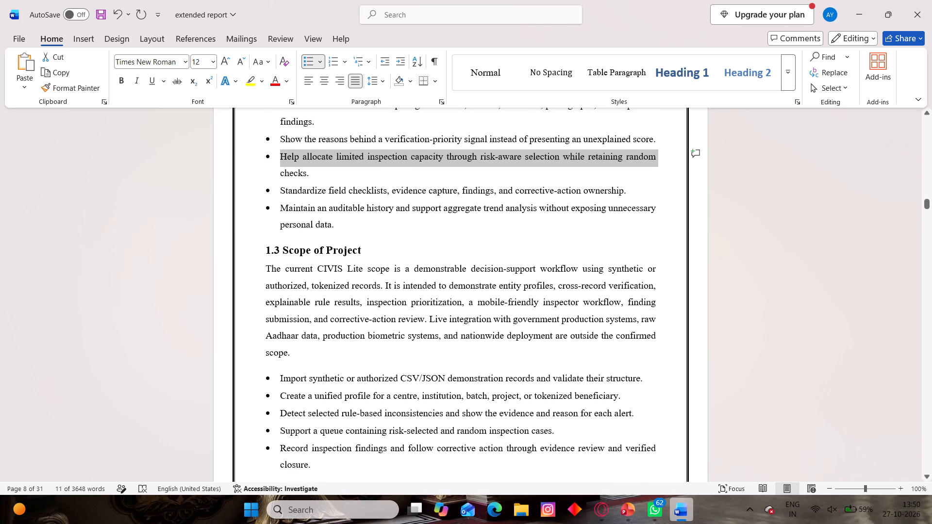
left_click_drag(299, 352, 241, 268)
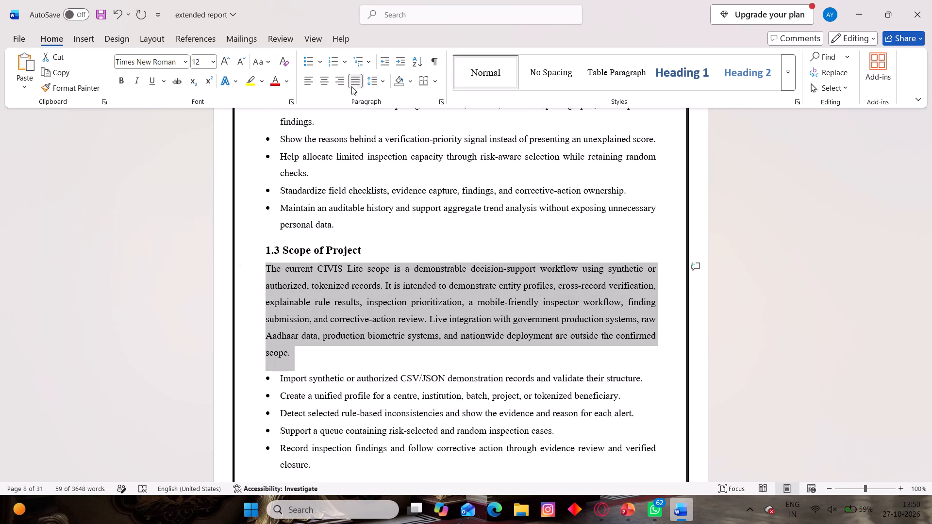
left_click(181, 331)
scroll(240, 346, "down", 5)
left_click_drag(311, 319, 268, 255)
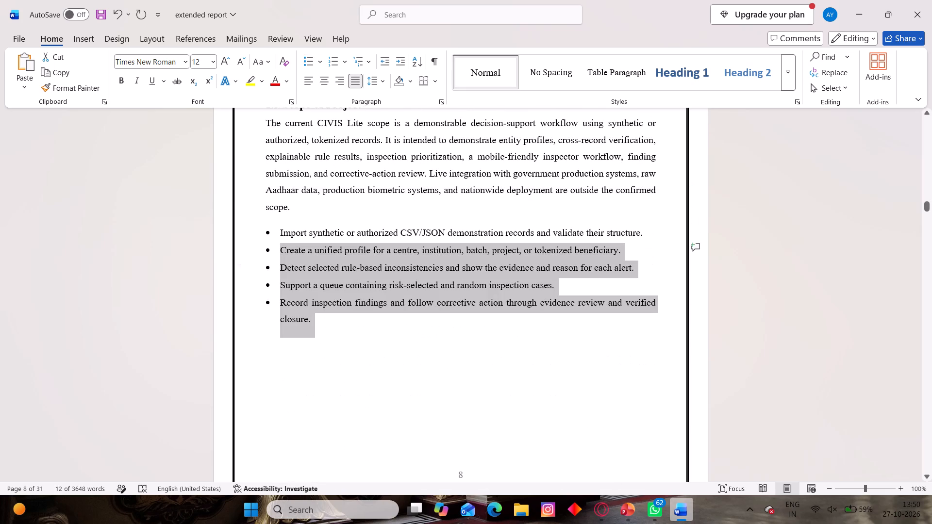
left_click_drag(268, 255, 274, 233)
left_click(165, 292)
Check the text formatting of Chapter 2's introductory paragraph and the 2.1 User Groups bullets.
scroll(171, 297, "down", 10)
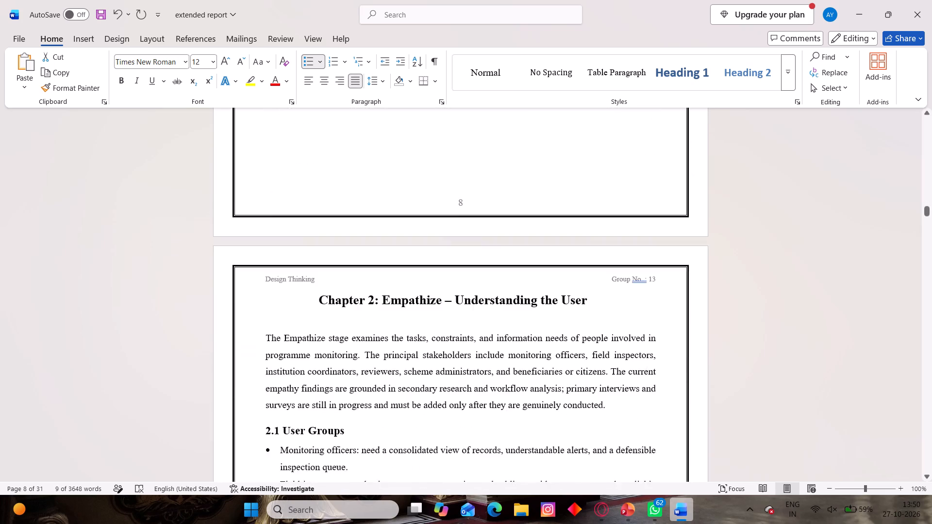
scroll(174, 300, "down", 3)
left_click_drag(612, 300, 313, 227)
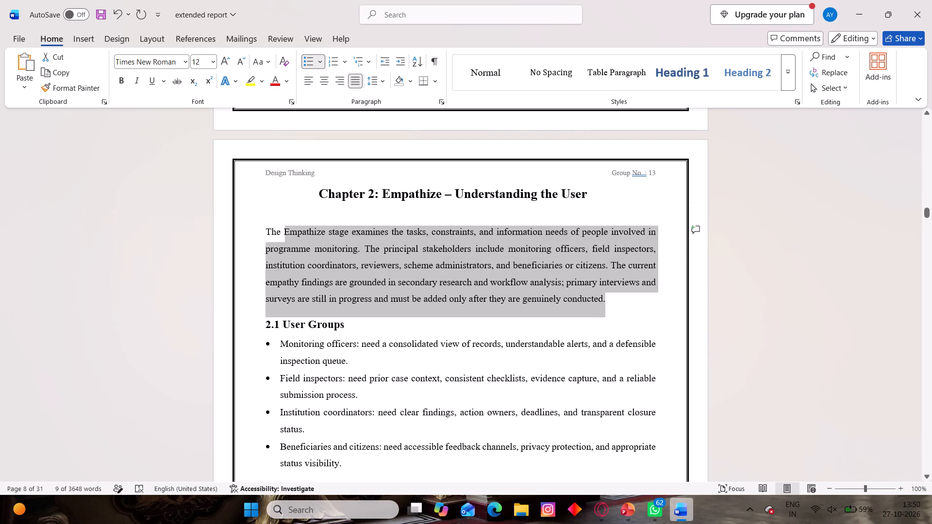
left_click_drag(313, 227, 280, 228)
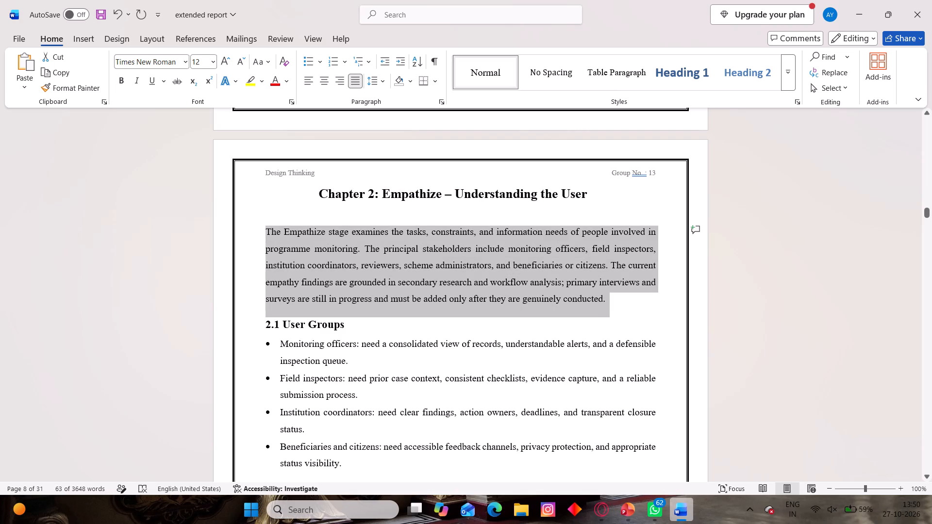
left_click(125, 274)
scroll(449, 360, "down", 5)
left_click(774, 260)
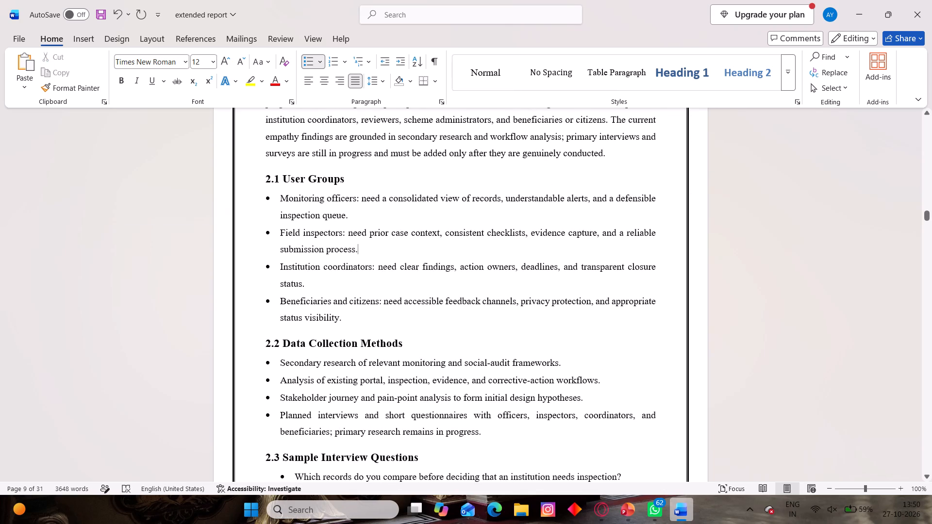
left_click_drag(342, 314, 274, 205)
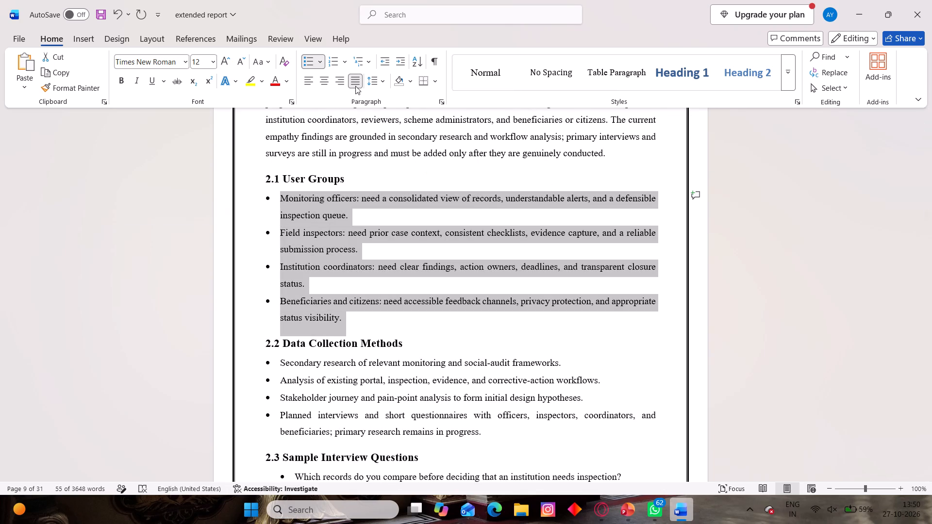
left_click(225, 237)
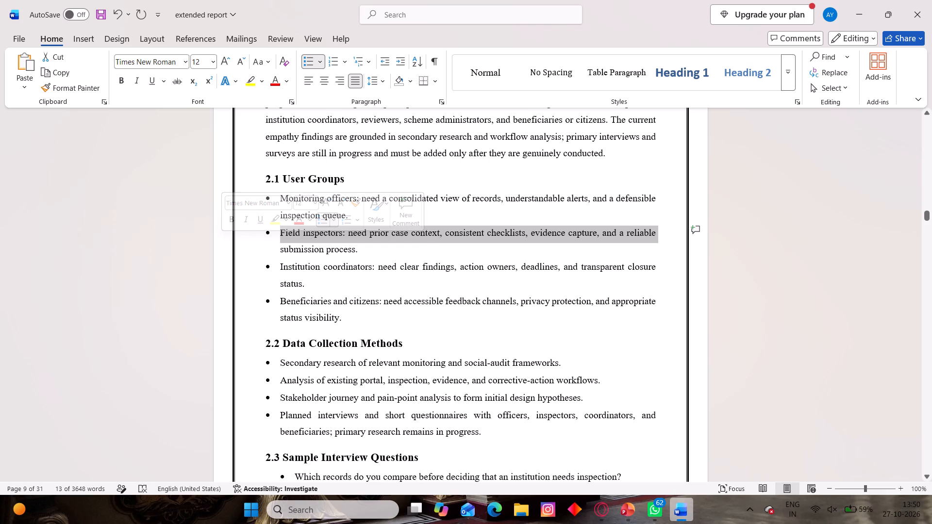
left_click(82, 349)
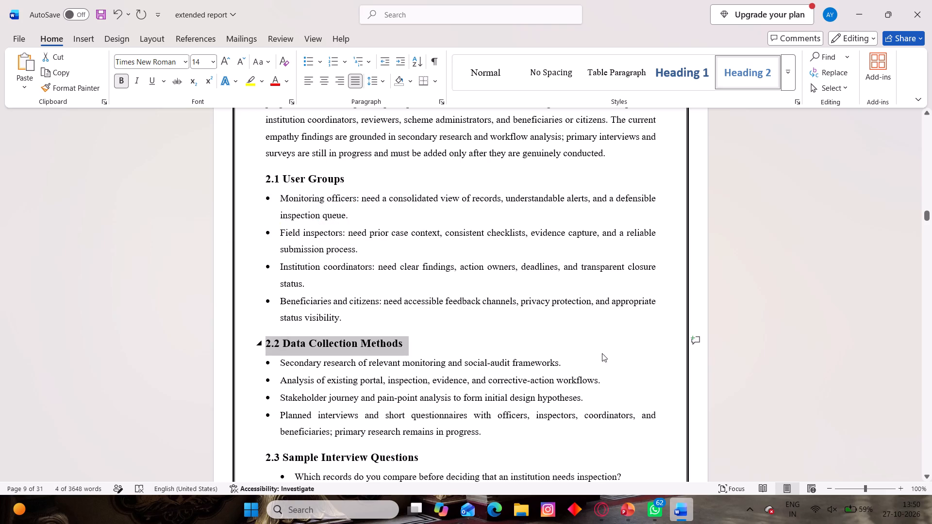
Check the text formatting of the 2.2 Data Collection Methods bullets and the 2.3 Sample Interview Questions list.
scroll(763, 325, "down", 4)
left_click_drag(485, 323, 285, 257)
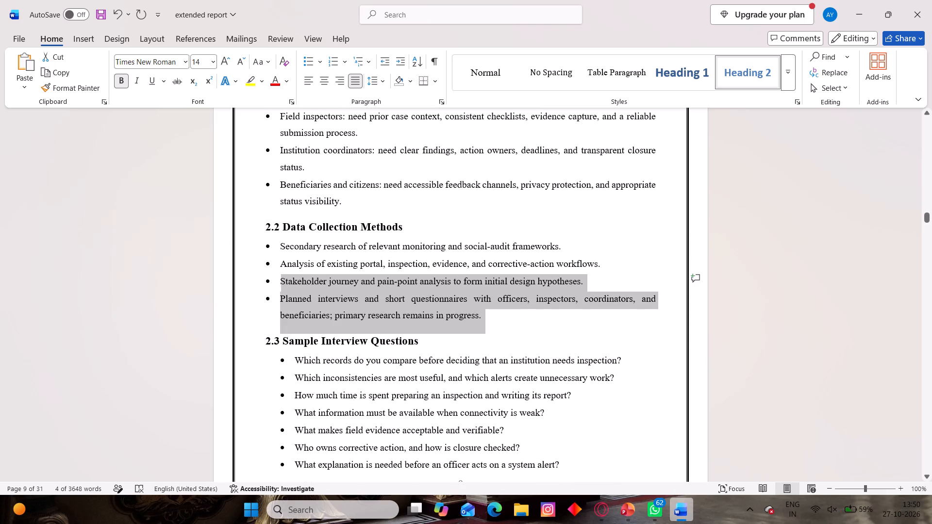
left_click_drag(285, 257, 284, 252)
left_click(768, 316)
scroll(653, 363, "down", 3)
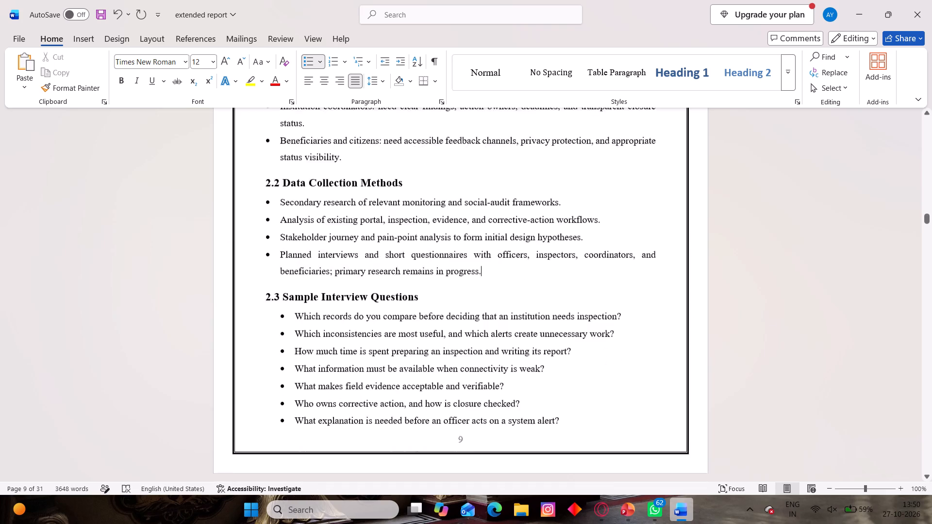
left_click_drag(565, 376, 298, 272)
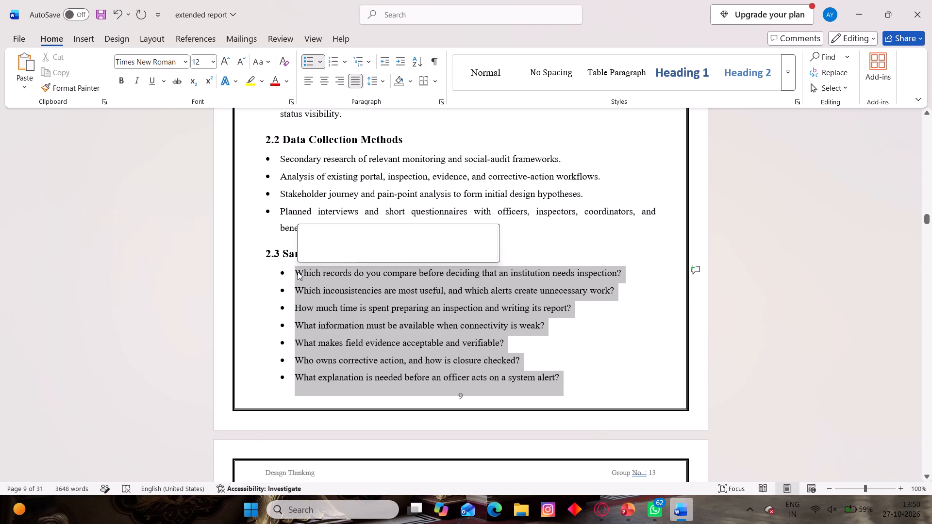
left_click(216, 345)
Check the text formatting of the 2.4 Empathy Map table and the paragraph below it.
scroll(120, 345, "down", 11)
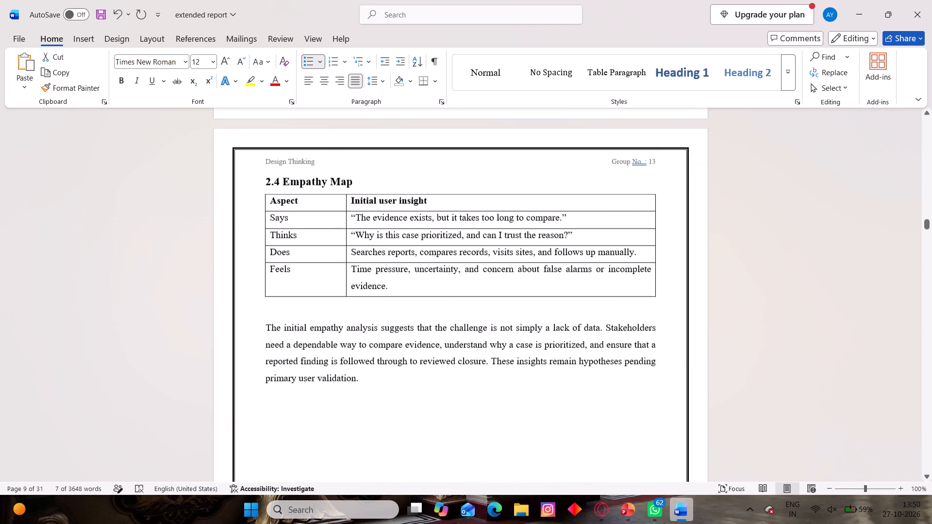
left_click_drag(400, 282, 272, 189)
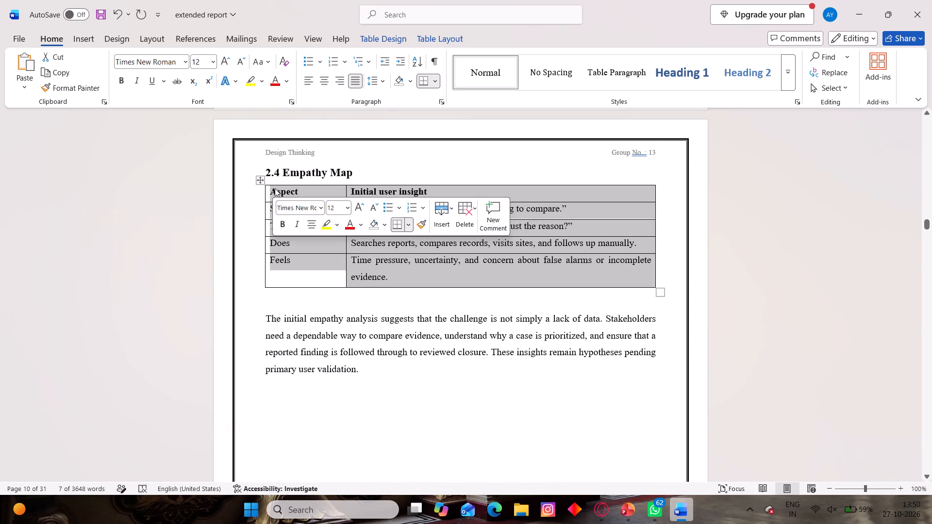
left_click(166, 222)
left_click_drag(362, 372, 292, 319)
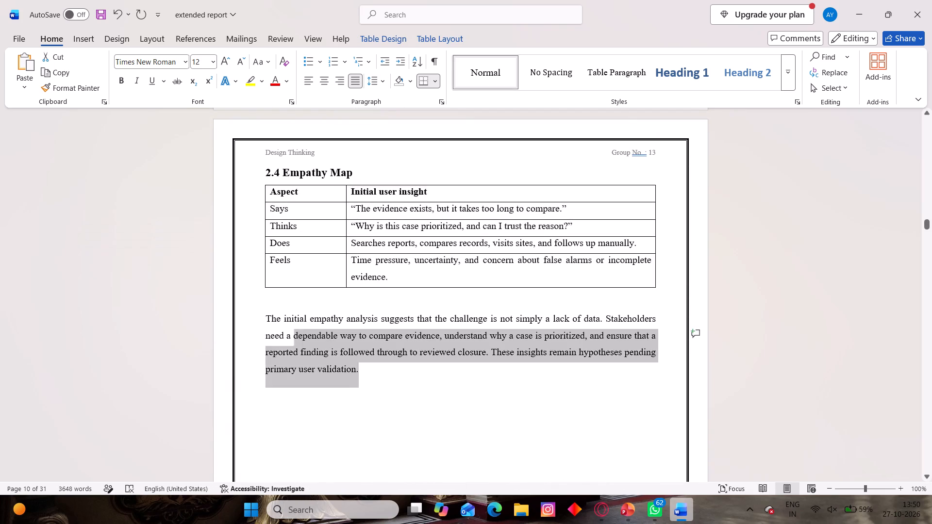
left_click_drag(292, 319, 252, 315)
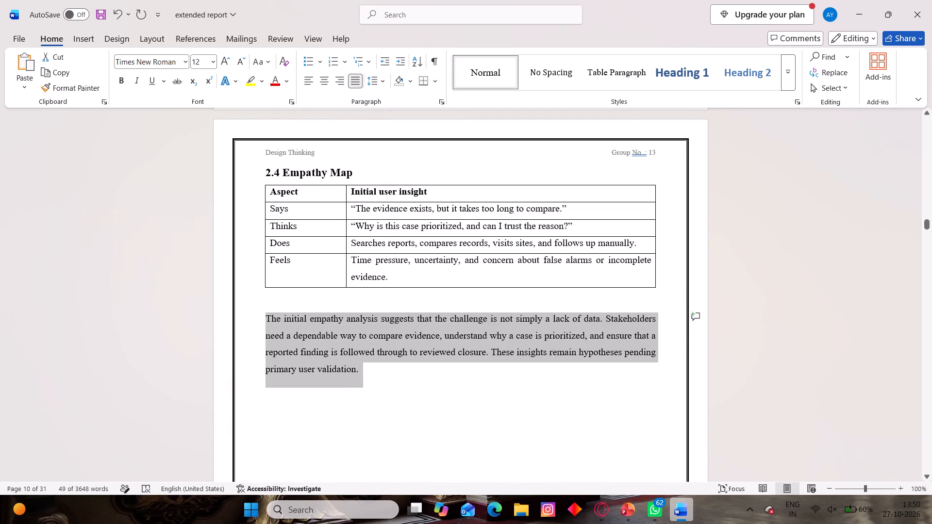
left_click(135, 340)
Check the text formatting of Chapter 3's Problem Statement, Objectives list and User Persona paragraph.
scroll(135, 340, "down", 20)
scroll(135, 340, "down", 1)
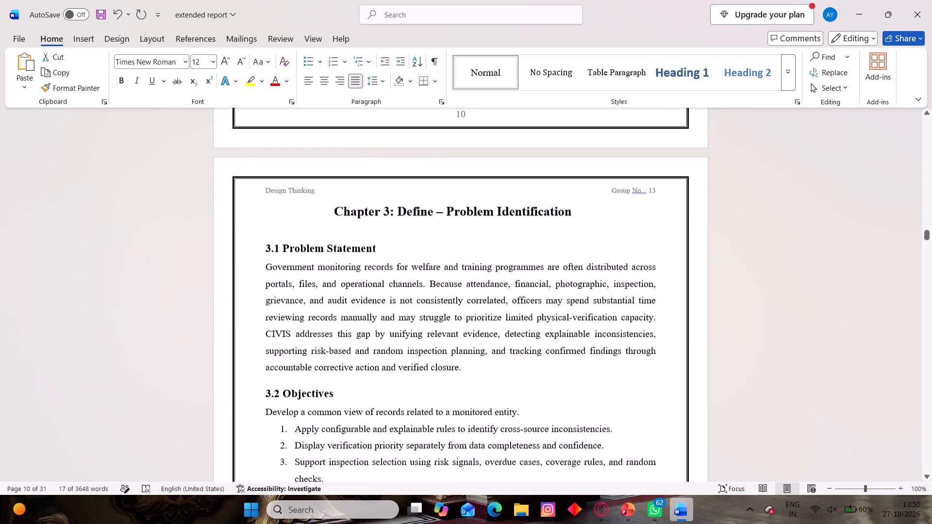
left_click_drag(460, 368, 260, 271)
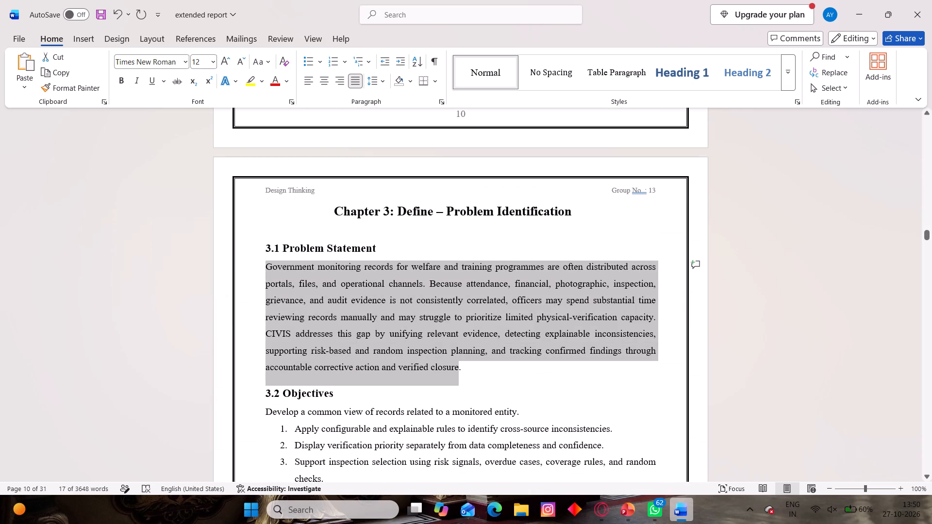
left_click_drag(260, 271, 260, 269)
left_click(19, 347)
scroll(281, 379, "down", 6)
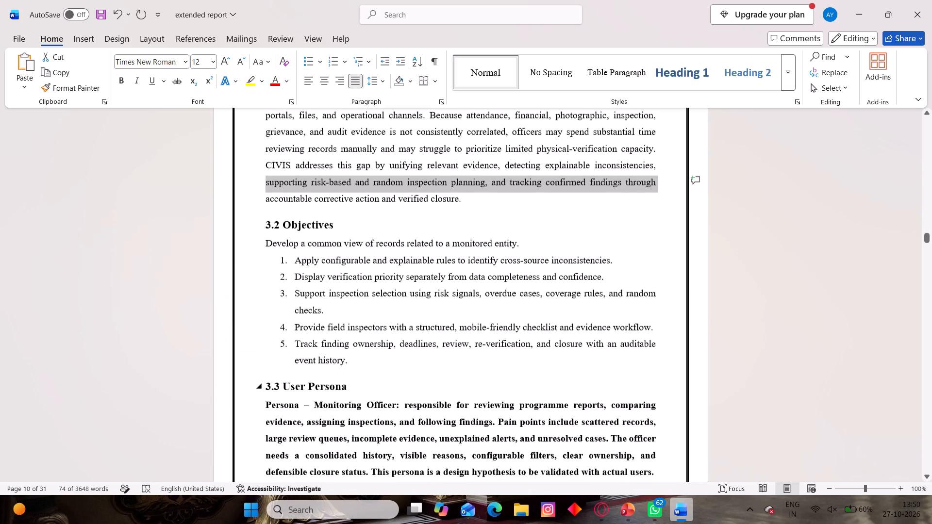
left_click_drag(354, 354, 278, 240)
left_click(150, 290)
scroll(149, 294, "down", 5)
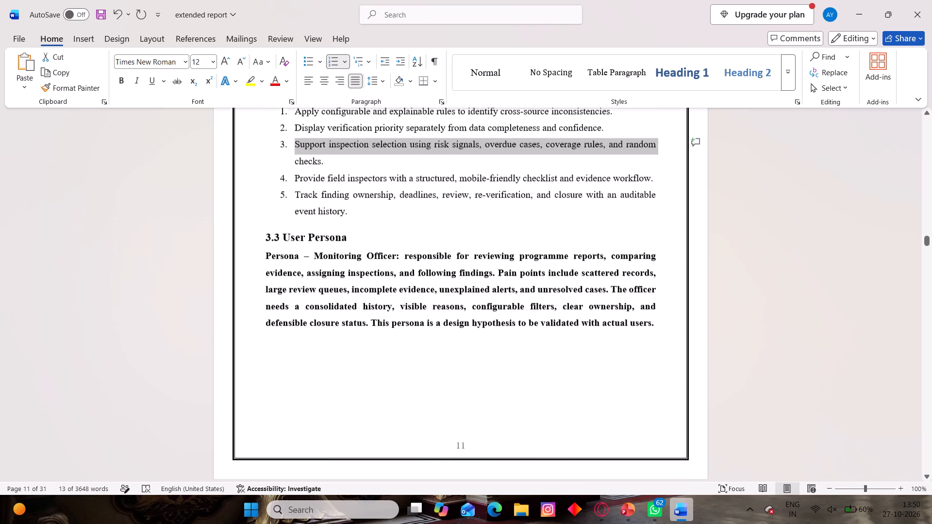
left_click_drag(660, 324, 268, 253)
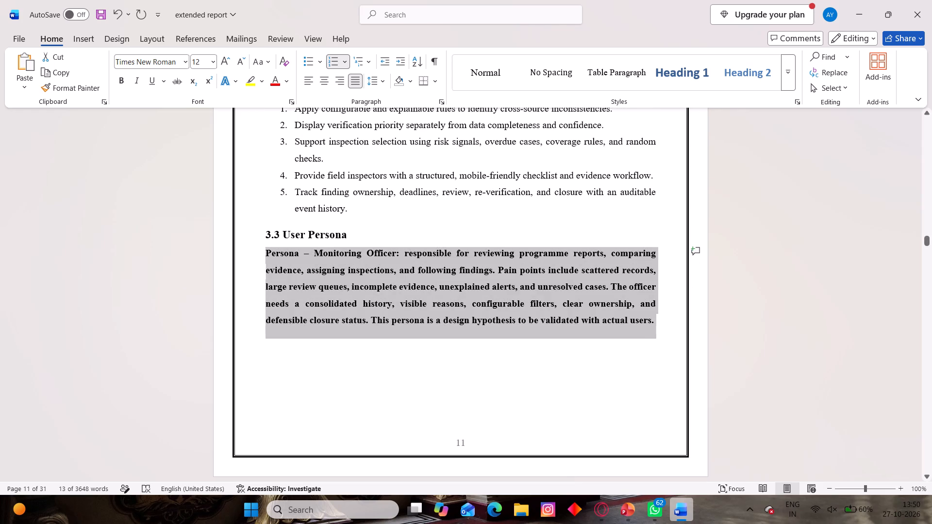
left_click_drag(268, 253, 262, 248)
left_click(196, 318)
Justify the introductory paragraph of Chapter 4: Ideate – Generation of Ideas.
scroll(178, 330, "down", 3)
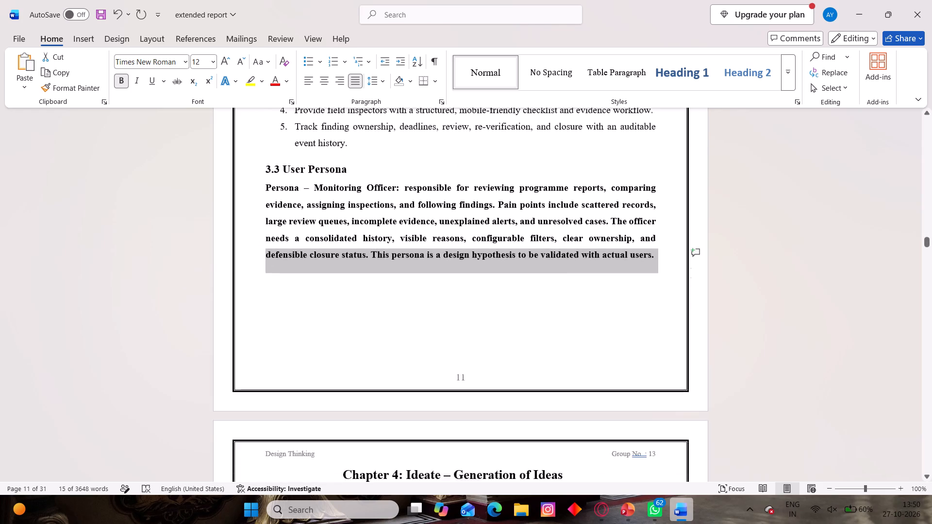
scroll(178, 330, "down", 9)
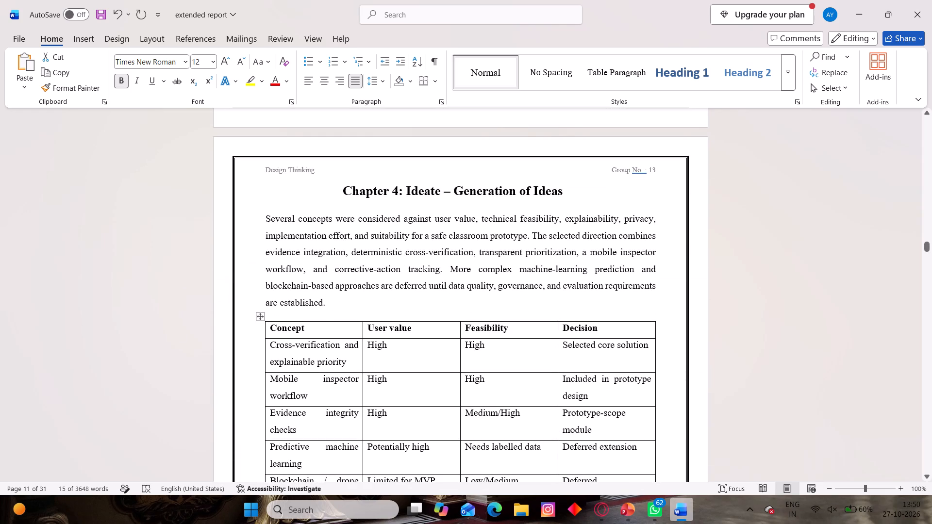
left_click_drag(327, 299, 248, 210)
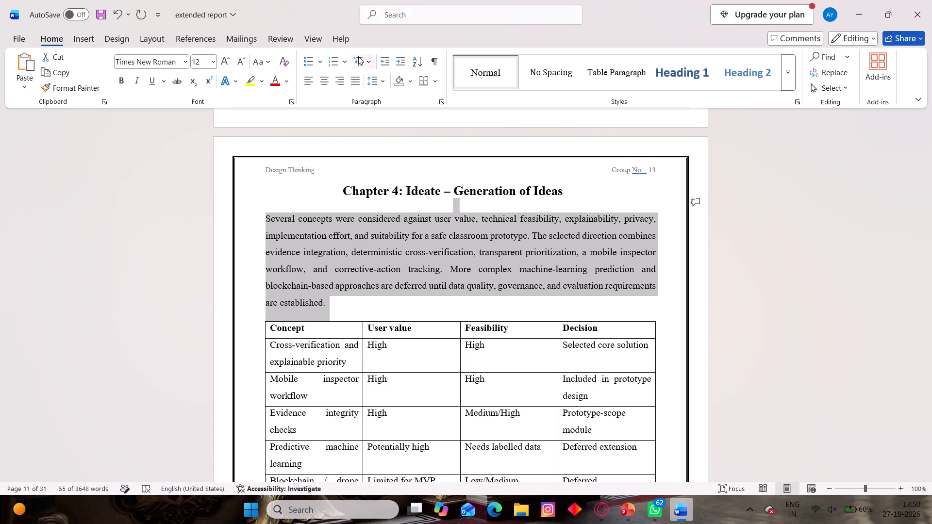
left_click(354, 79)
left_click(168, 262)
Check the text formatting of Chapter 4's concept comparison table and the 4.1 Selected Concept paragraph, keeping the table's original column widths.
scroll(264, 260, "down", 5)
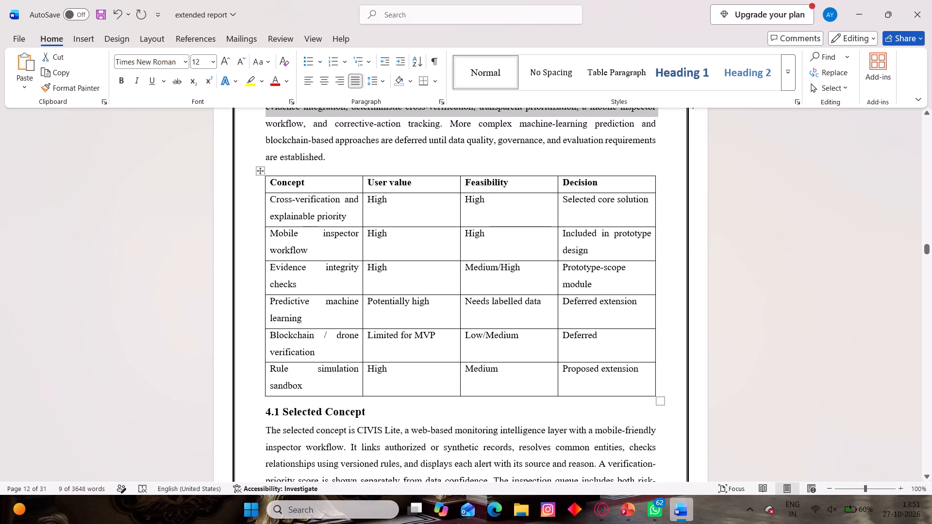
left_click_drag(654, 382, 464, 302)
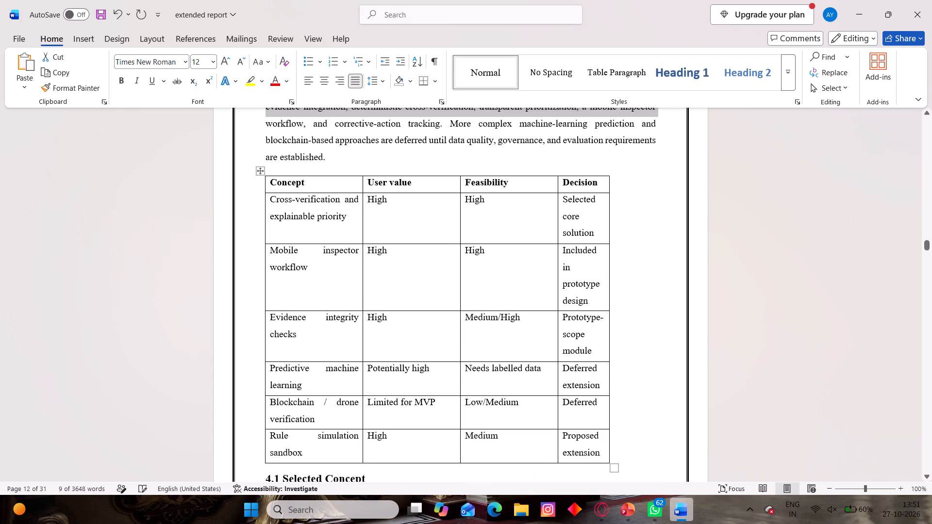
key("ctrl+z")
left_click(805, 396)
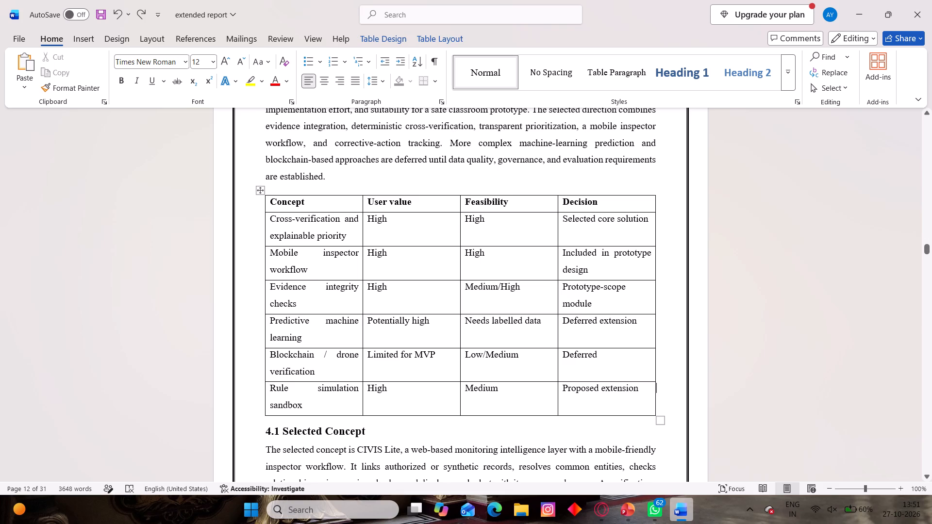
left_click_drag(647, 401, 290, 254)
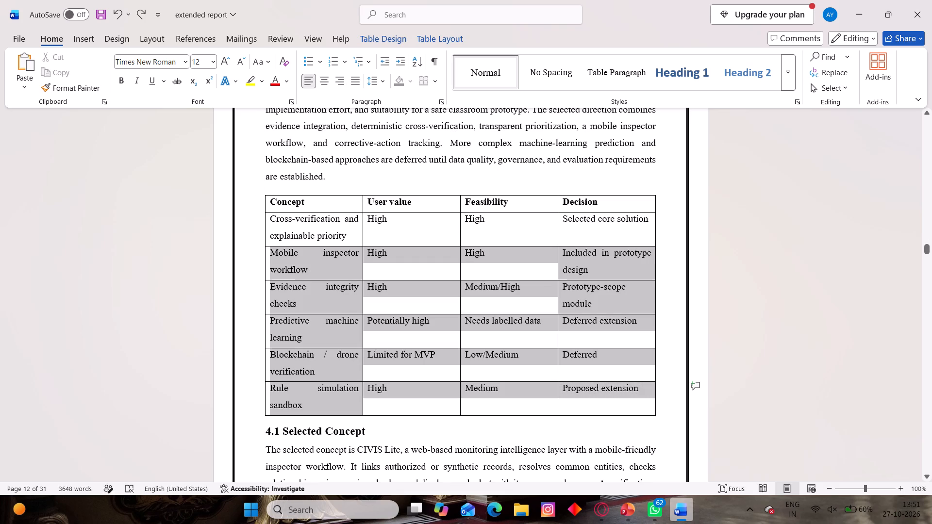
left_click_drag(290, 254, 274, 205)
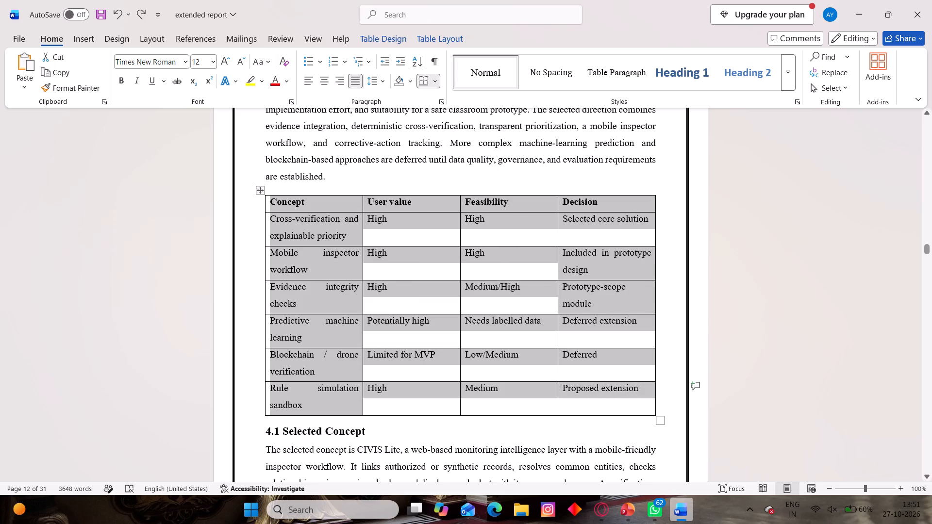
left_click(162, 262)
scroll(216, 318, "down", 3)
left_click(199, 336)
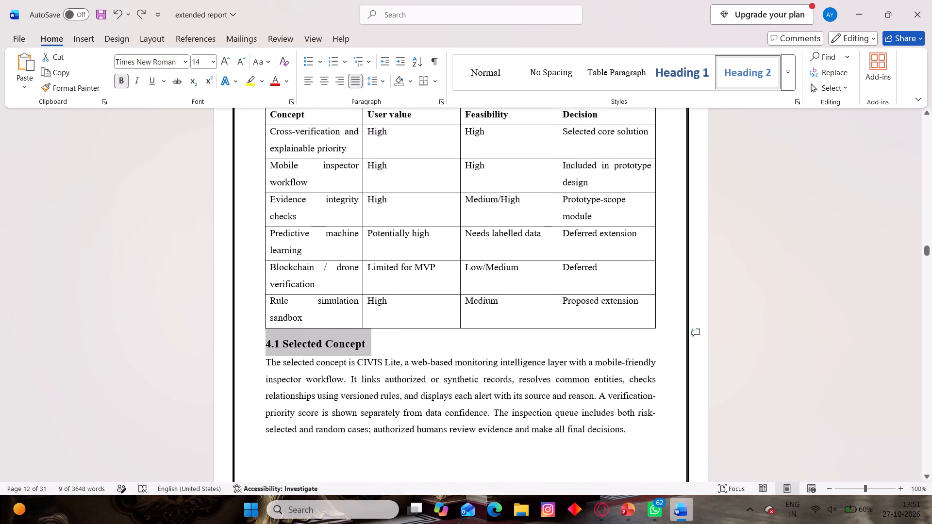
scroll(655, 412, "down", 5)
left_click_drag(627, 284, 249, 216)
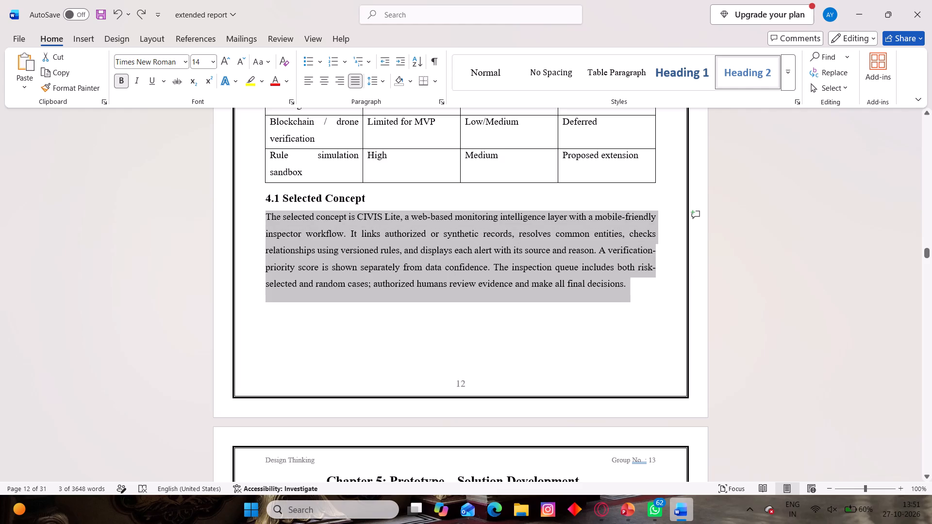
left_click_drag(249, 216, 249, 215)
left_click(136, 288)
Justify the introductory paragraph of Chapter 5: Prototype – Solution Development.
scroll(710, 338, "down", 6)
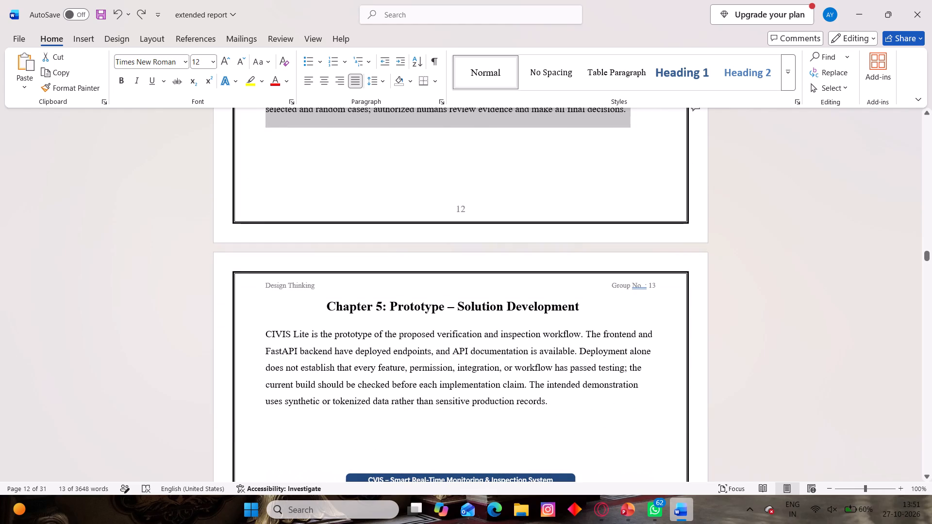
left_click_drag(567, 394, 388, 368)
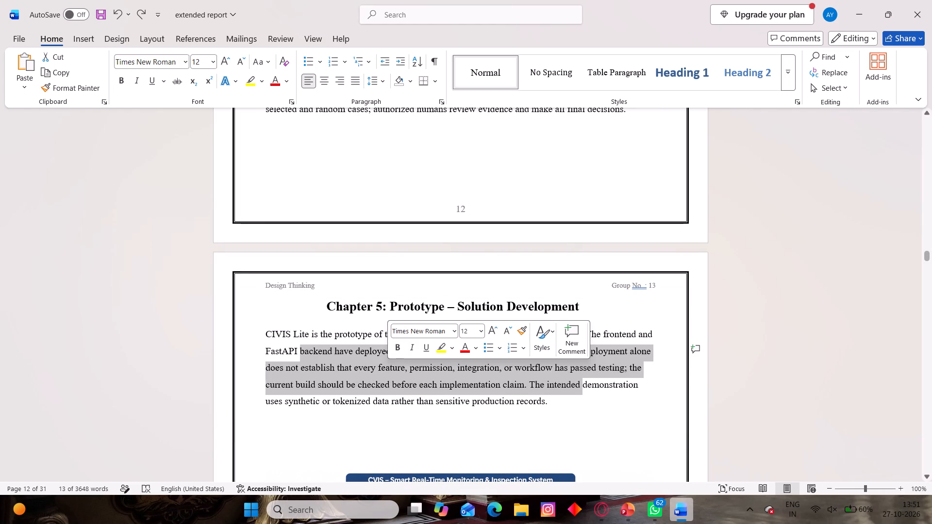
left_click(563, 398)
left_click_drag(555, 404, 234, 327)
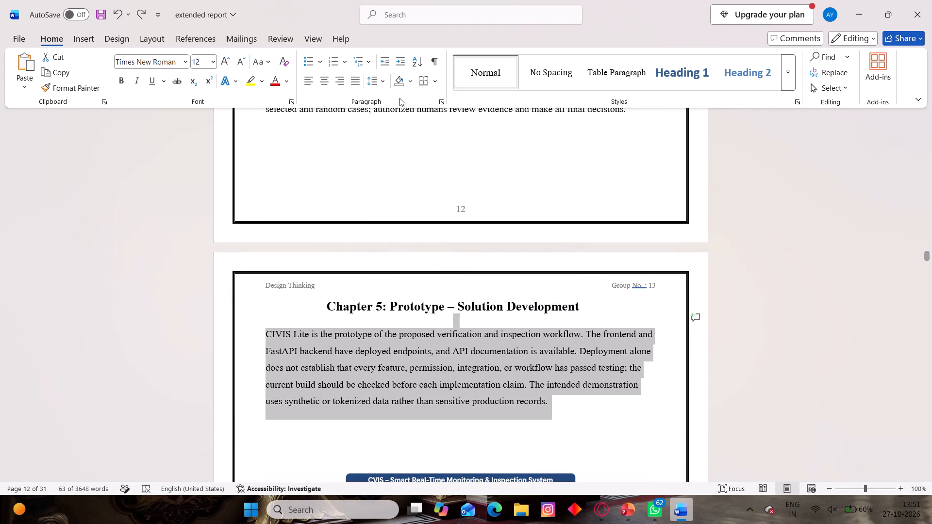
left_click(360, 83)
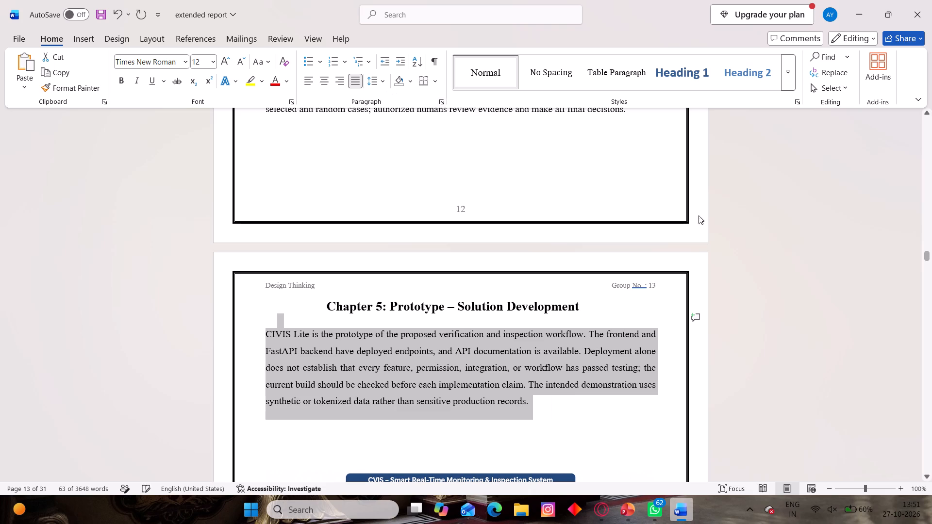
left_click(788, 311)
Look over Chapter 5's system architecture diagram and the 5.1 Proposed System Modules bullets.
scroll(788, 311, "down", 7)
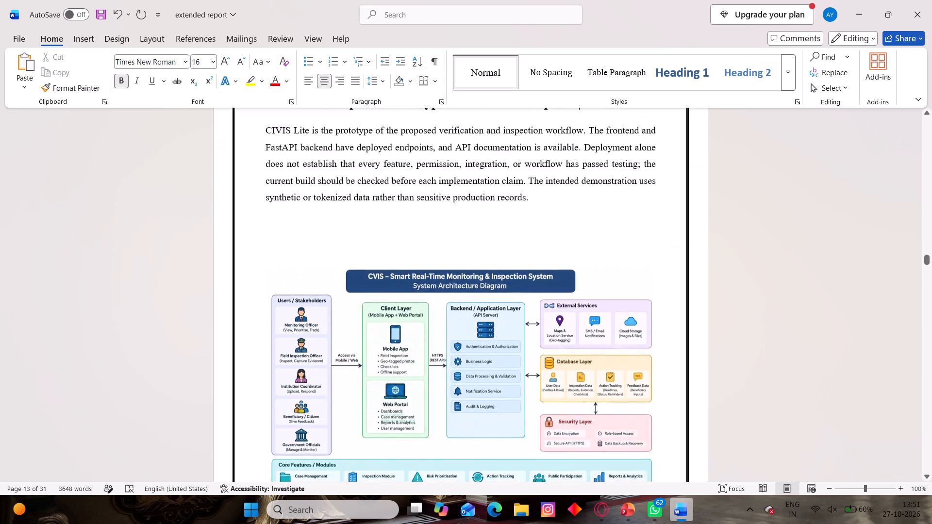
scroll(788, 311, "down", 17)
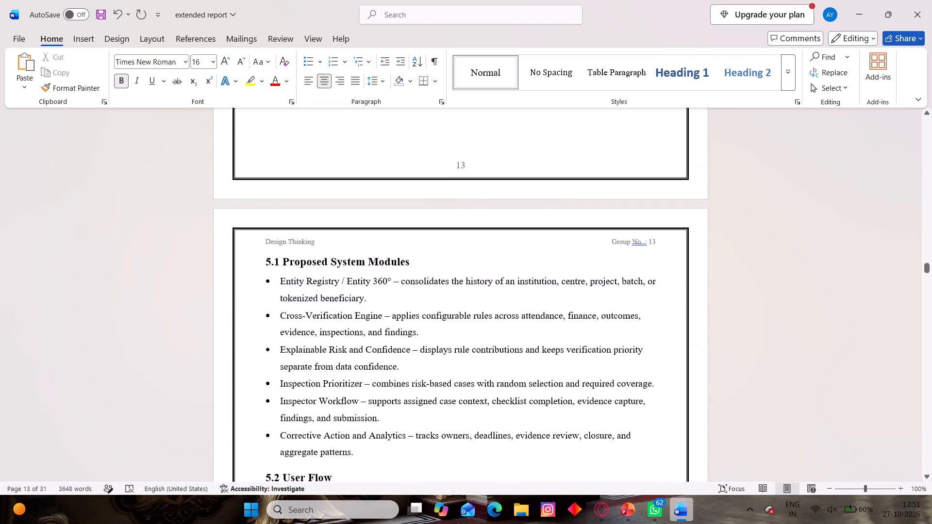
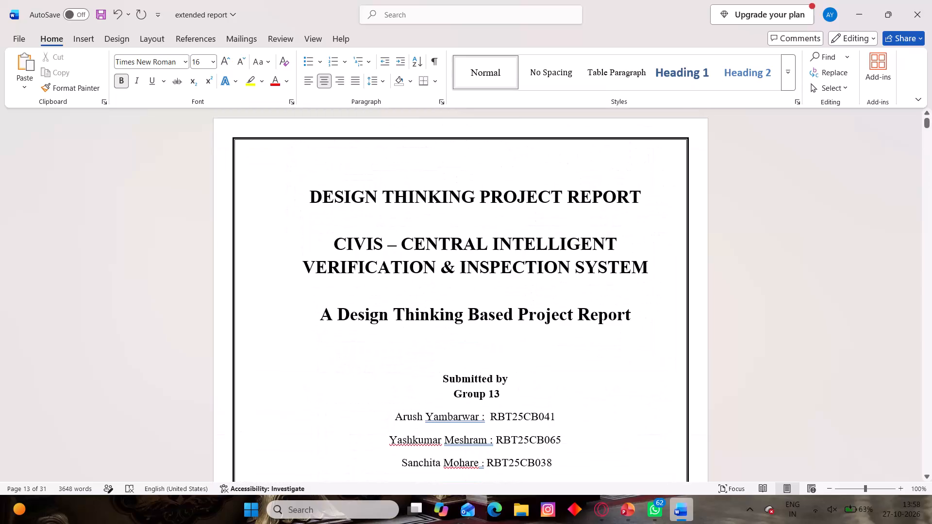
Review the report's alignment and layout from the cover page through the 3.3 User Persona section.
scroll(759, 157, "down", 2)
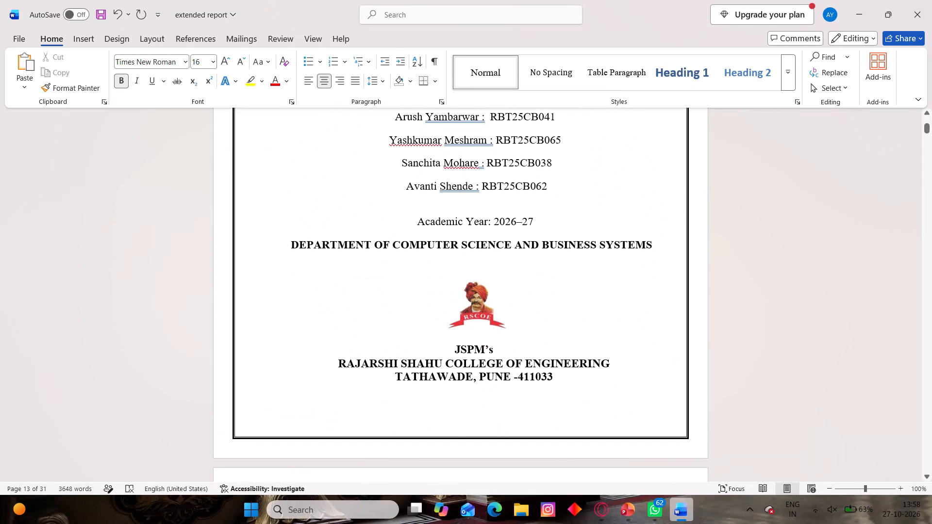
scroll(759, 157, "down", 4)
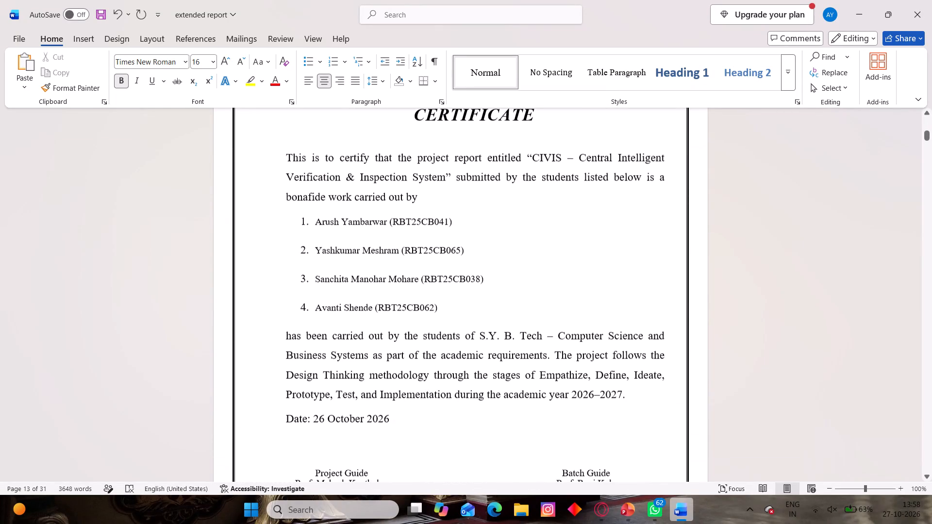
scroll(759, 157, "down", 4)
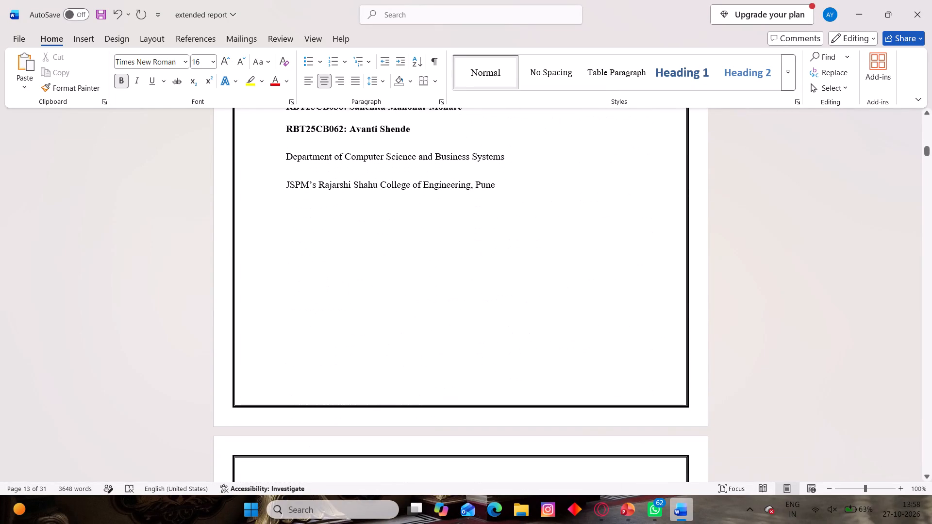
scroll(759, 157, "down", 4)
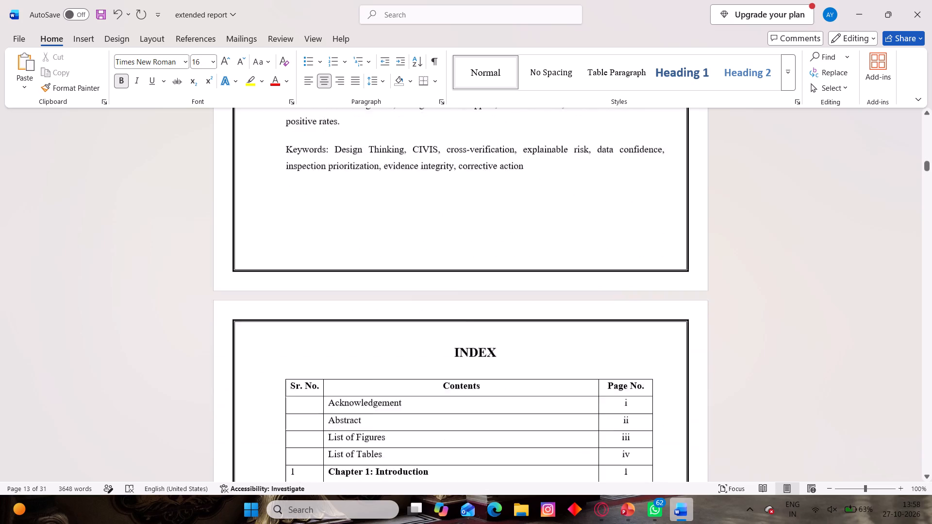
scroll(759, 157, "down", 10)
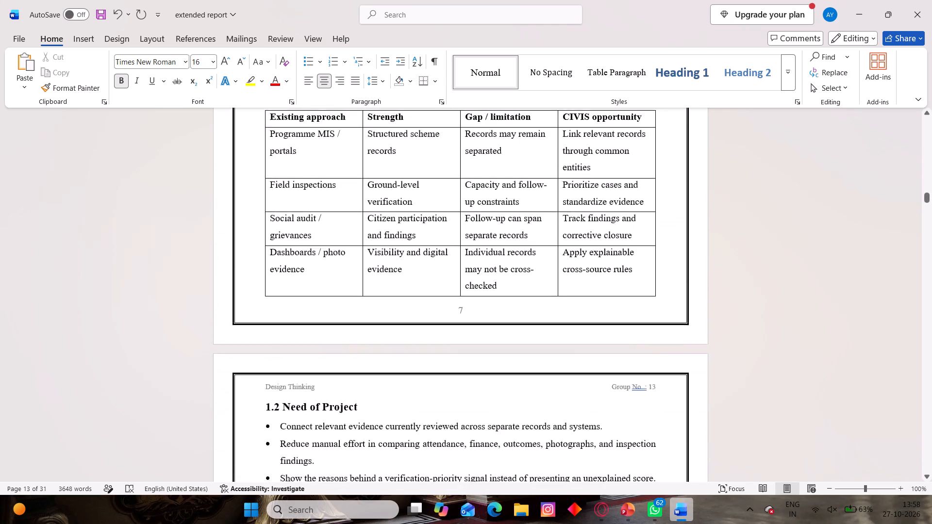
scroll(759, 157, "down", 7)
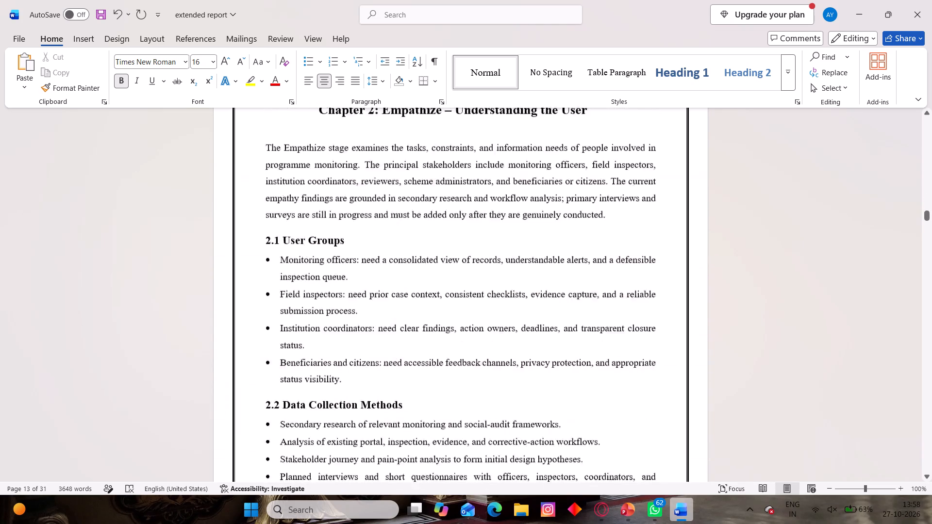
scroll(759, 157, "down", 4)
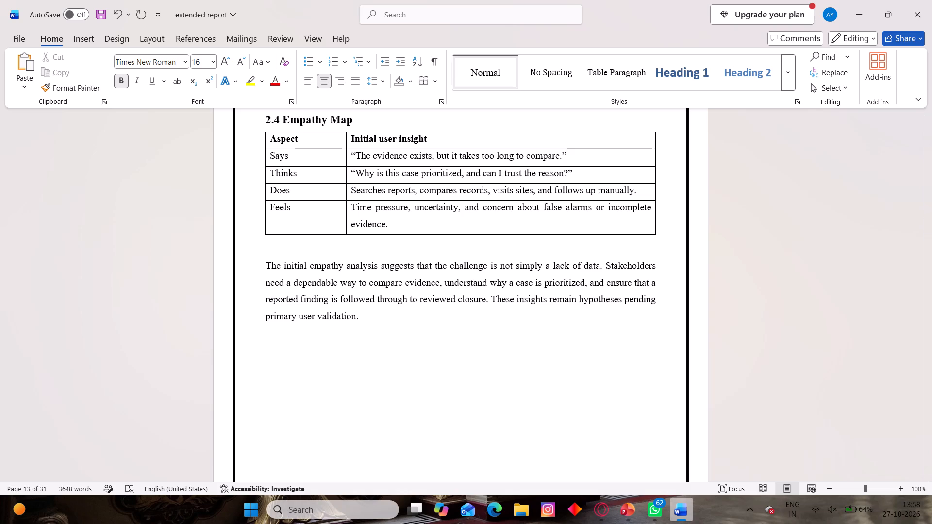
scroll(759, 157, "down", 4)
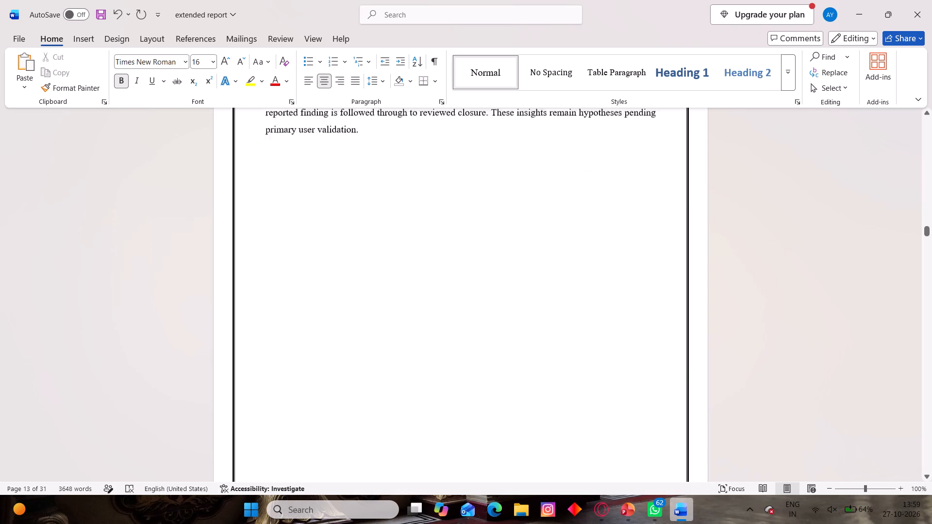
scroll(759, 157, "down", 6)
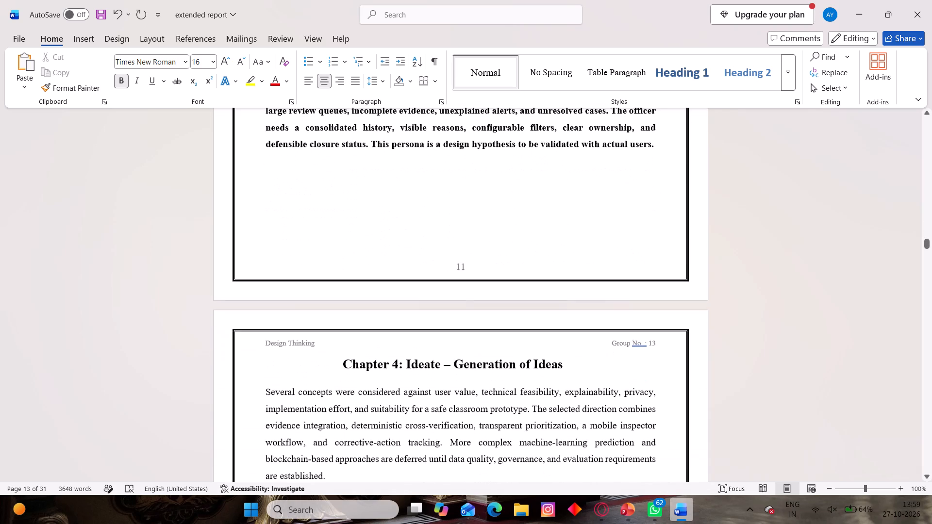
scroll(759, 157, "up", 1)
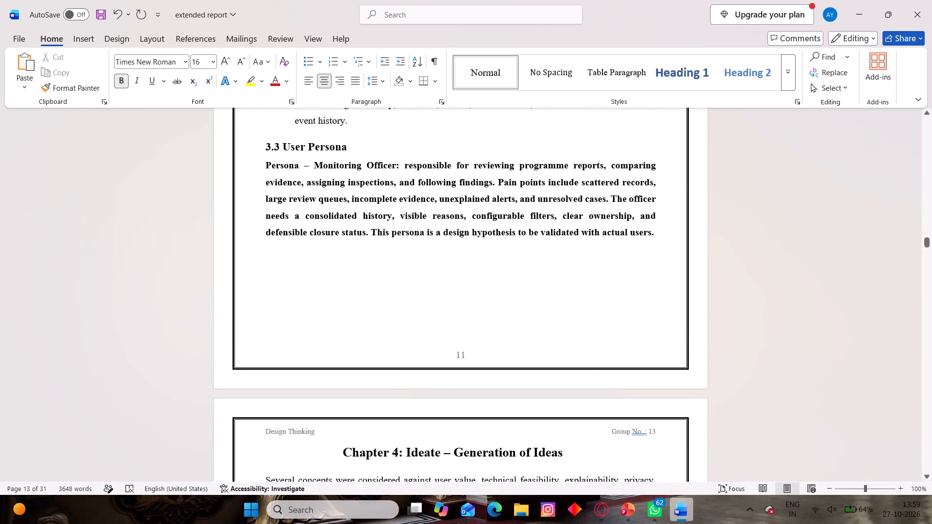
Review the layout of Chapter 4 and Chapter 5 up to the Figure 5.2 login page screenshot.
scroll(759, 157, "down", 8)
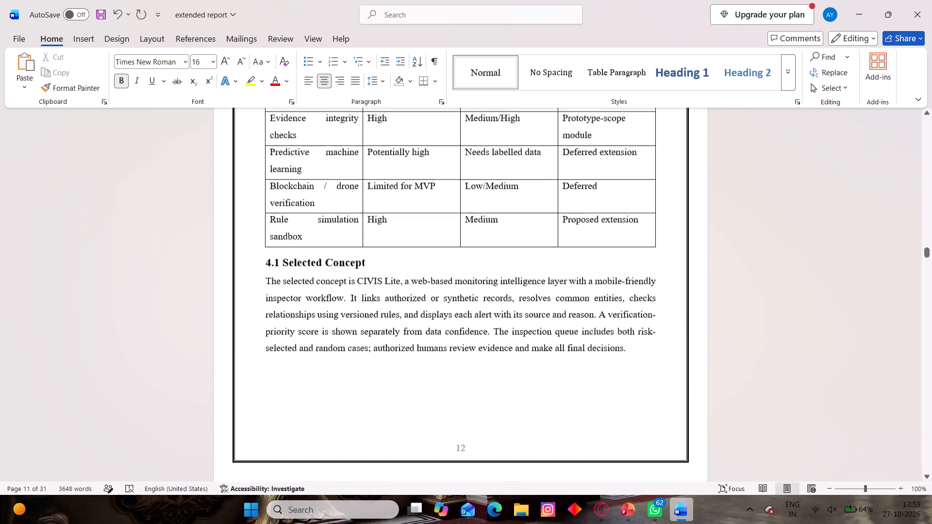
scroll(759, 157, "down", 5)
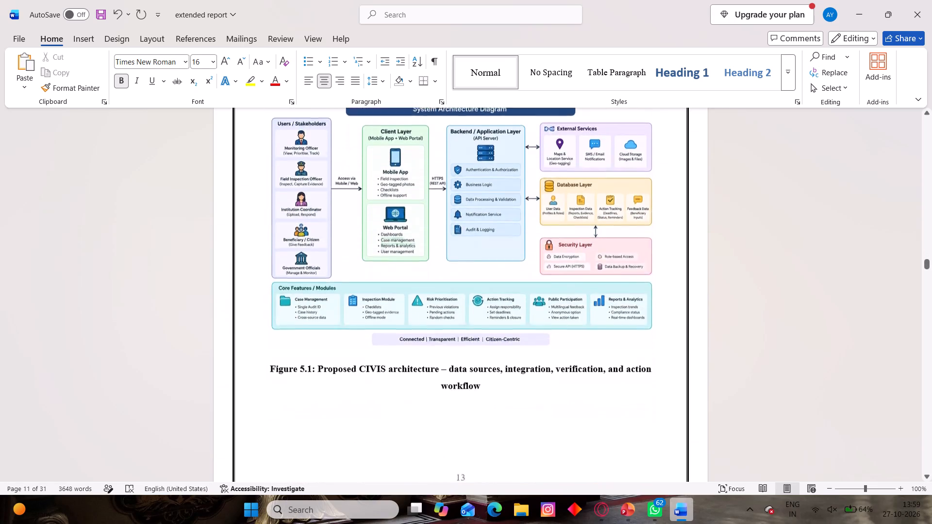
scroll(759, 157, "down", 5)
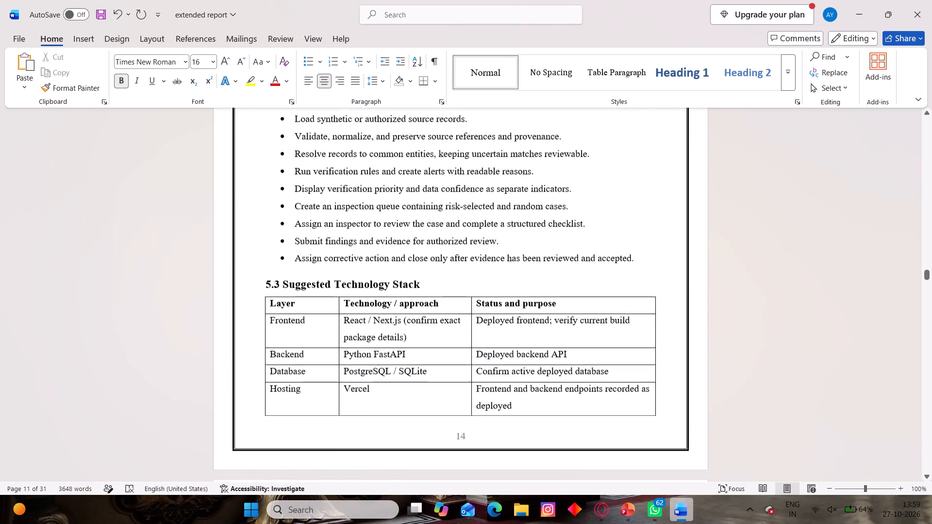
scroll(759, 157, "down", 5)
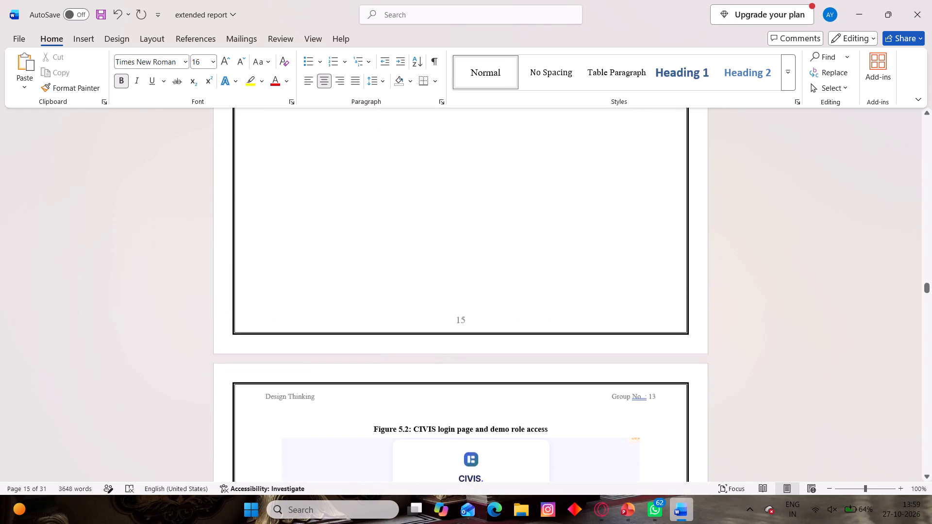
scroll(513, 272, "down", 3)
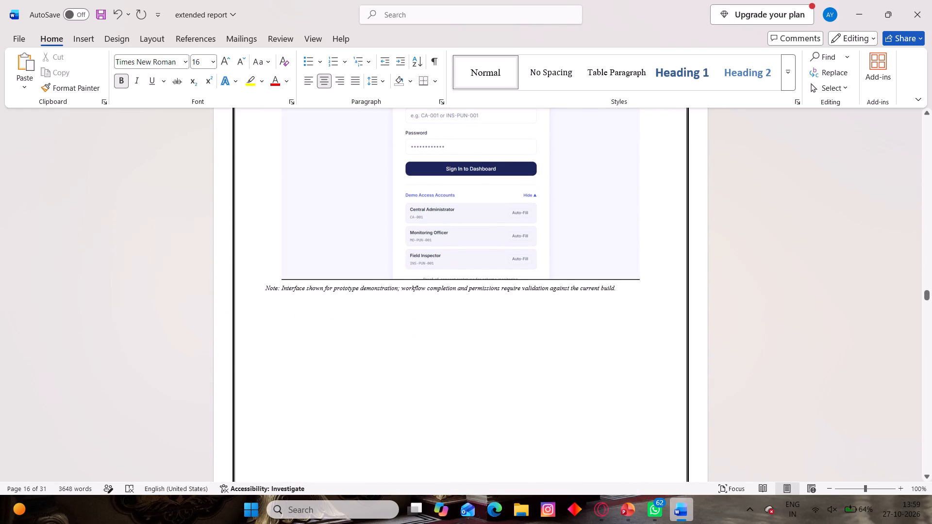
scroll(509, 264, "up", 19)
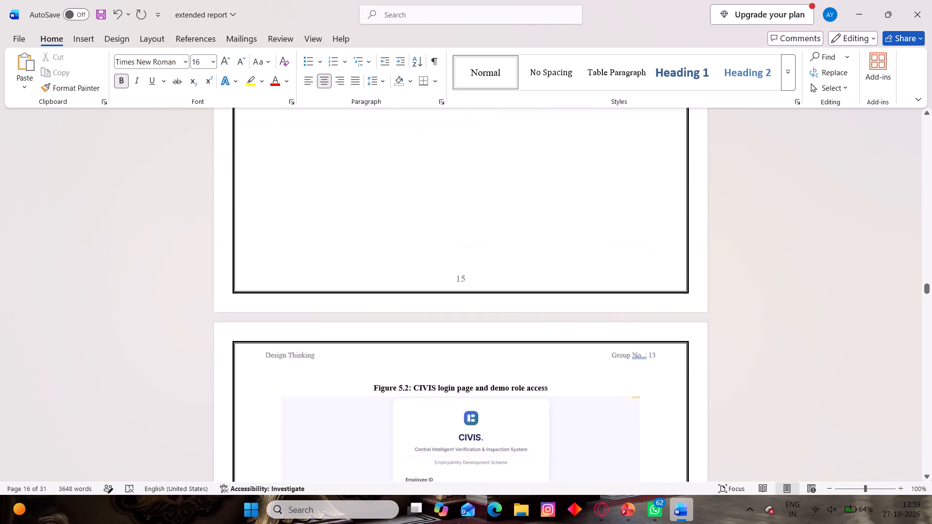
scroll(511, 265, "up", 20)
scroll(511, 265, "up", 20)
scroll(511, 265, "up", 7)
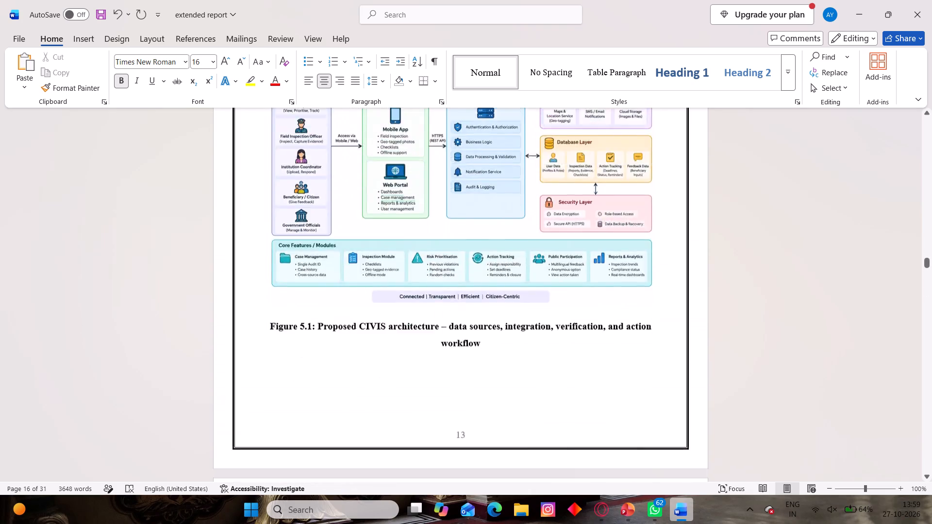
scroll(498, 219, "up", 12)
Justify the bullet list under 5.1 Proposed System Modules.
scroll(475, 200, "down", 17)
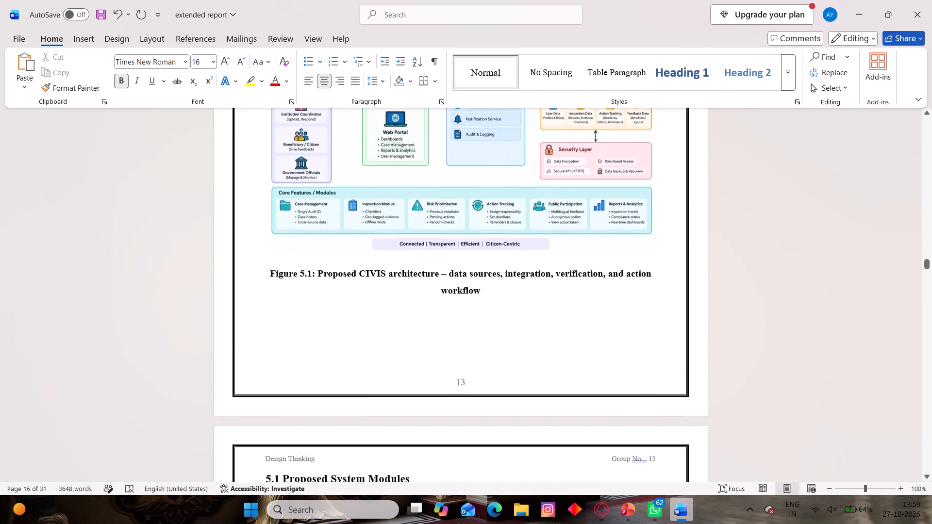
scroll(470, 210, "down", 13)
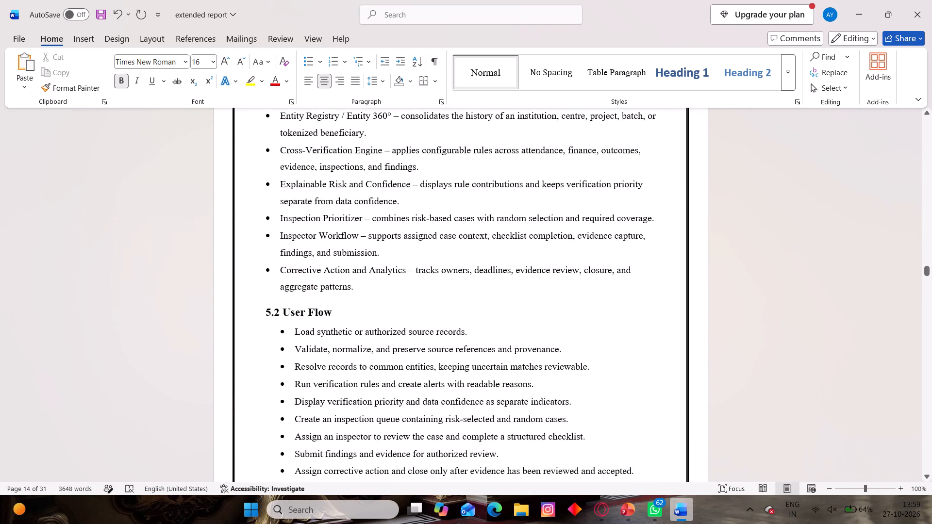
scroll(361, 282, "up", 3)
left_click_drag(353, 371, 282, 205)
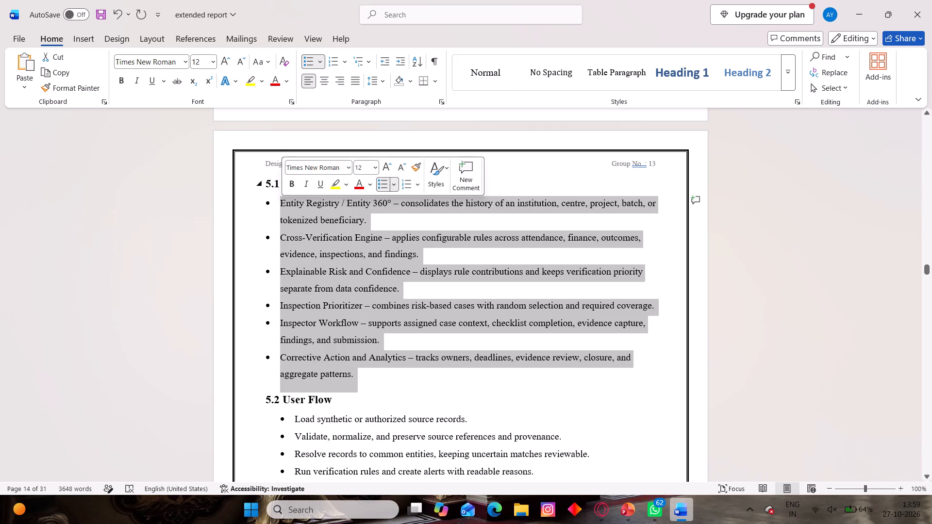
left_click(353, 84)
left_click(156, 218)
Justify the bullet list under 5.2 User Flow.
scroll(239, 275, "down", 2)
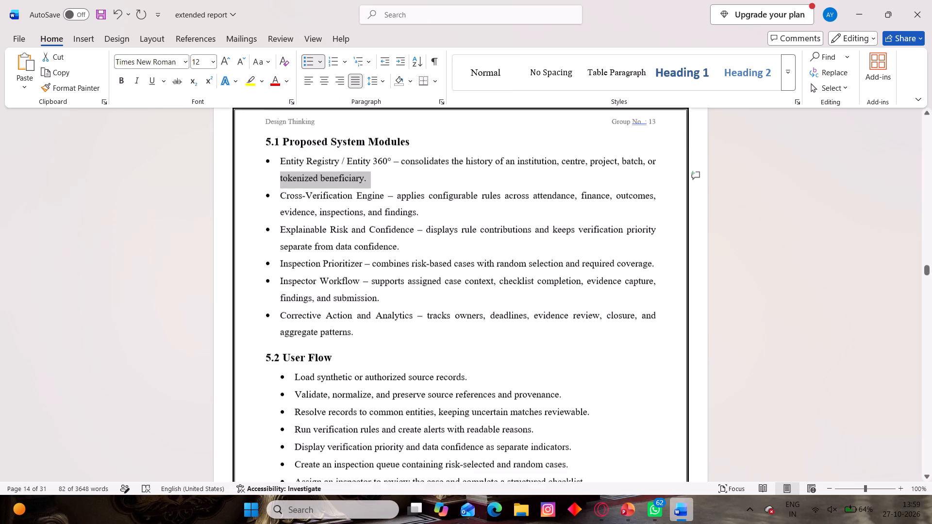
scroll(239, 275, "down", 5)
left_click_drag(637, 357, 353, 228)
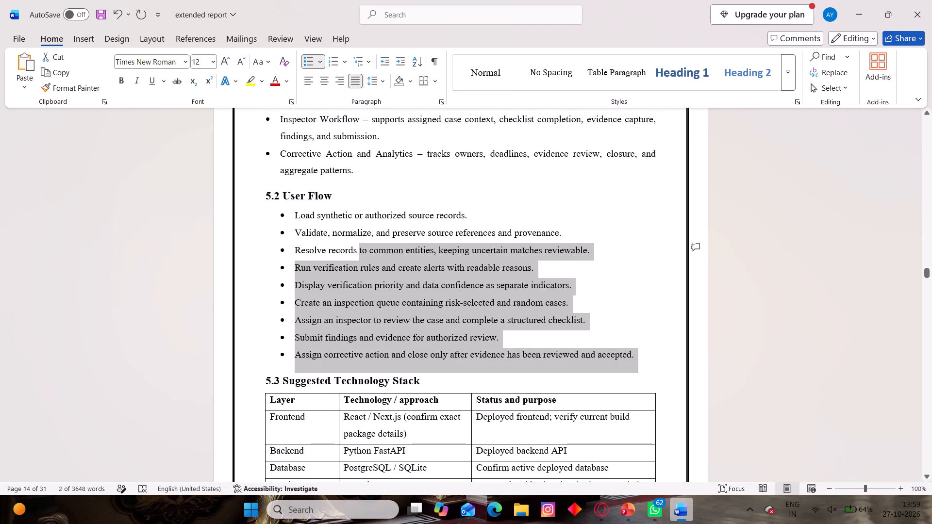
left_click_drag(353, 228, 303, 213)
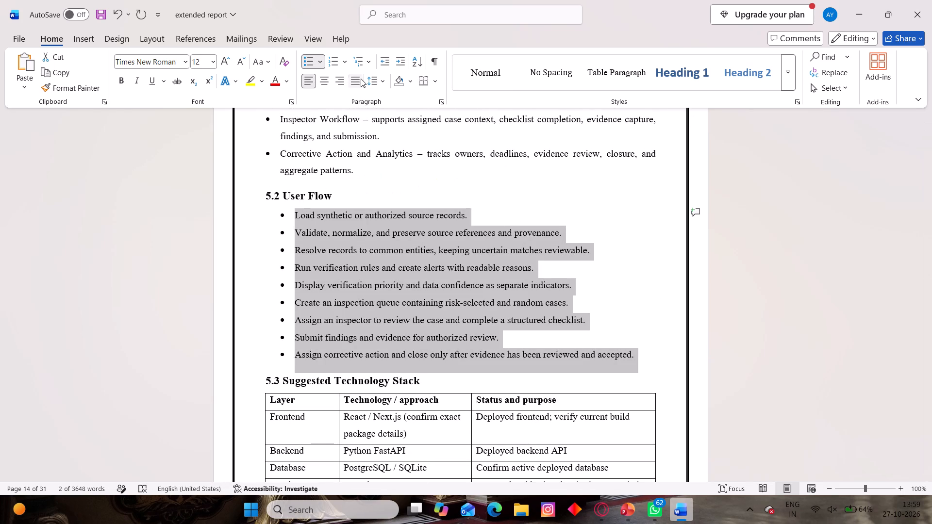
left_click(361, 79)
left_click(111, 235)
Check the text formatting of the 5.3 Suggested Technology Stack heading and table.
scroll(112, 236, "down", 7)
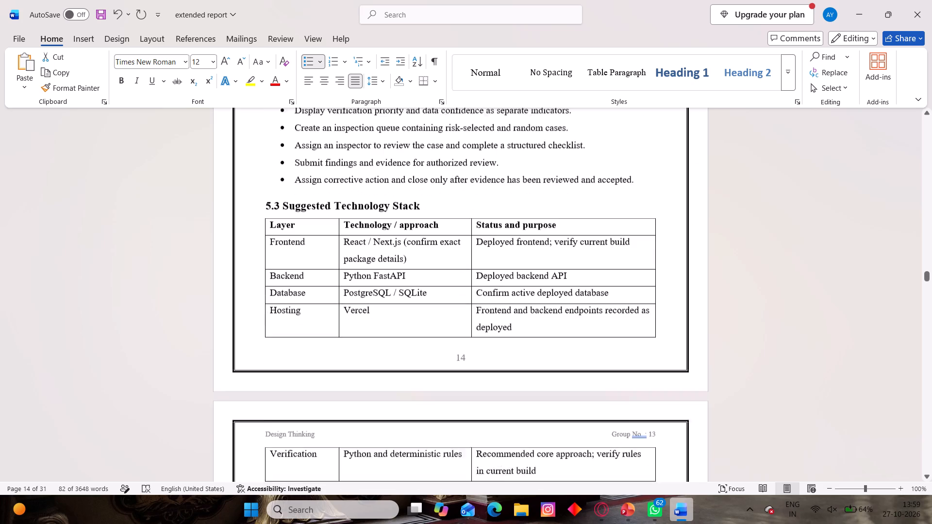
left_click_drag(516, 299, 262, 186)
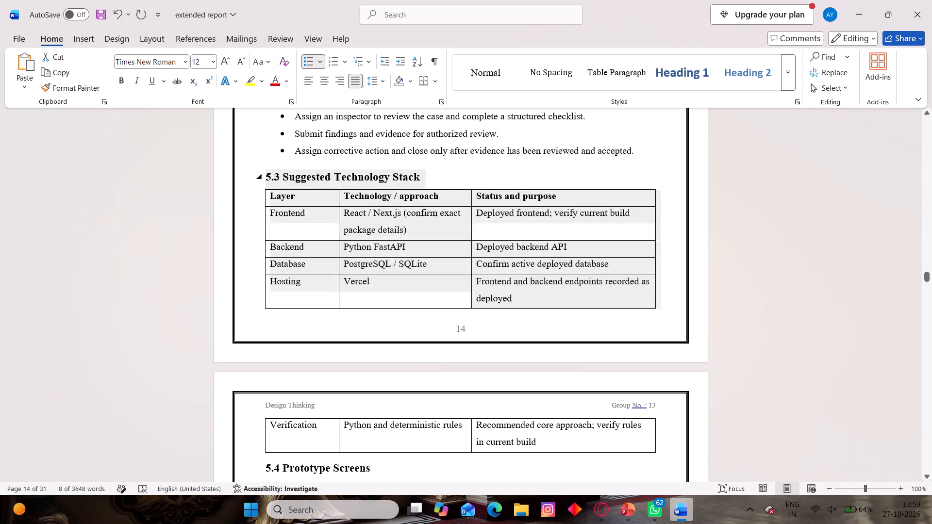
left_click_drag(262, 186, 262, 186)
left_click(140, 307)
Justify the bullet list under 5.4 Prototype Screens.
scroll(139, 306, "down", 8)
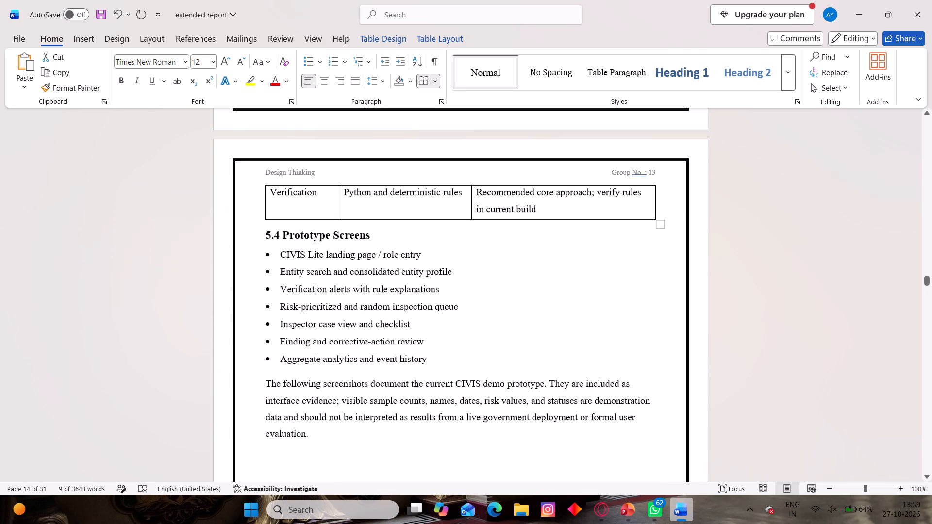
left_click_drag(429, 361, 281, 260)
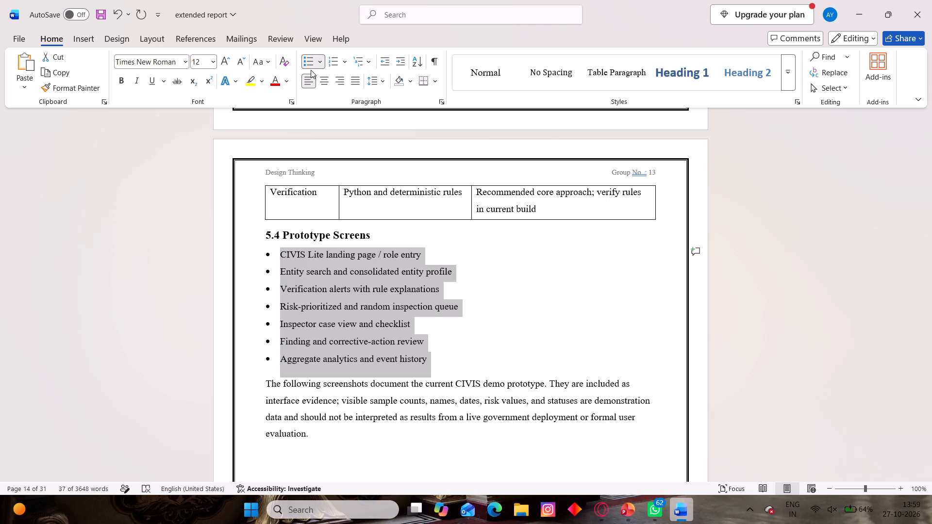
left_click(352, 79)
left_click(133, 208)
Justify the paragraph after the 5.4 Prototype Screens bullets that introduces the CIVIS demo screenshots.
scroll(139, 209, "down", 4)
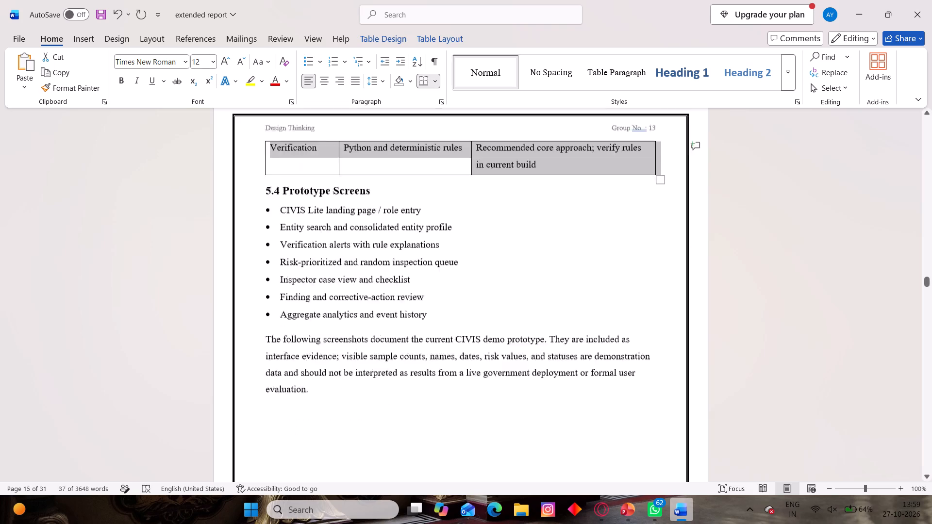
scroll(139, 209, "down", 3)
left_click_drag(307, 231, 264, 178)
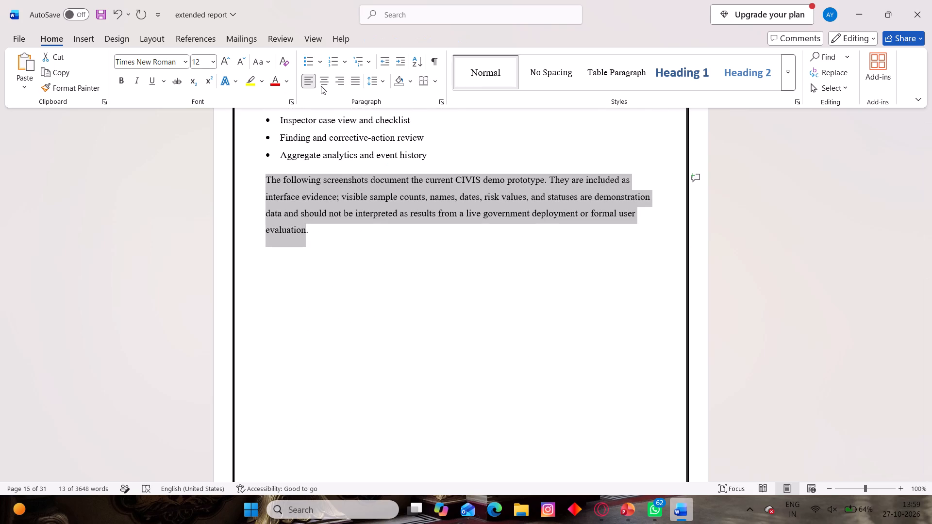
left_click(351, 82)
left_click(184, 207)
Move the caption "Figure 5.2: CIVIS login page and demo role access" below its screenshot, replacing the italic interface note.
scroll(273, 222, "down", 12)
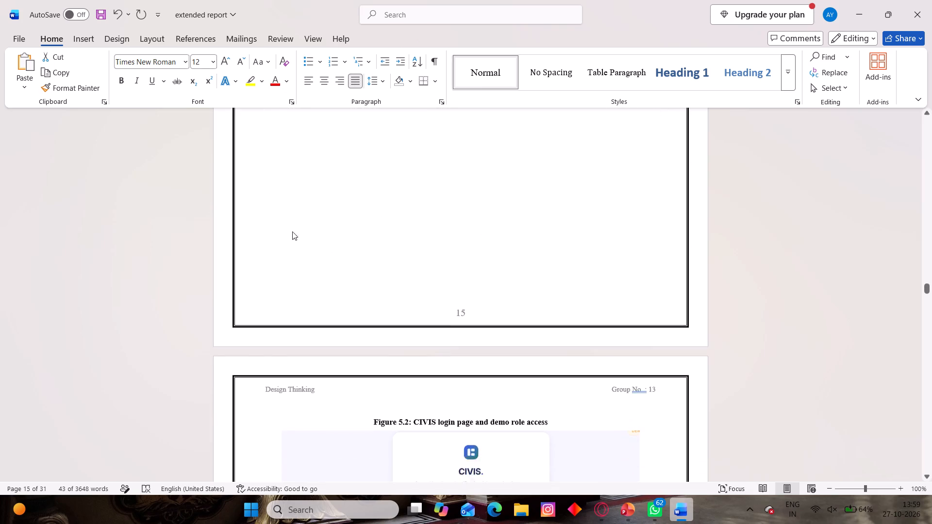
scroll(292, 231, "down", 7)
scroll(292, 231, "up", 4)
left_click_drag(549, 213, 454, 213)
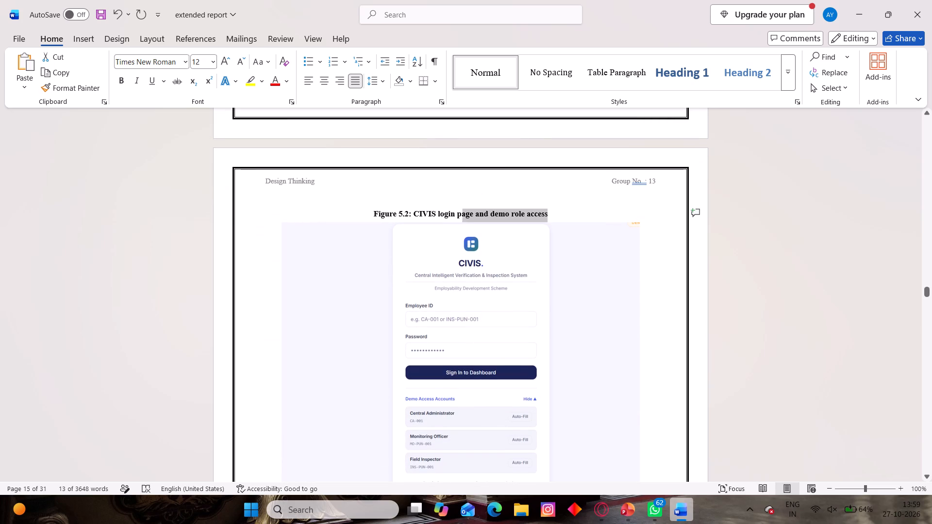
left_click_drag(454, 213, 391, 208)
key("ctrl+x")
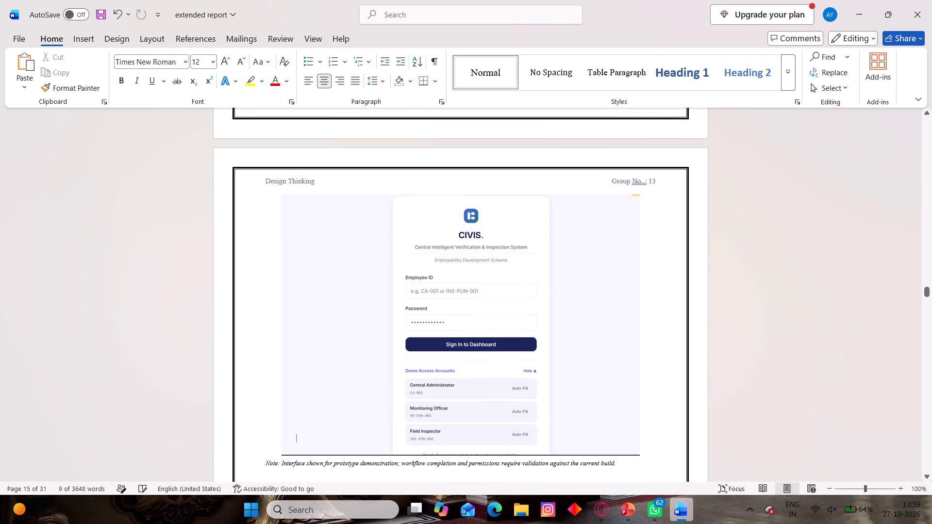
scroll(272, 287, "down", 5)
left_click_drag(624, 316, 500, 312)
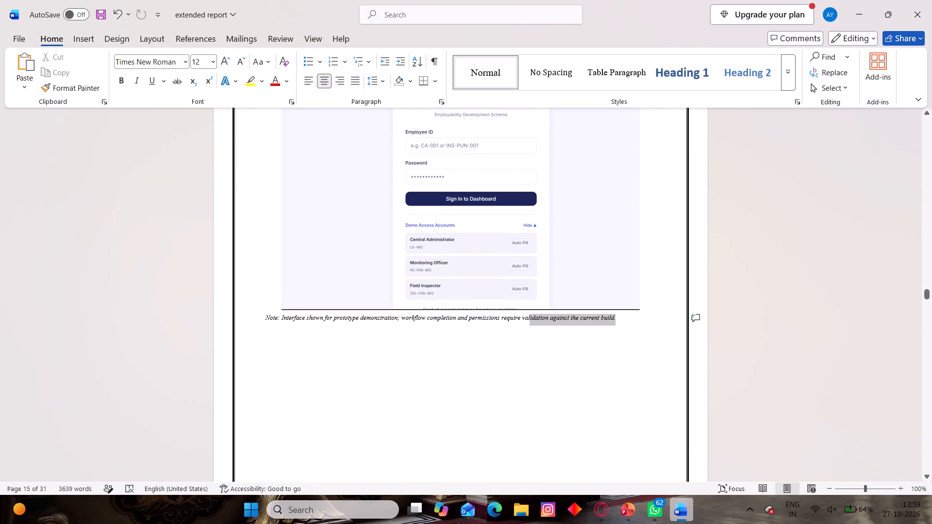
left_click_drag(500, 312, 268, 317)
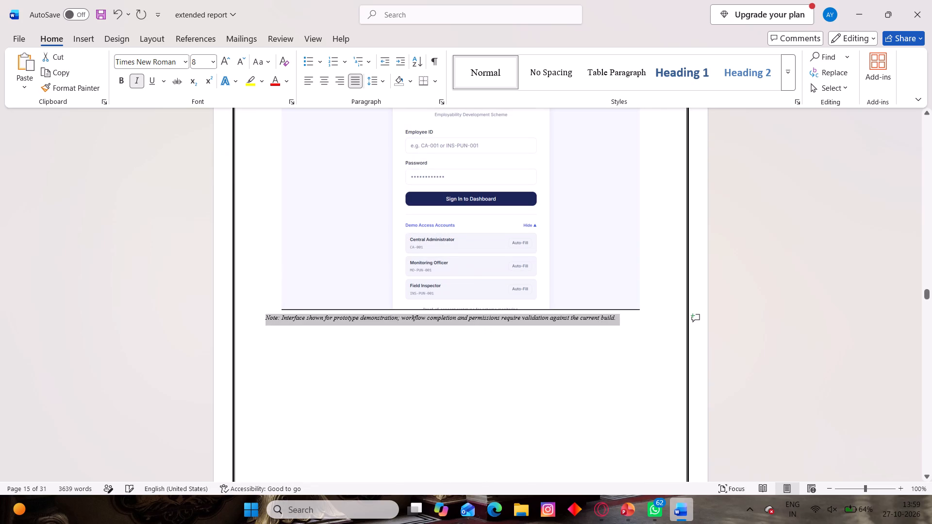
key("ctrl+v")
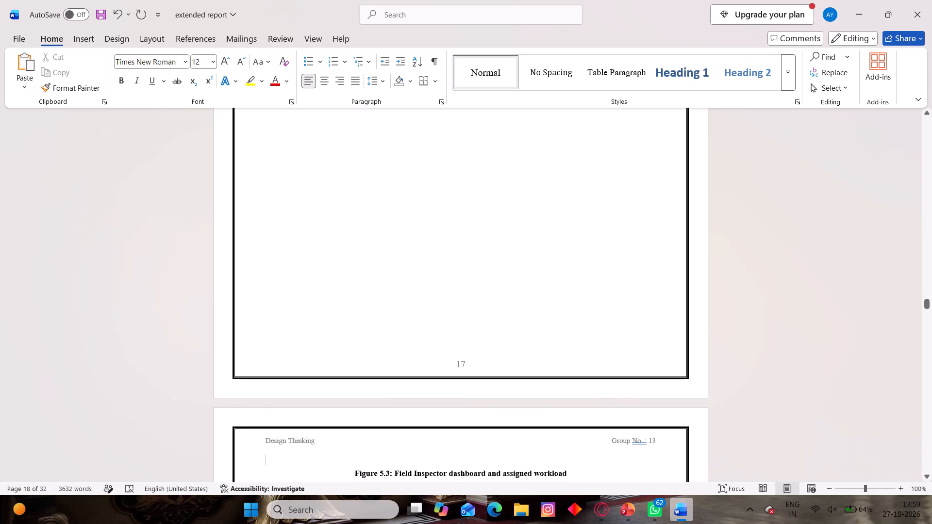
Undo the latest edits to the Figure 5.2 caption and the italic note around the login page screenshot.
scroll(588, 352, "up", 13)
scroll(627, 360, "up", 1)
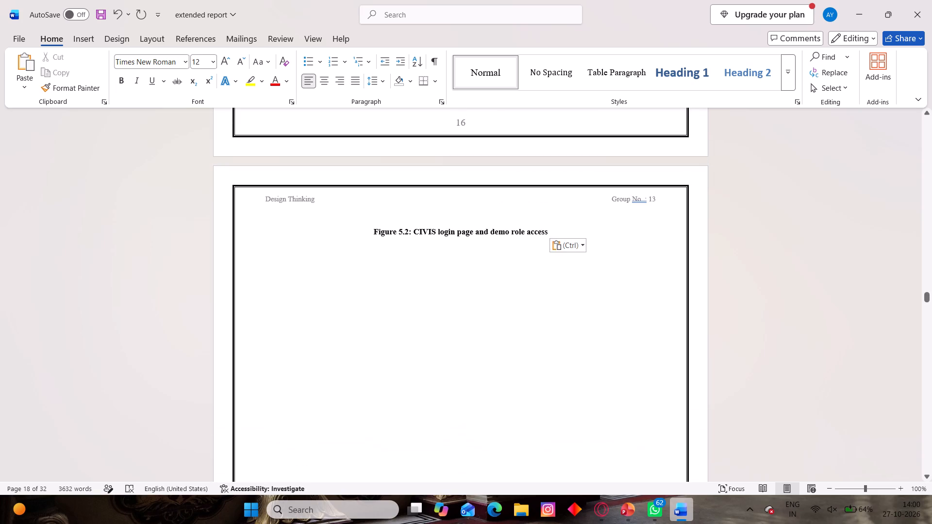
key("ctrl+z")
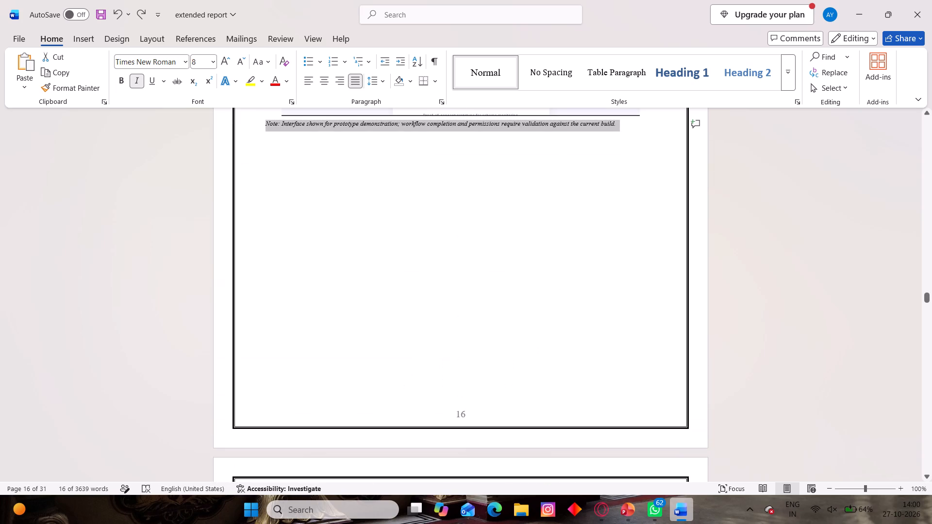
scroll(527, 388, "up", 4)
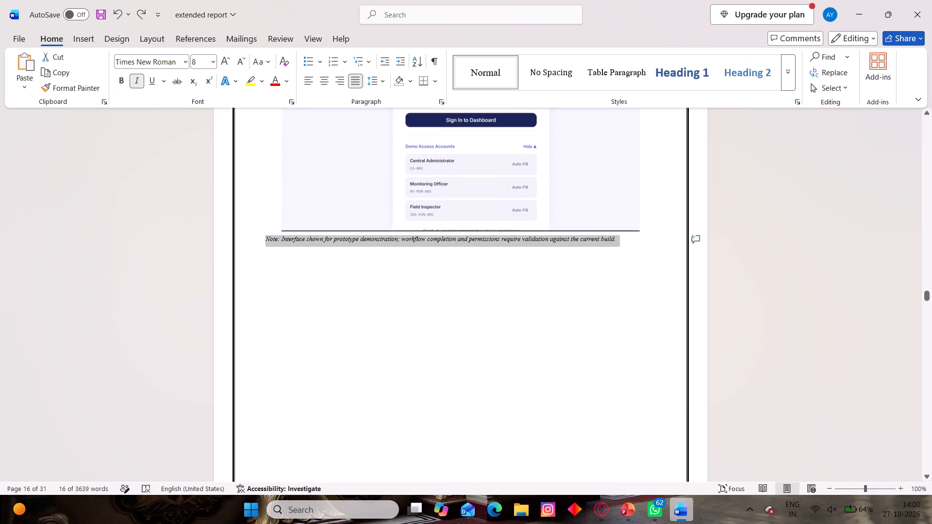
scroll(516, 358, "up", 10)
key("ctrl+z")
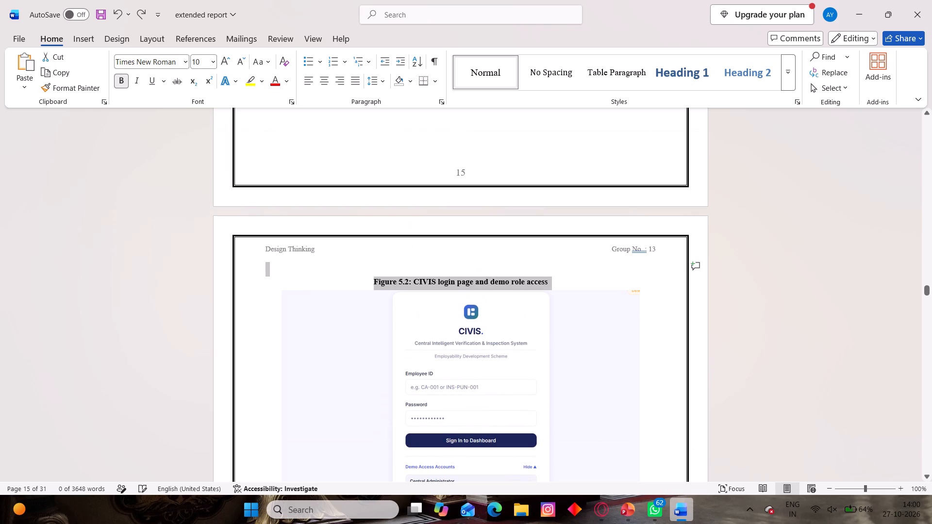
Cut the Figure 5.2 caption from above the CIVIS login screenshot and delete the italic interface note beneath the image.
key("ctrl+x")
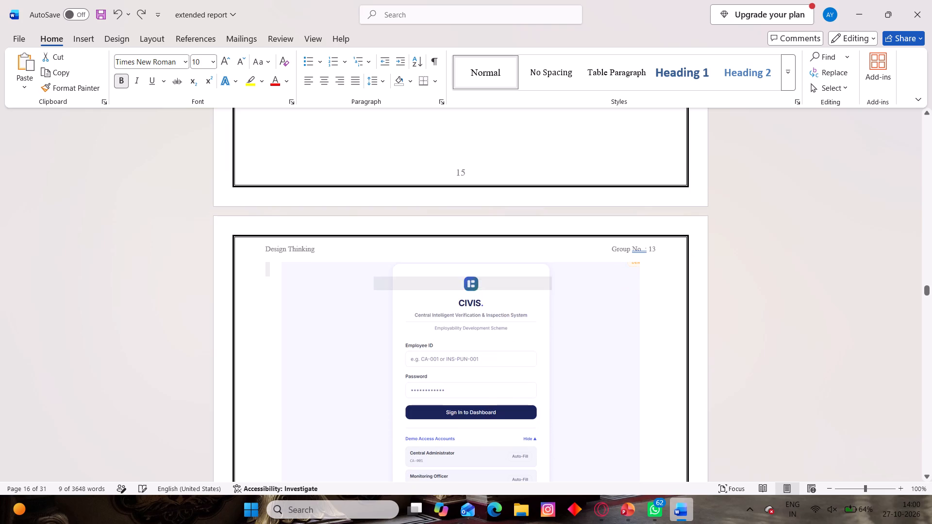
scroll(552, 284, "down", 6)
double_click(499, 355)
double_click(499, 355)
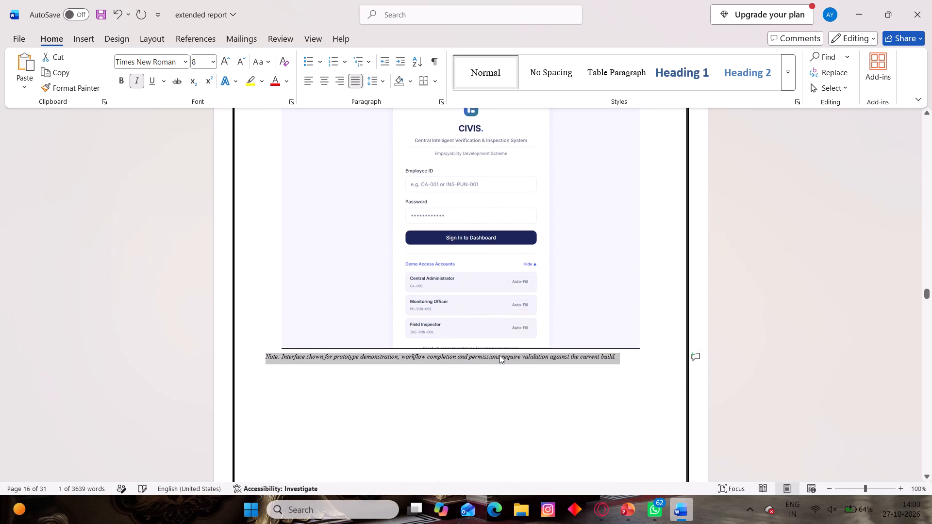
double_click(499, 355)
double_click(499, 356)
left_click(499, 356)
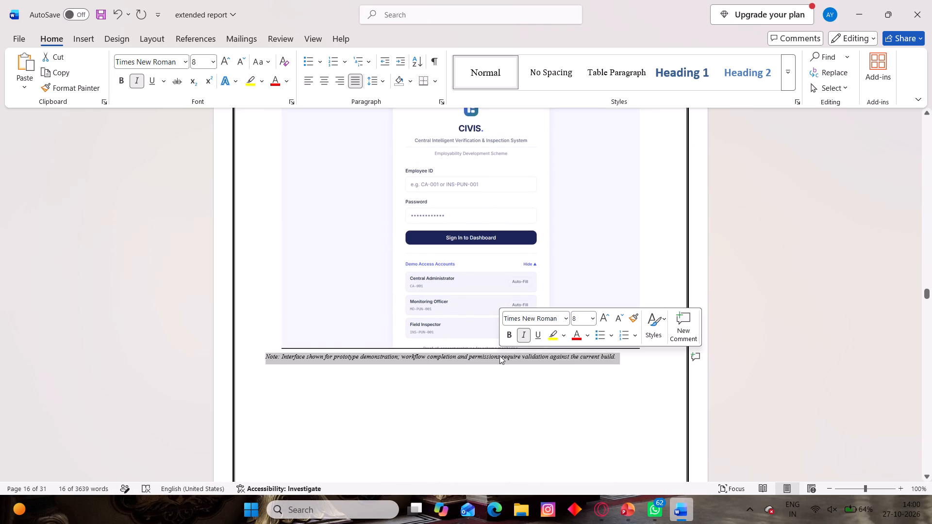
key("BackSpace")
Paste the caption "Figure 5.2: CIVIS login page and demo role access" below the login screenshot and remove the blank lines between them.
scroll(499, 356, "up", 7)
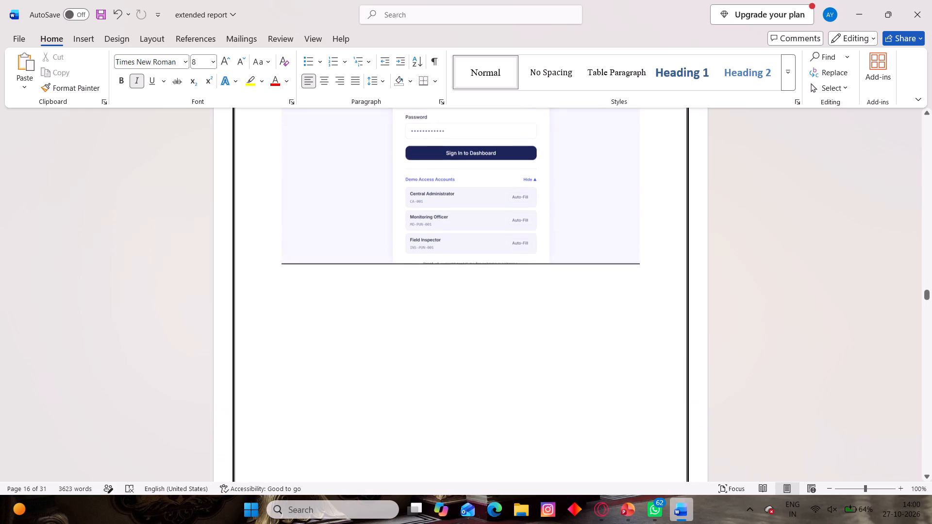
left_click(482, 287)
scroll(588, 290, "up", 2)
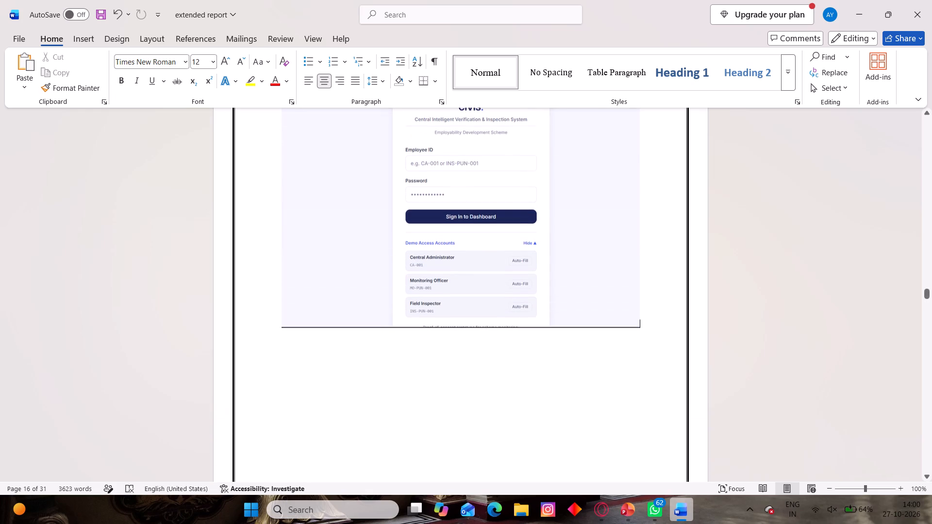
key("Return")
key("ctrl+c")
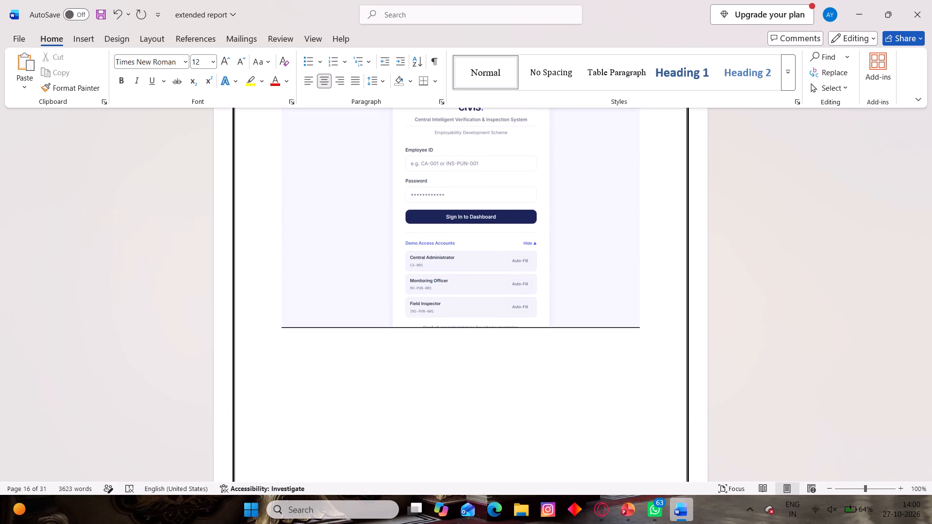
key("ctrl+v")
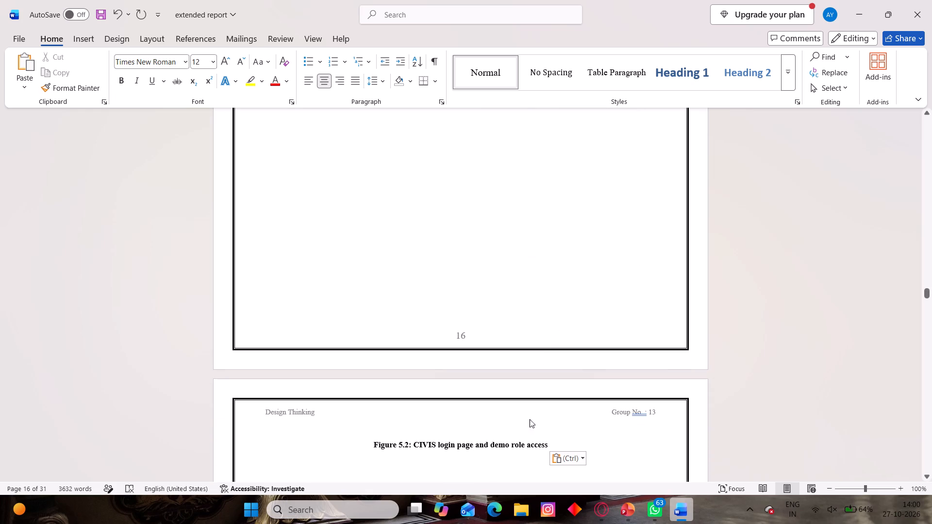
scroll(543, 443, "down", 2)
left_click(355, 377)
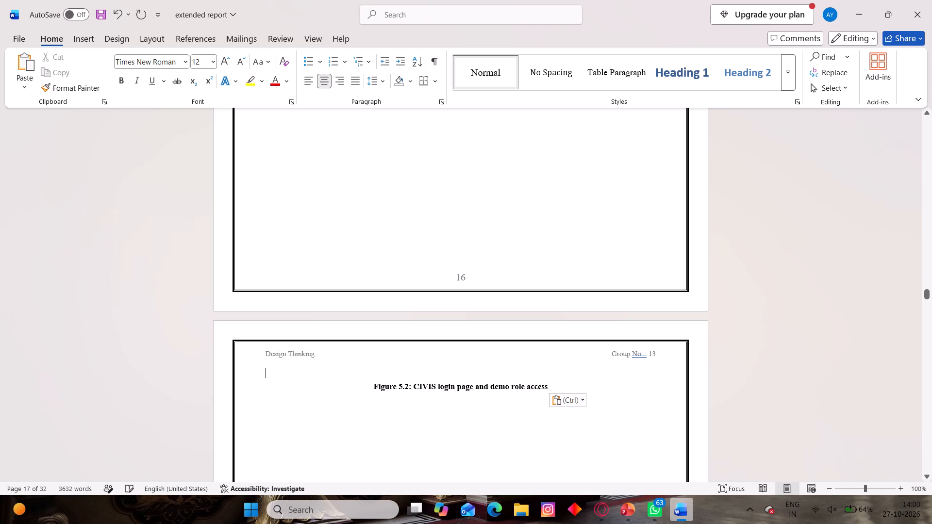
key("BackSpace")
key("BackSpace")
key("BackSpace")
key("BackSpace")
key("Down")
key("BackSpace")
key("BackSpace")
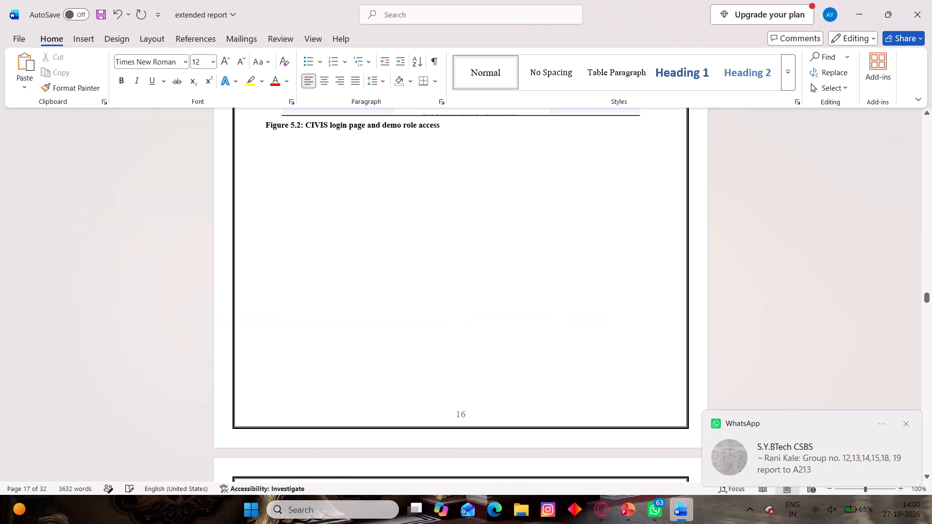
Centre the Figure 5.2 caption beneath the login page screenshot.
scroll(376, 386, "up", 3)
left_click_drag(469, 220, 313, 223)
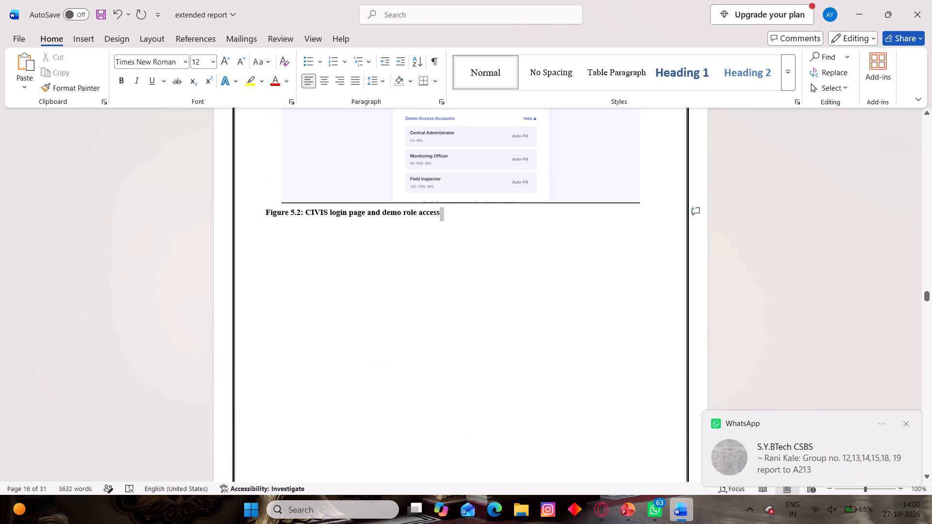
left_click_drag(313, 223, 257, 219)
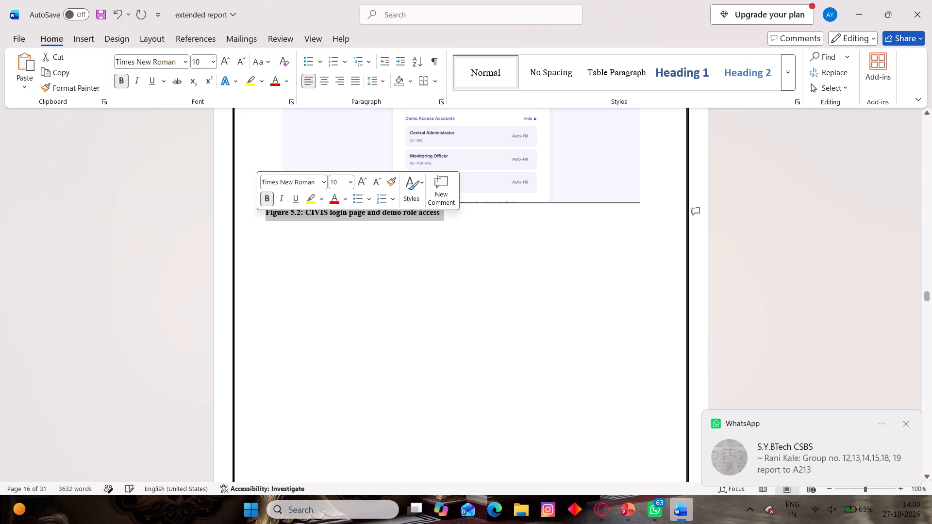
left_click(350, 82)
left_click(339, 84)
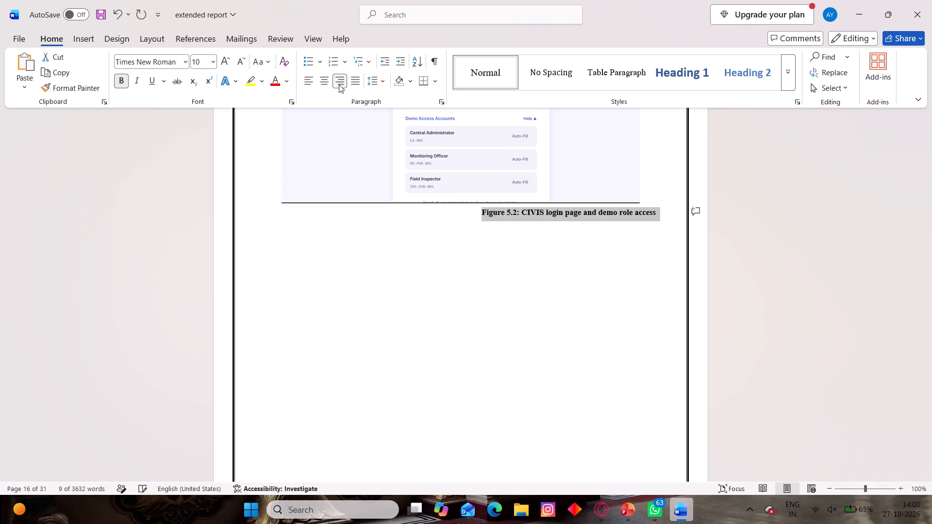
left_click(333, 84)
left_click(330, 82)
scroll(396, 185, "up", 6)
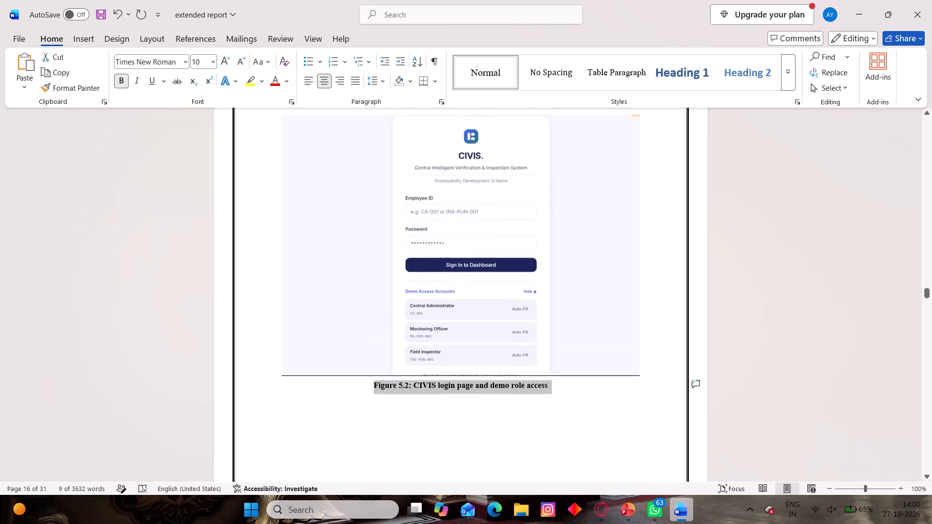
Move the caption "Figure 5.3: Field Inspector dashboard and assigned workload" below its screenshot, replacing the italic interface note.
scroll(403, 182, "up", 6)
scroll(471, 296, "up", 13)
scroll(483, 271, "down", 3)
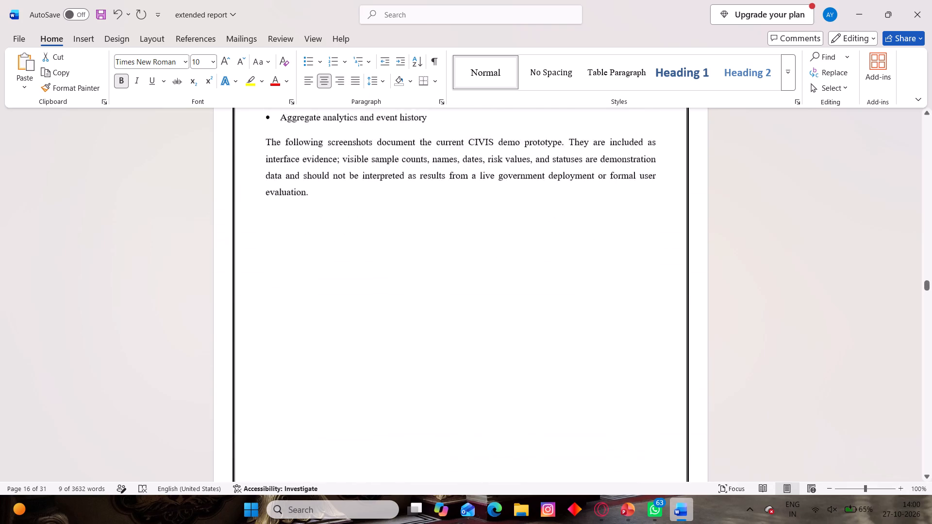
scroll(484, 273, "down", 20)
scroll(484, 273, "down", 5)
scroll(495, 305, "up", 1)
scroll(495, 305, "down", 12)
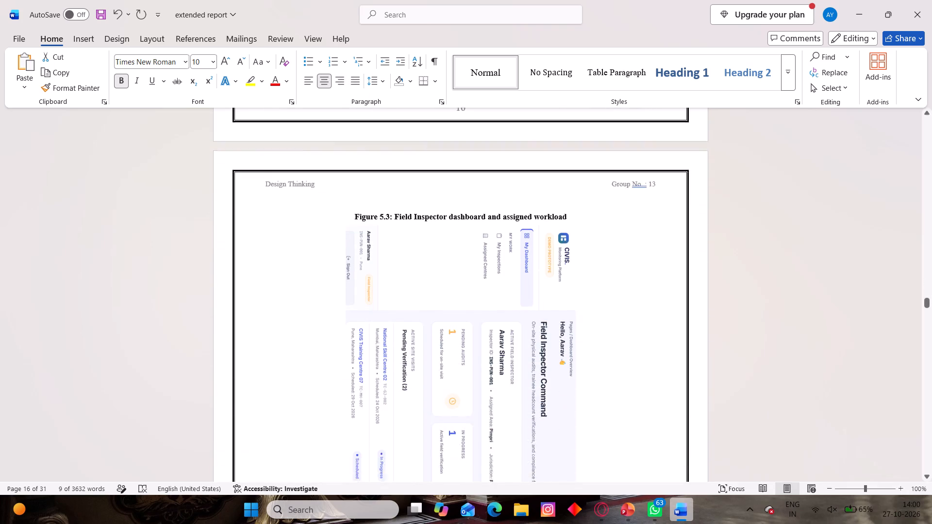
scroll(495, 292, "down", 2)
left_click_drag(567, 141, 416, 145)
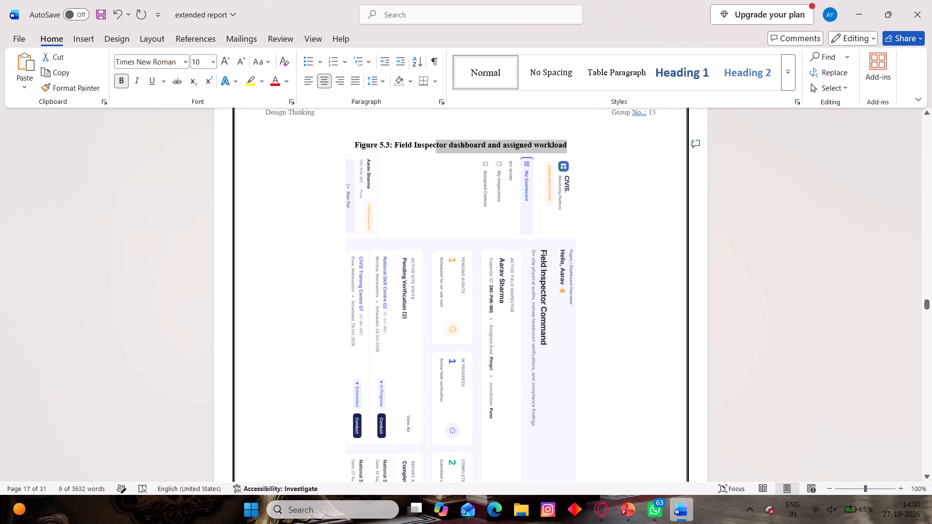
left_click_drag(416, 145, 355, 146)
key("ctrl+x")
scroll(485, 318, "down", 13)
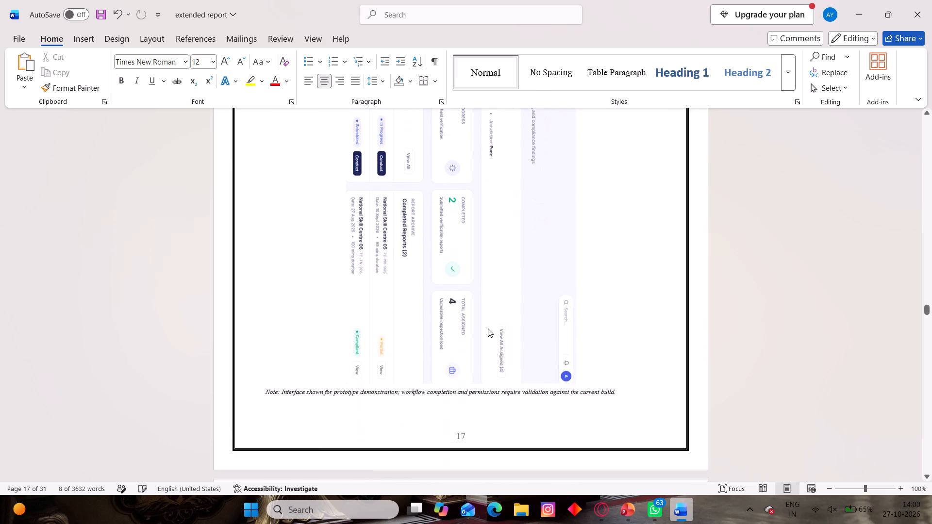
left_click(499, 260)
left_click(499, 263)
double_click(499, 263)
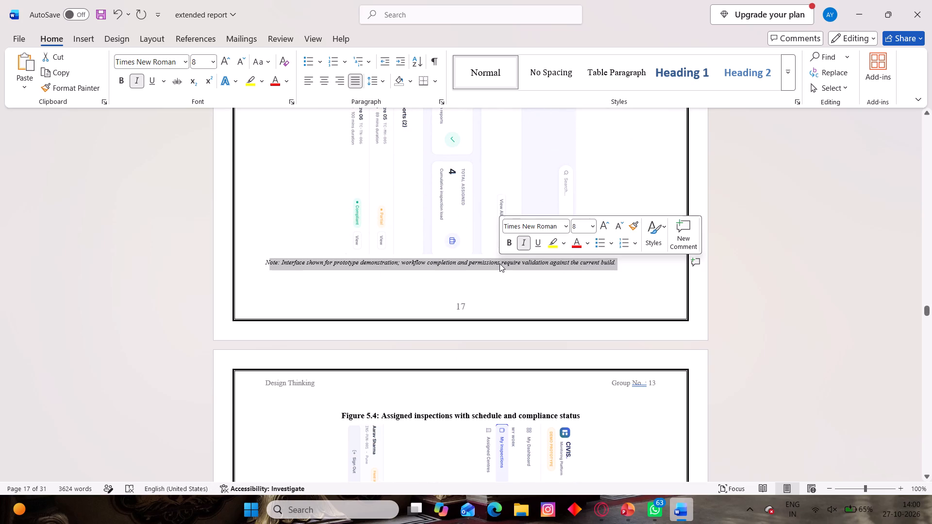
key("BackSpace")
left_click(499, 263)
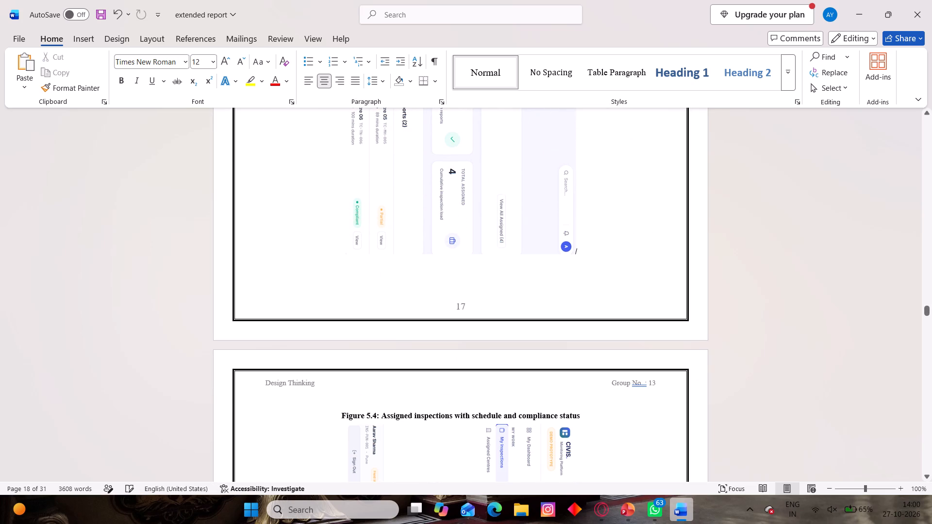
key("Return")
key("ctrl+v")
Move the caption "Figure 5.4: Assigned inspections with schedule and compliance status" below its screenshot, replacing the italic interface note.
scroll(492, 273, "down", 5)
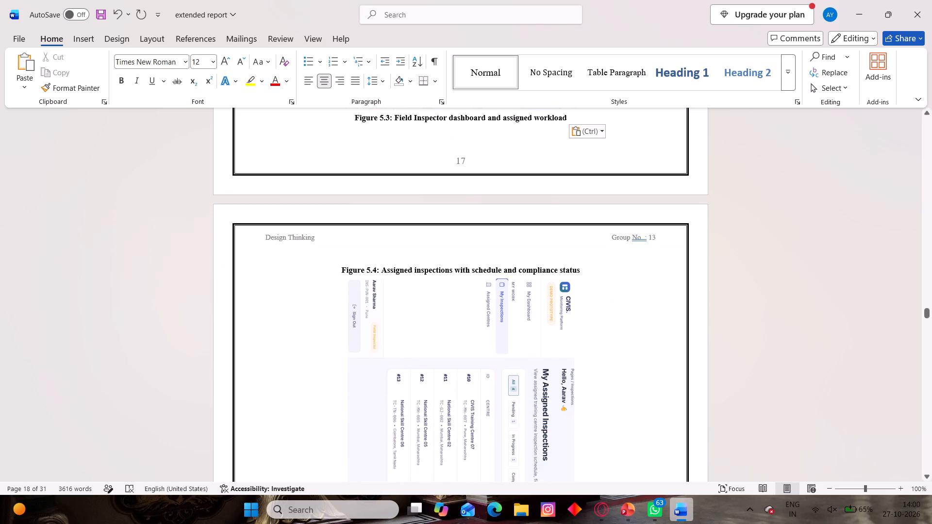
left_click_drag(584, 268, 299, 267)
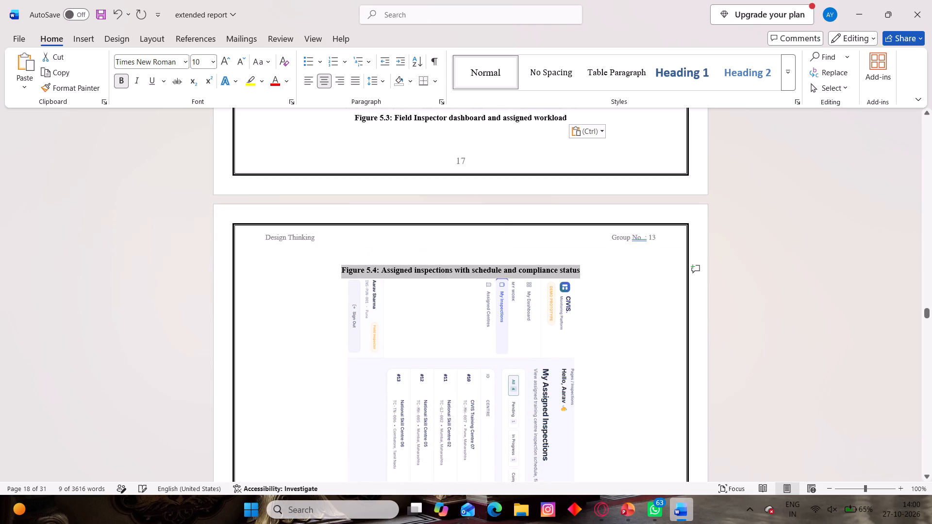
key("ctrl+x")
scroll(551, 342, "down", 13)
double_click(509, 407)
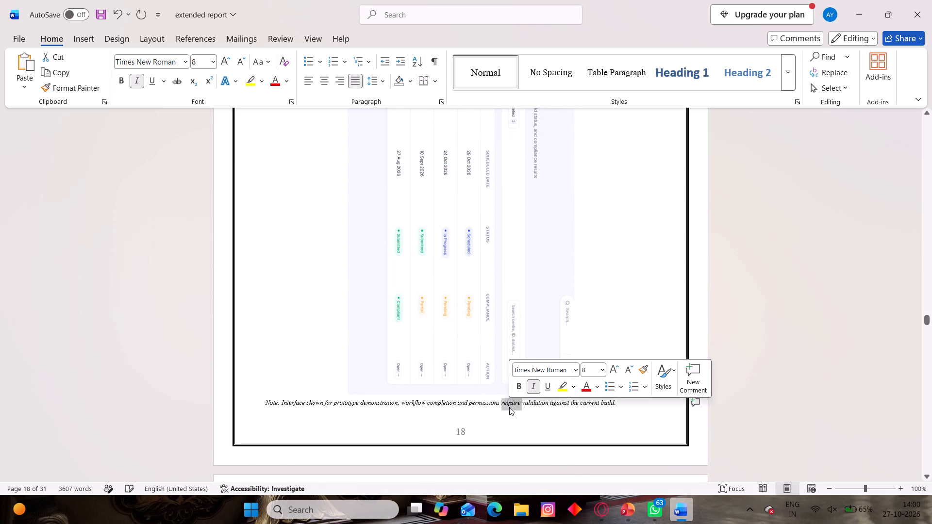
left_click(509, 407)
key("BackSpace")
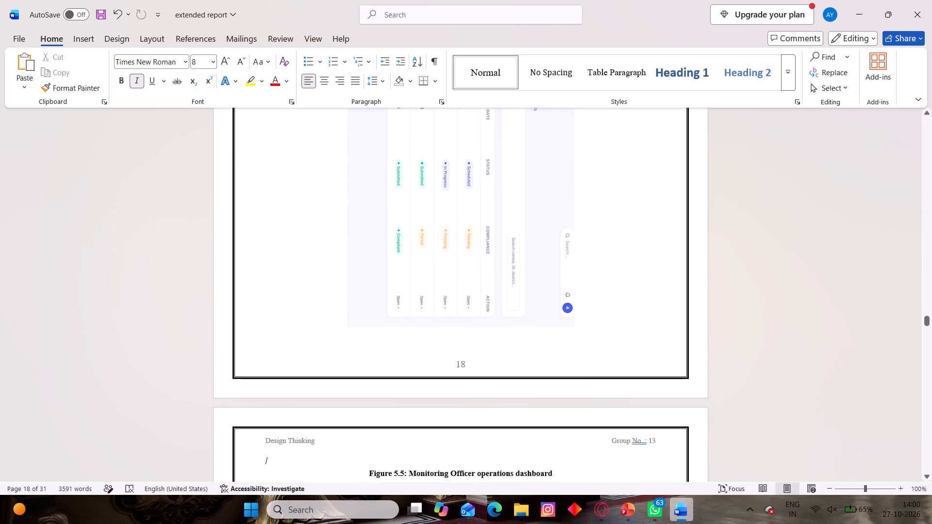
left_click(569, 326)
left_click(605, 315)
key("Return")
key("ctrl+v")
Move the caption "Figure 5.5: Monitoring Officer operations dashboard" below its screenshot, replacing the italic interface note.
scroll(596, 326, "down", 6)
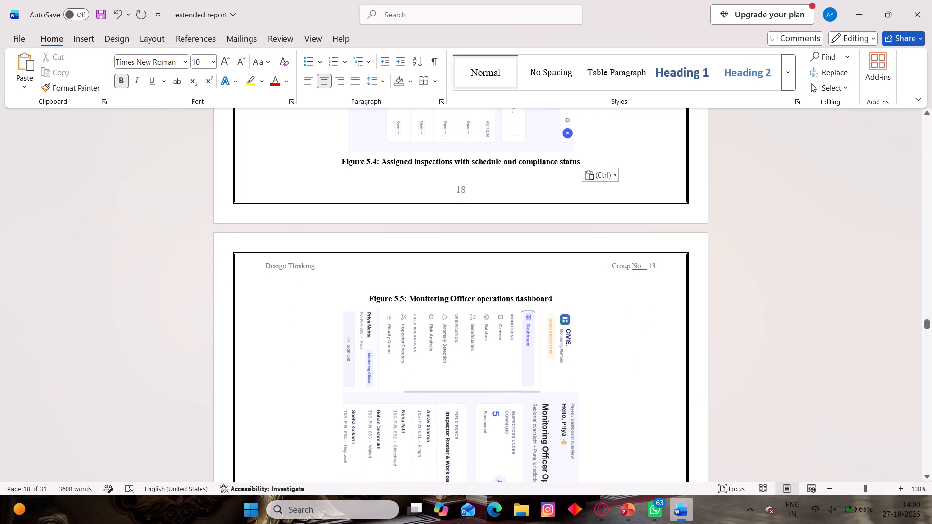
left_click_drag(561, 291, 536, 292)
double_click(548, 296)
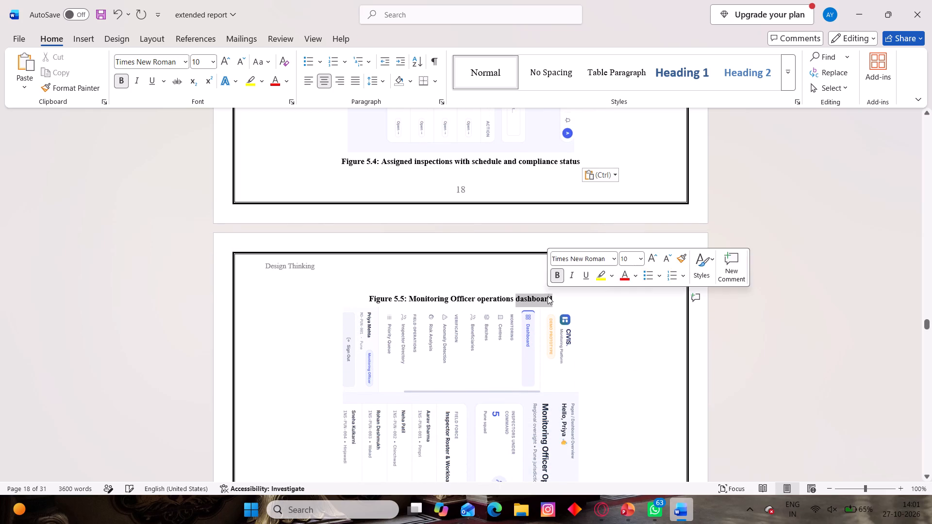
triple_click(548, 296)
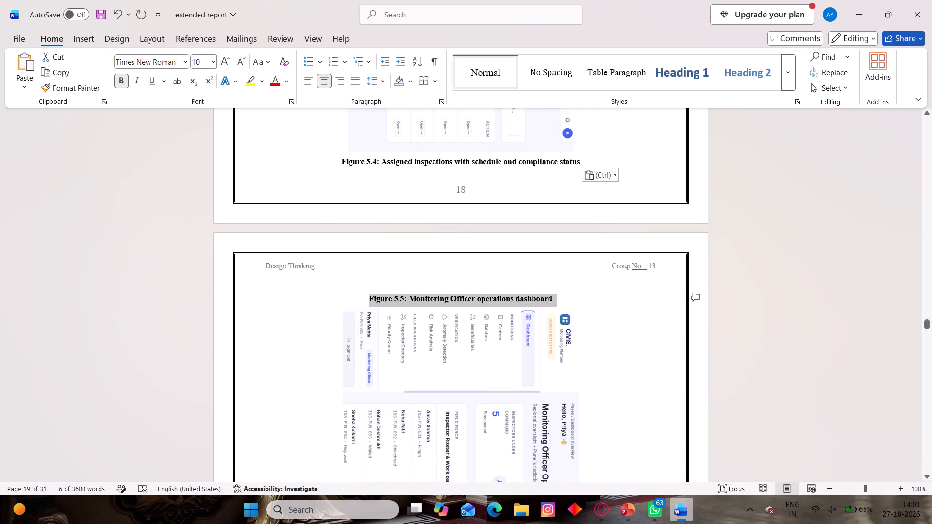
key("ctrl+x")
scroll(581, 332, "down", 9)
scroll(566, 359, "up", 5)
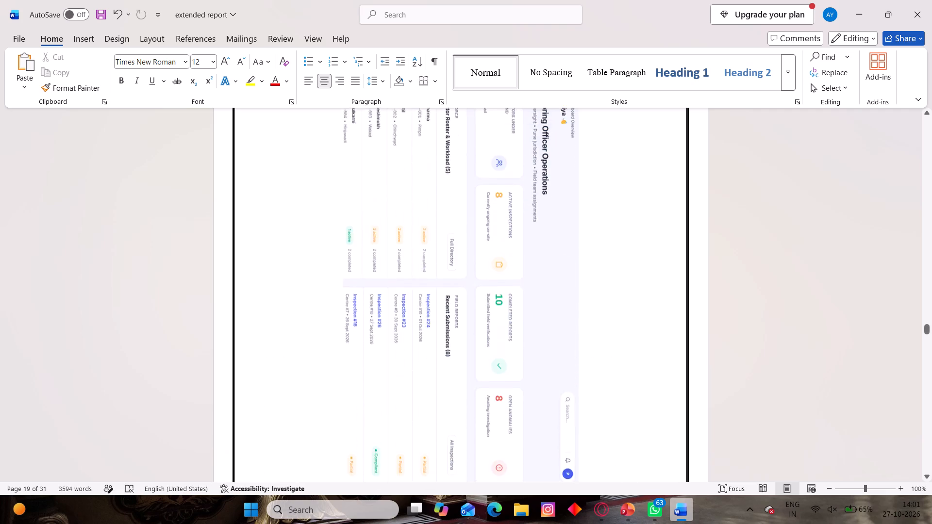
scroll(566, 346, "up", 7)
scroll(568, 346, "down", 12)
double_click(577, 362)
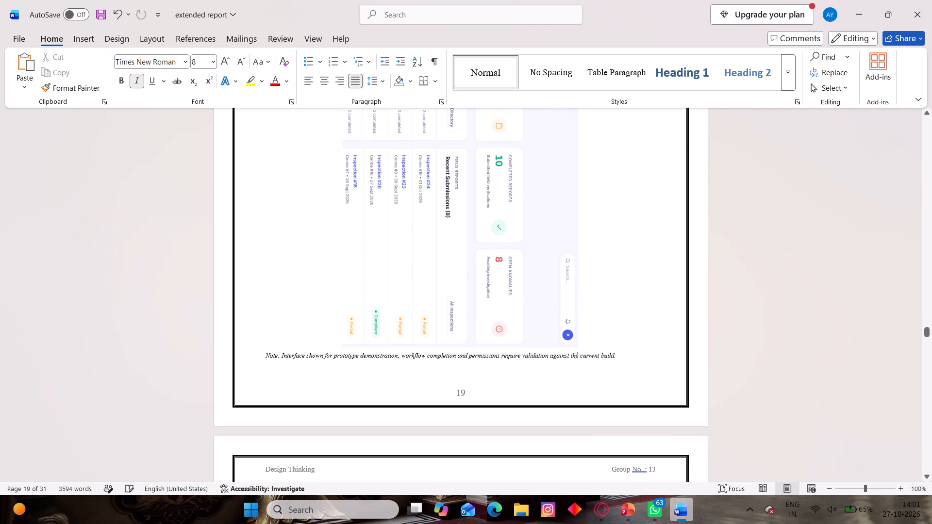
left_click(577, 361)
key("BackSpace")
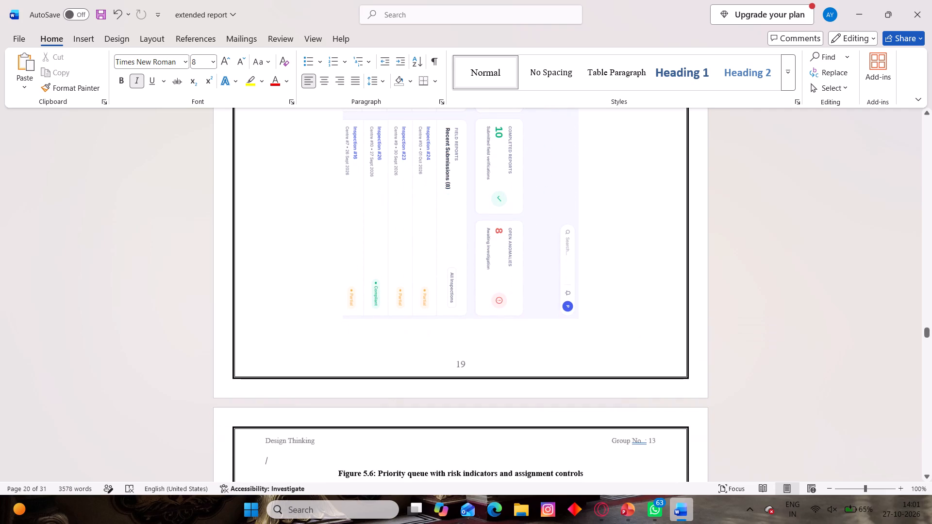
left_click(607, 317)
key("Return")
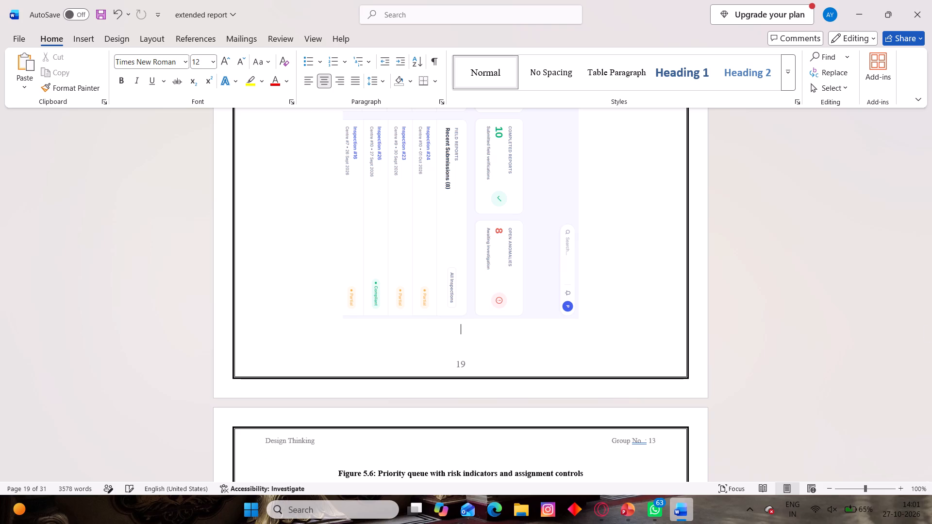
key("ctrl+v")
Move the caption "Figure 5.6: Priority queue with risk indicators and assignment controls" below its screenshot, replacing the italic interface note.
scroll(604, 298, "down", 6)
left_click_drag(602, 302, 405, 312)
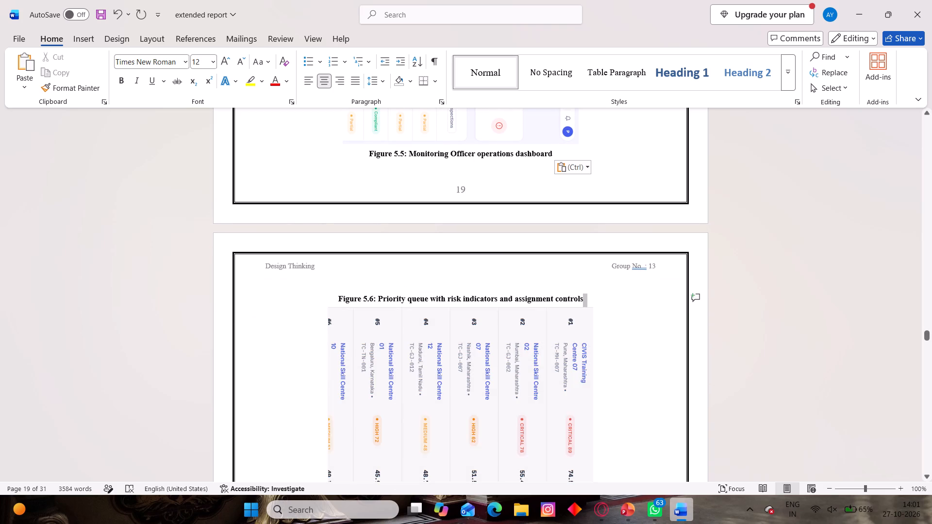
left_click_drag(405, 312, 337, 299)
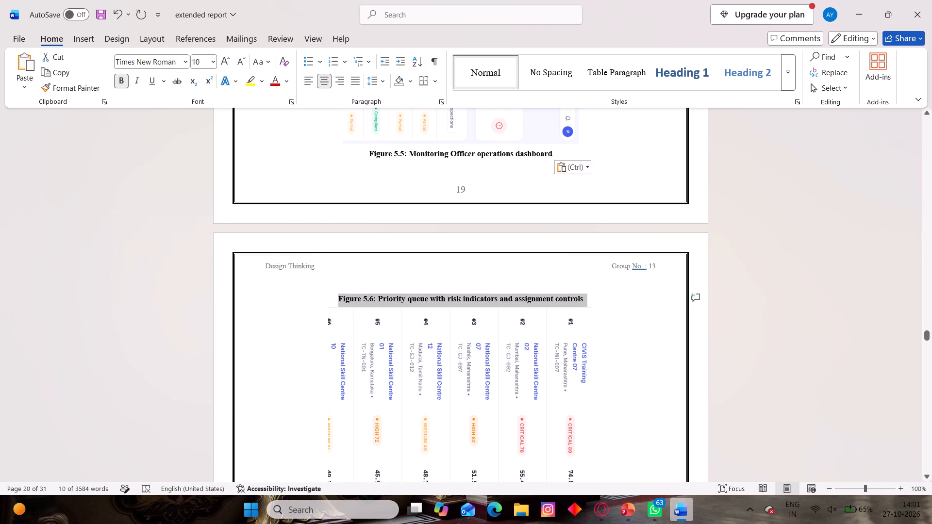
key("ctrl+x")
scroll(530, 391, "down", 11)
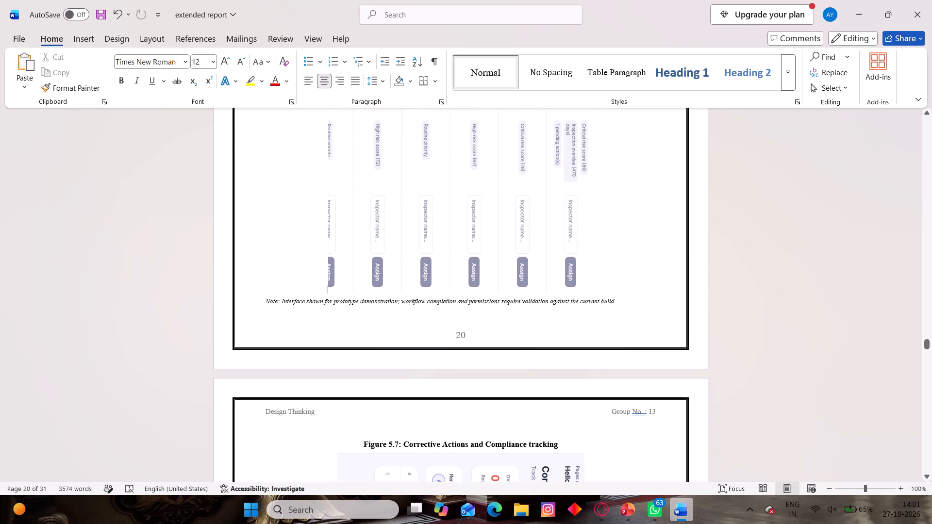
triple_click(524, 296)
triple_click(523, 303)
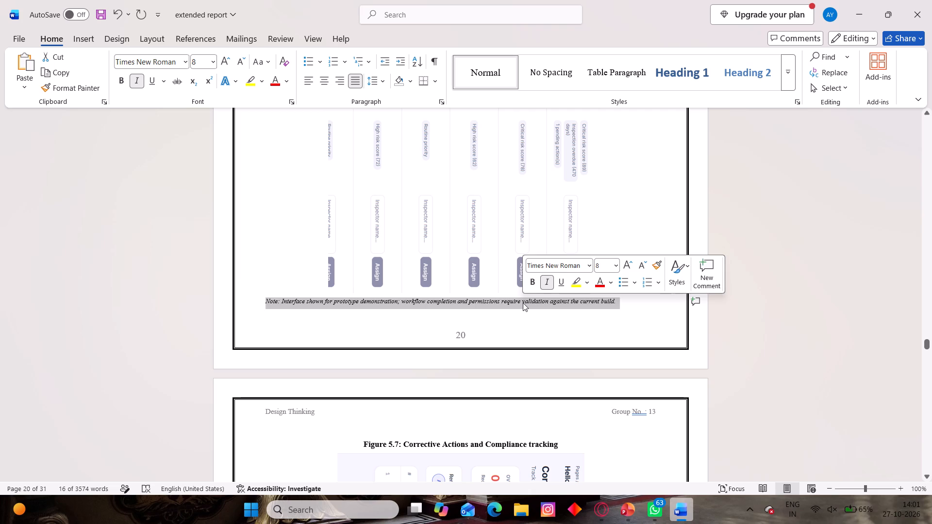
key("BackSpace")
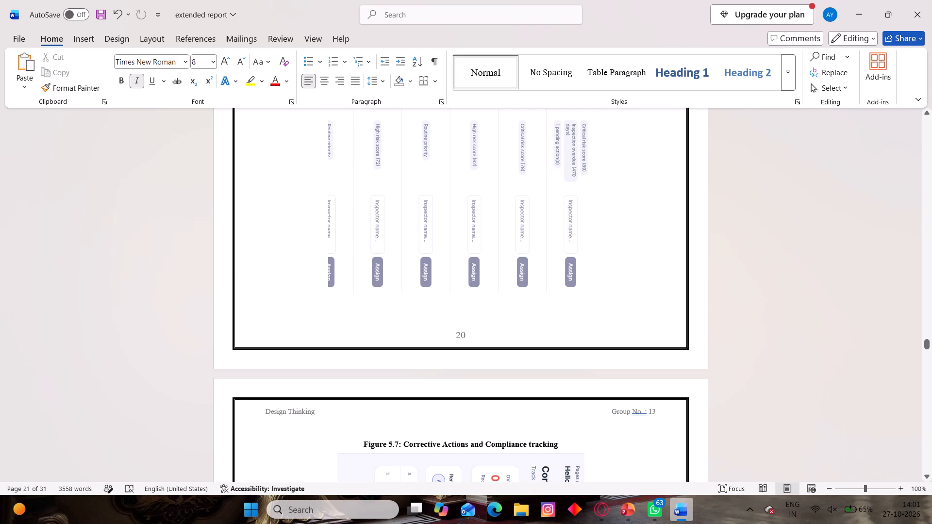
left_click(624, 293)
key("Return")
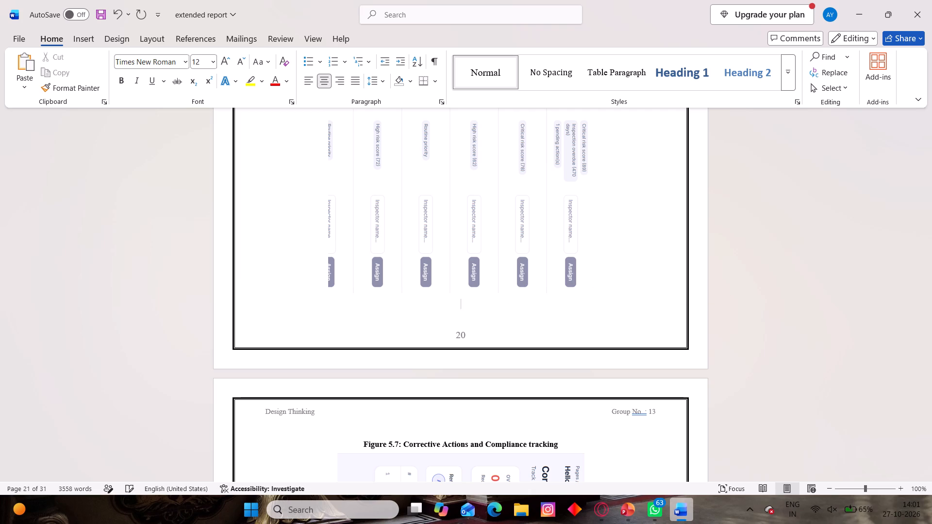
key("ctrl+v")
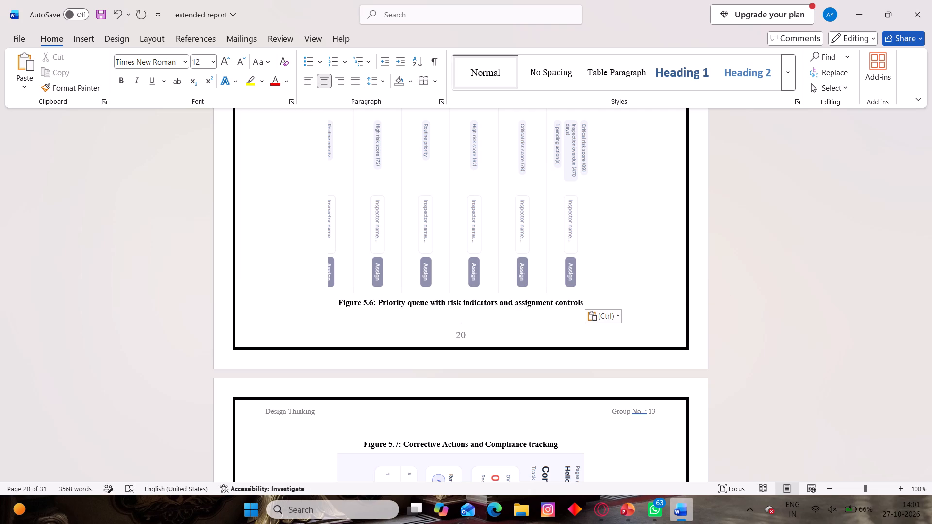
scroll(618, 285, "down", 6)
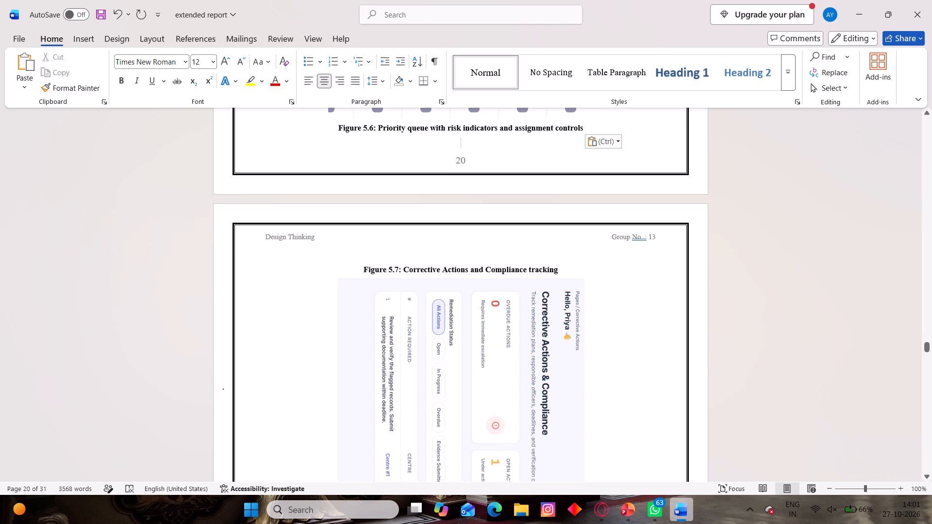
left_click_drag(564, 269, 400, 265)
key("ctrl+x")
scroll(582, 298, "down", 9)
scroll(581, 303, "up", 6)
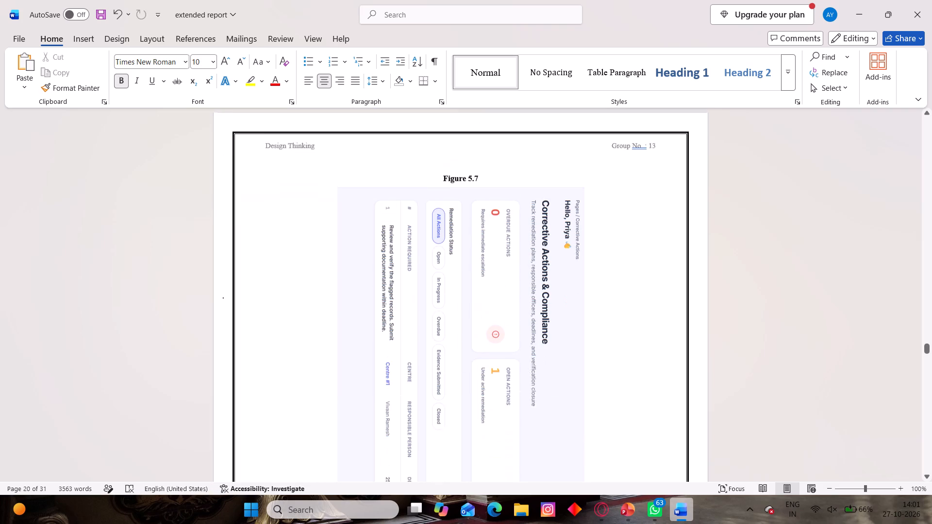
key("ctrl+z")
Move the caption "Figure 5.7: Corrective Actions and Compliance tracking" below its screenshot, replacing the italic interface note.
triple_click(573, 175)
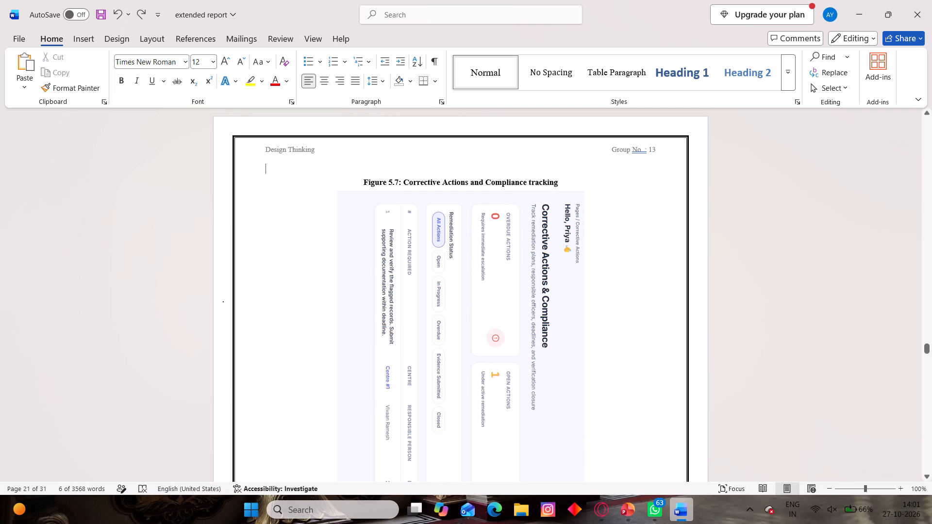
triple_click(566, 180)
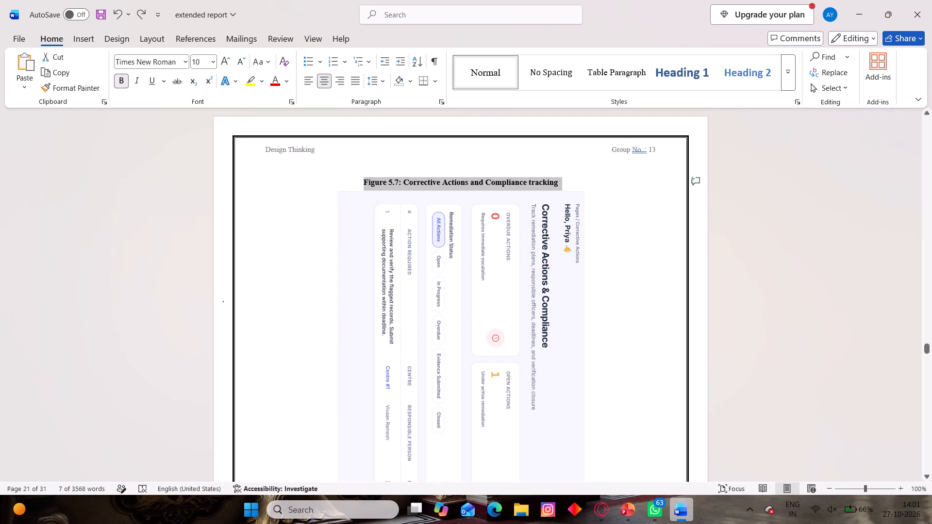
key("ctrl+x")
scroll(633, 267, "down", 9)
scroll(605, 316, "down", 3)
triple_click(592, 330)
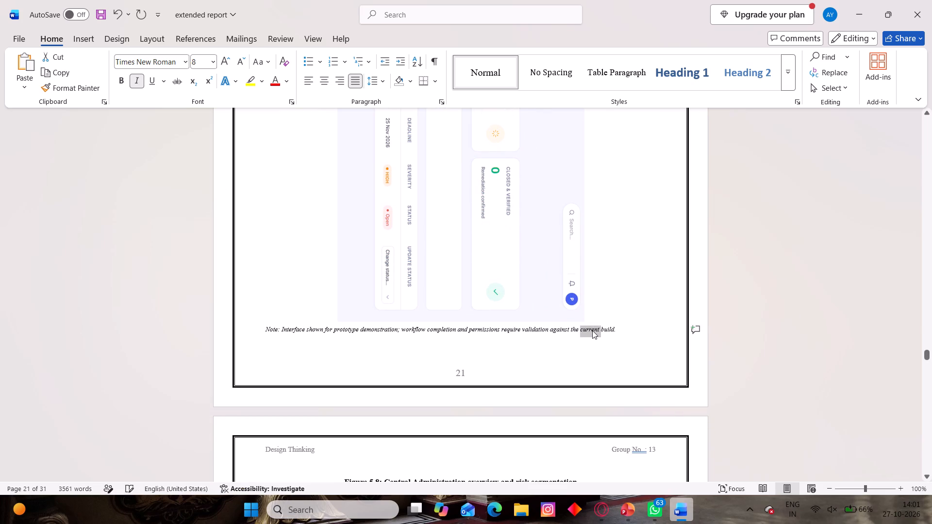
key("BackSpace")
left_click(589, 305)
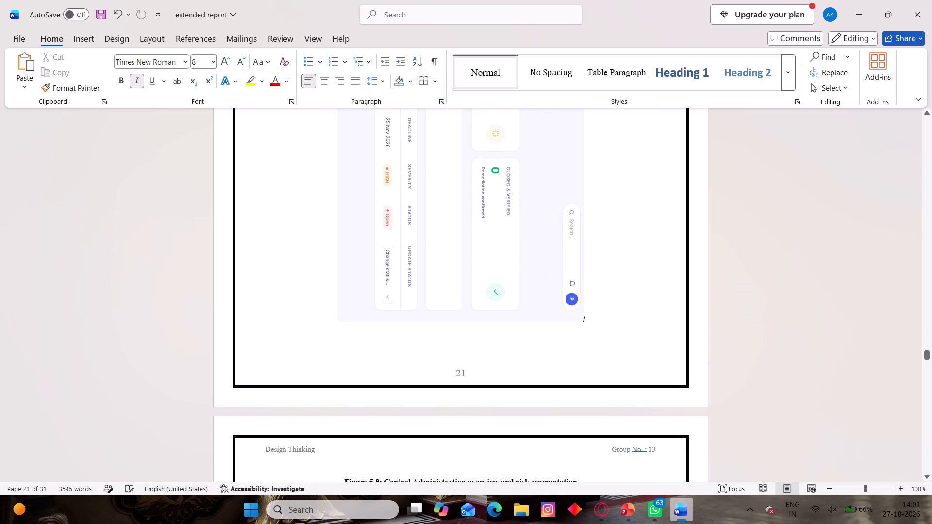
key("Return")
key("ctrl+v")
Move the caption "Figure 5.8: Central Administration overview and risk segmentation" below its screenshot, replacing the italic interface note.
scroll(600, 320, "down", 8)
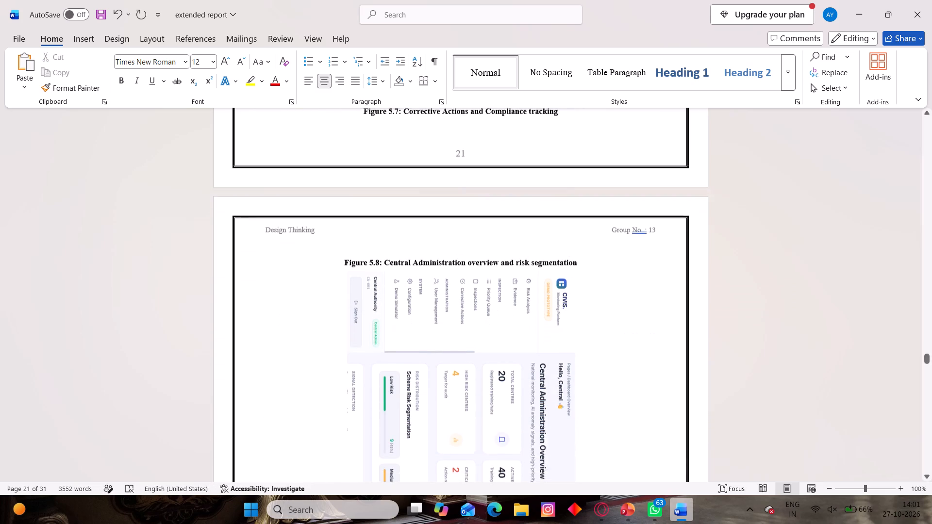
left_click_drag(588, 239, 491, 257)
left_click(516, 253)
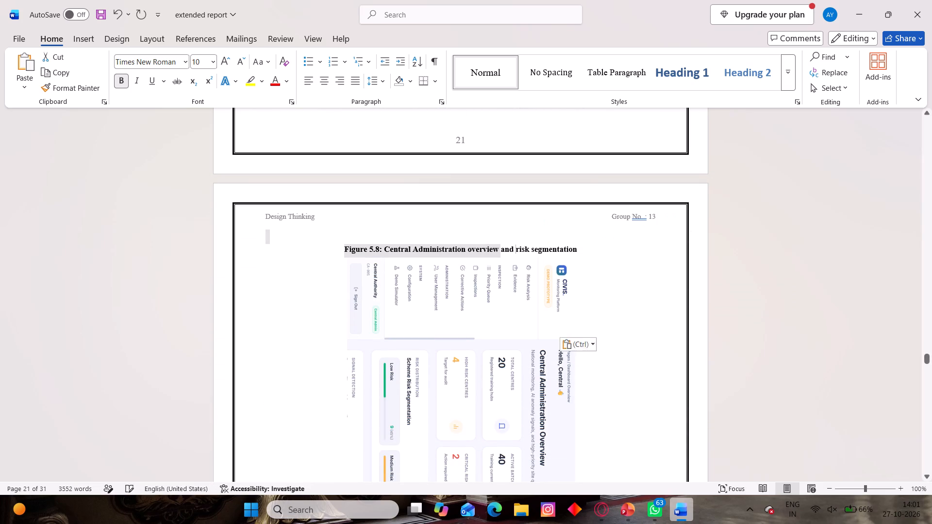
double_click(516, 253)
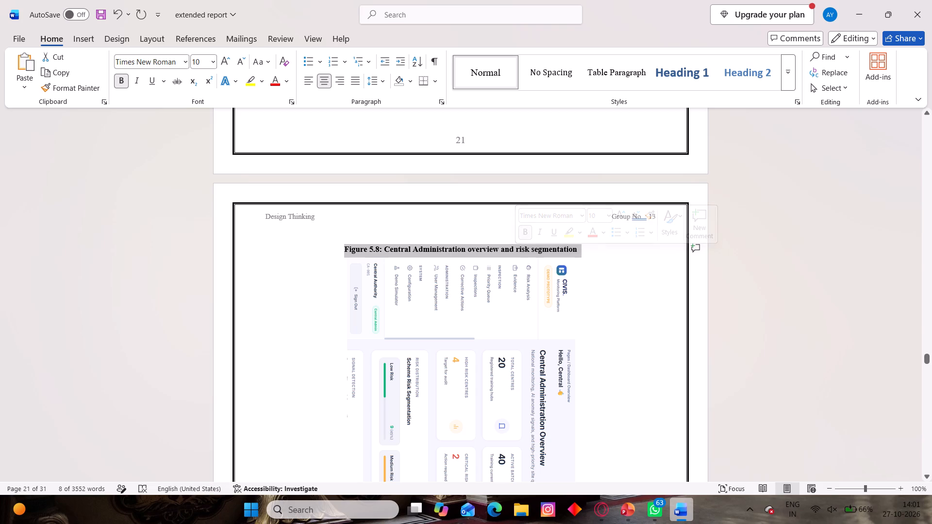
key("ctrl+x")
scroll(577, 296, "down", 3)
scroll(558, 352, "down", 5)
triple_click(559, 369)
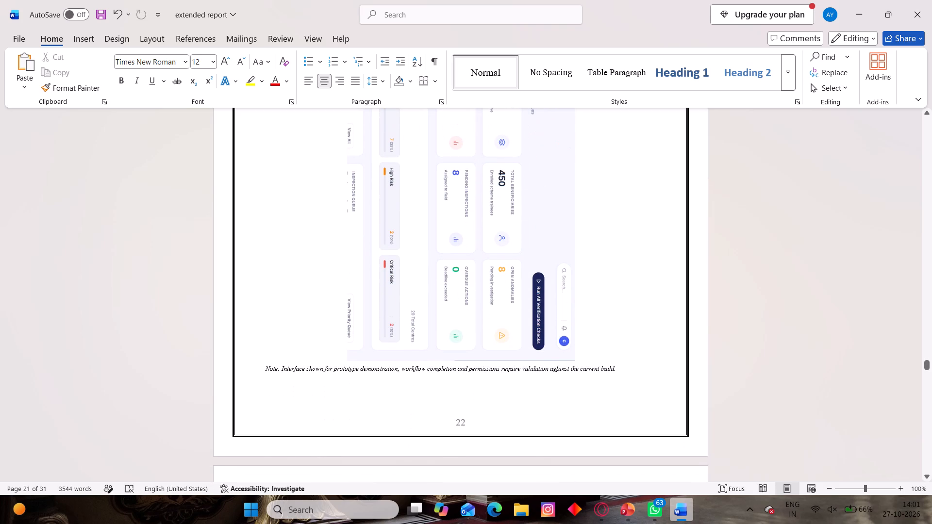
key("BackSpace")
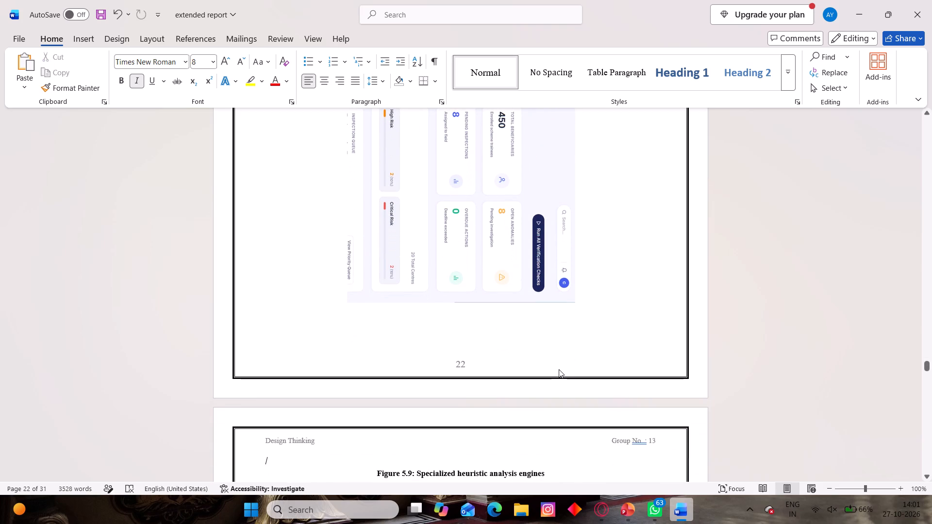
left_click(581, 300)
key("Return")
key("ctrl+v")
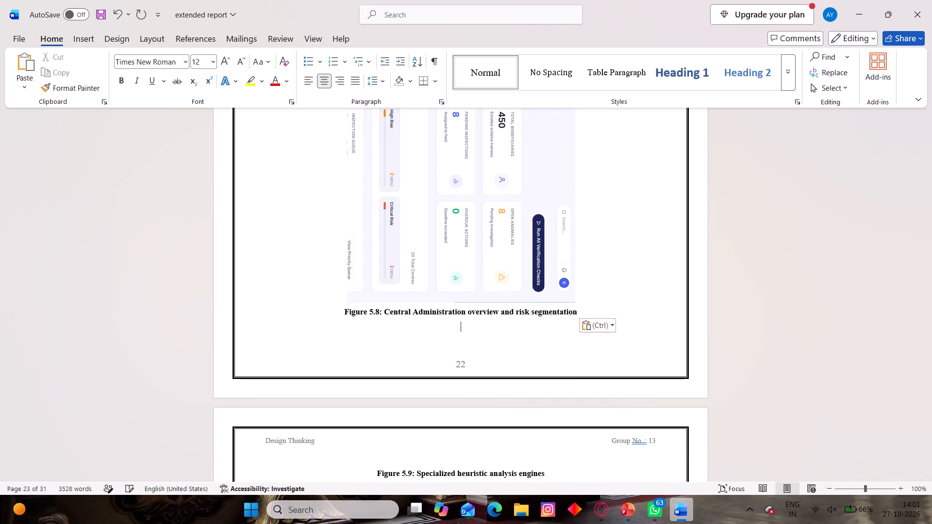
Move the caption "Figure 5.9: Specialized heuristic analysis engines" below its screenshot, replacing the italic interface note.
scroll(572, 295, "down", 6)
left_click_drag(546, 302, 392, 303)
key("ctrl+x")
scroll(509, 351, "down", 5)
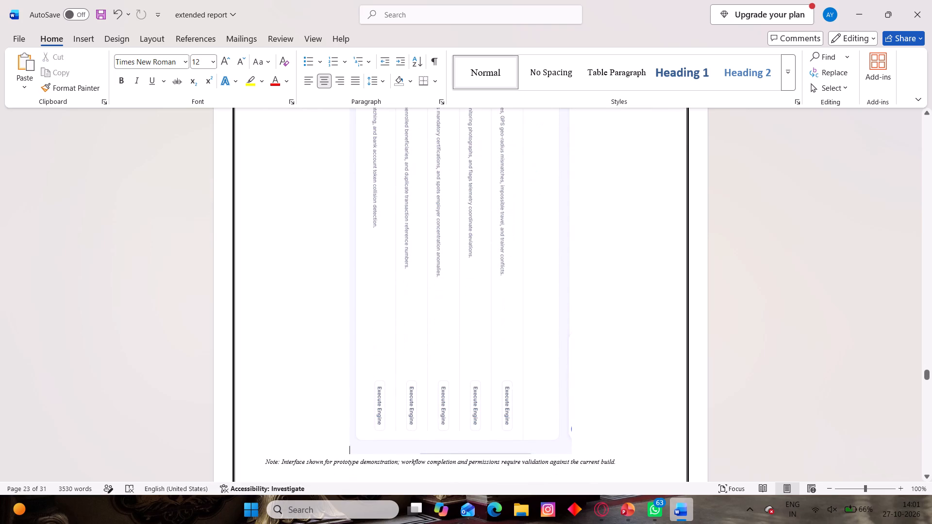
left_click(609, 470)
triple_click(606, 465)
key("BackSpace")
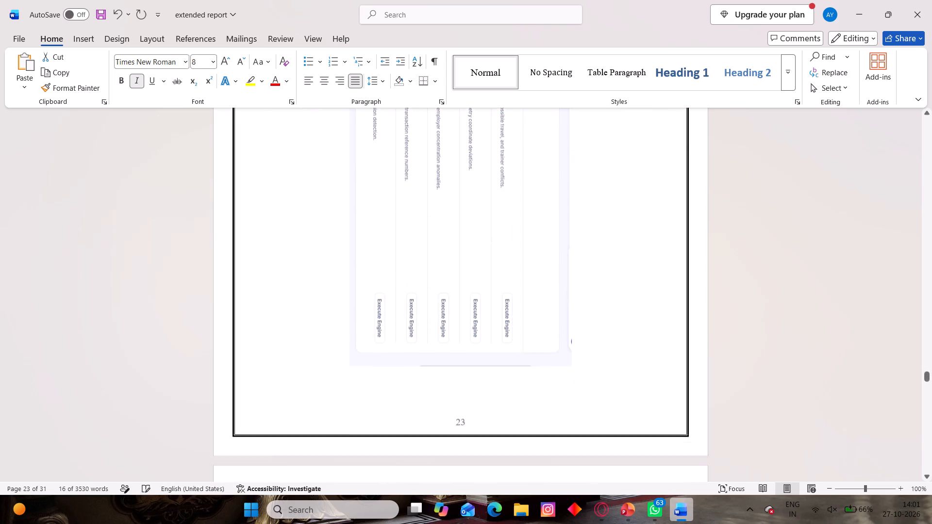
left_click(589, 296)
key("Return")
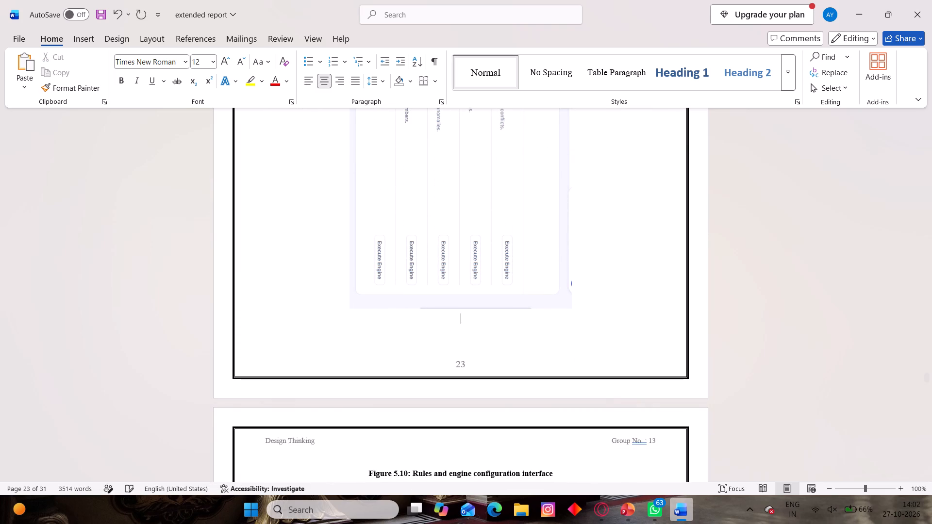
key("ctrl+v")
Move the caption "Figure 5.10: Rules and engine configuration interface" after its screenshot, replacing the italic interface note.
scroll(575, 283, "down", 6)
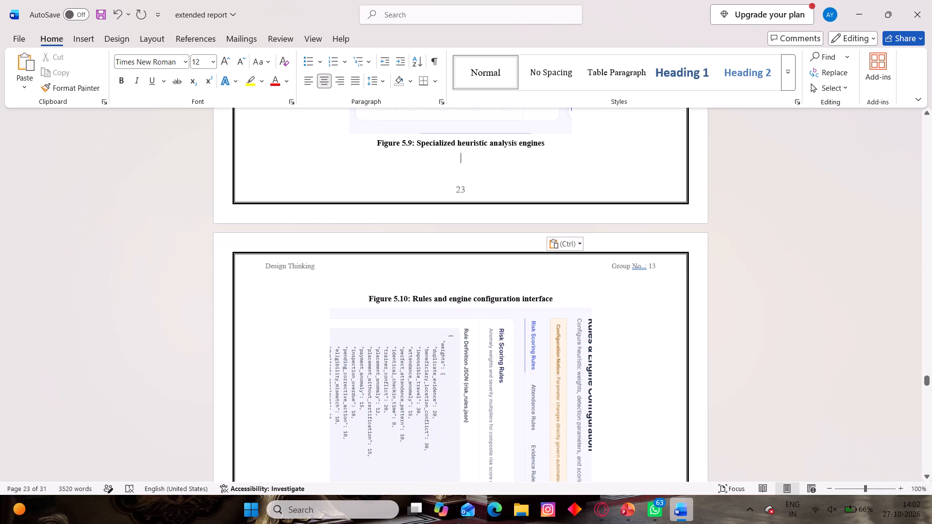
left_click(559, 292)
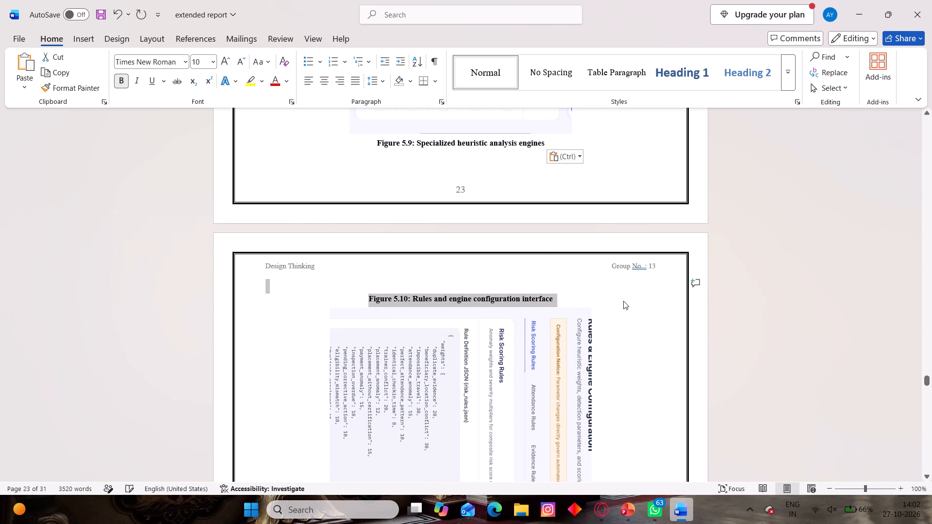
key("ctrl+x")
scroll(640, 304, "down", 6)
scroll(586, 331, "down", 1)
triple_click(582, 417)
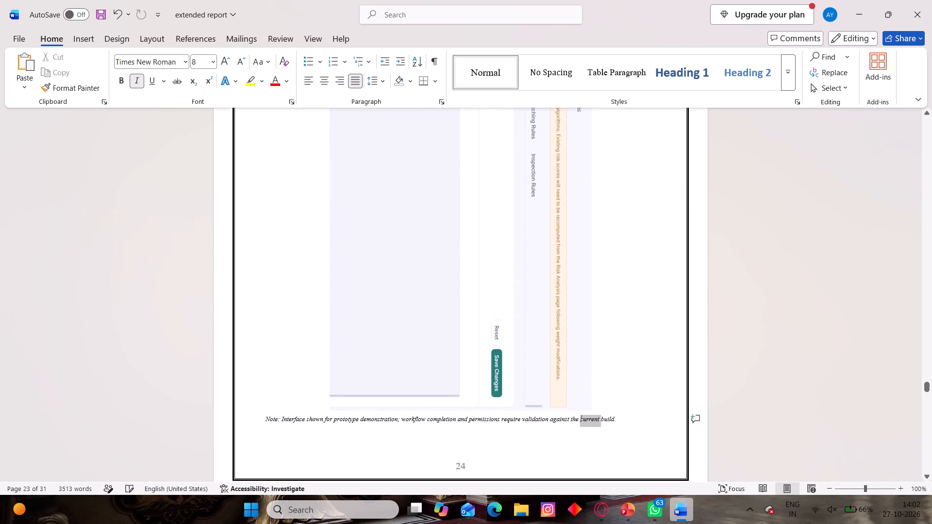
key("BackSpace")
left_click(634, 301)
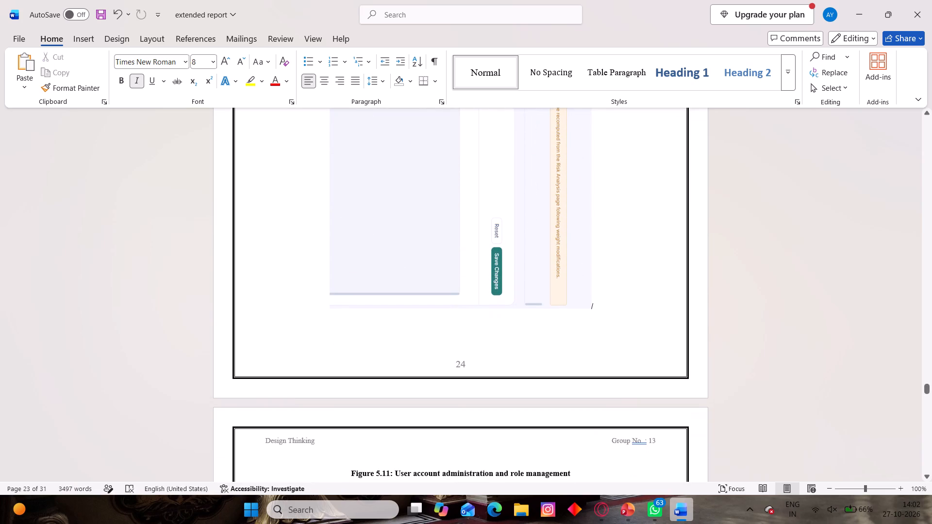
key("Return")
key("ctrl+v")
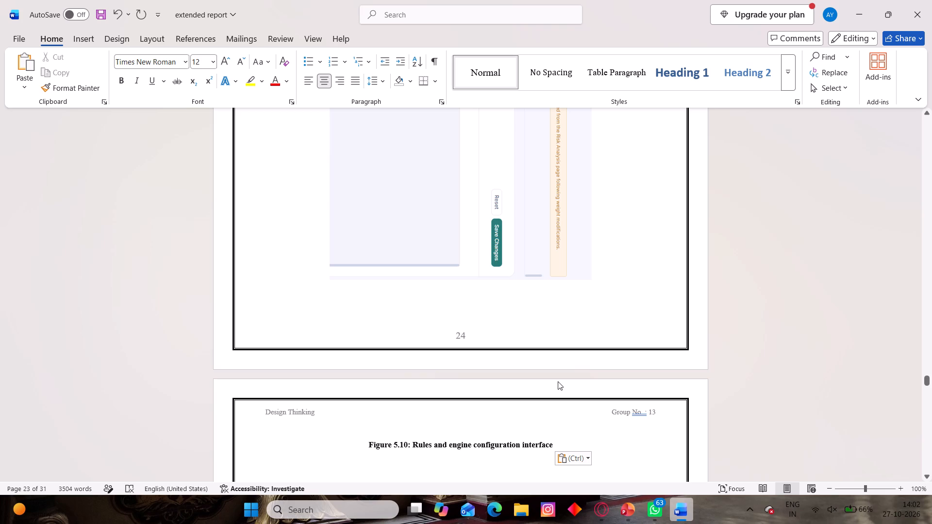
Remove the blank lines before the Figure 5.10 caption to bring it directly under its screenshot on page 24, and centre it.
left_click(368, 439)
key("BackSpace")
key("BackSpace")
left_click(369, 445)
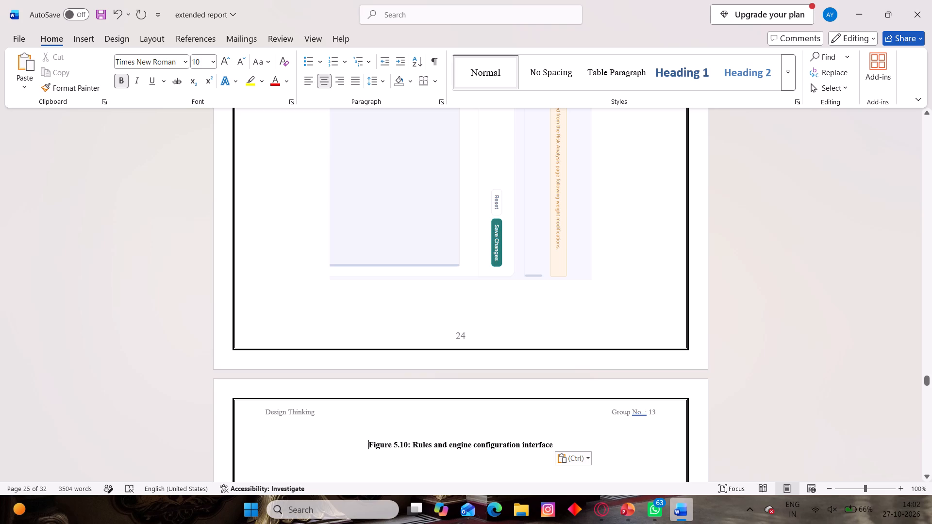
key("BackSpace")
key("BackSpace")
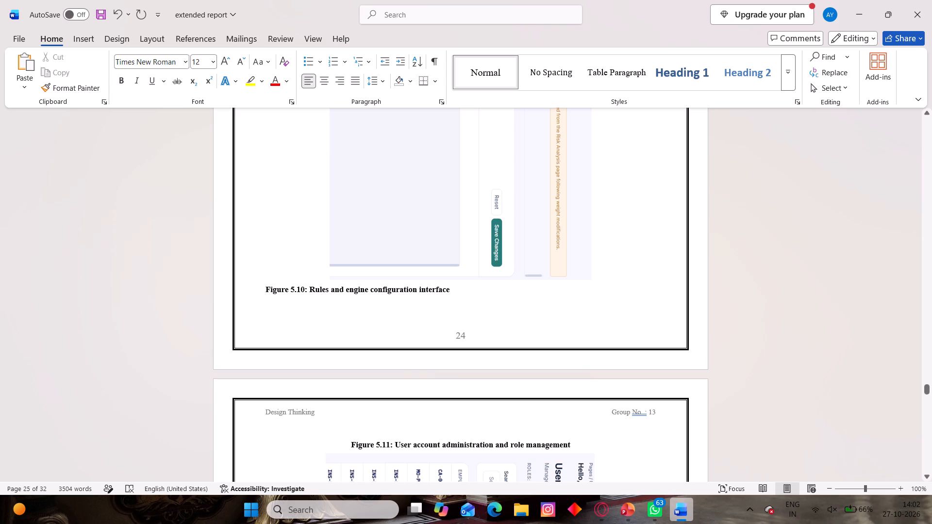
triple_click(412, 299)
left_click(414, 295)
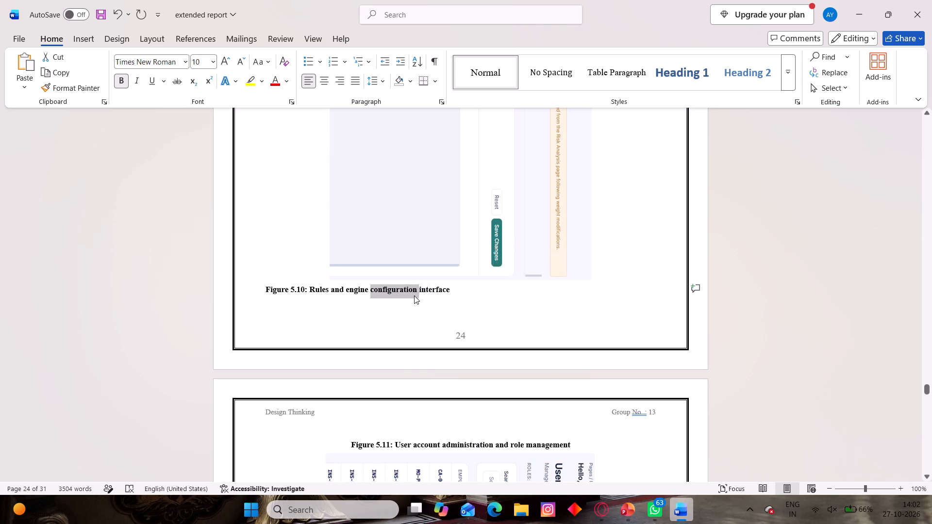
left_click(326, 80)
Move the caption "Figure 5.11: User account administration and role management" below its screenshot, replacing the italic interface note.
scroll(429, 277, "down", 5)
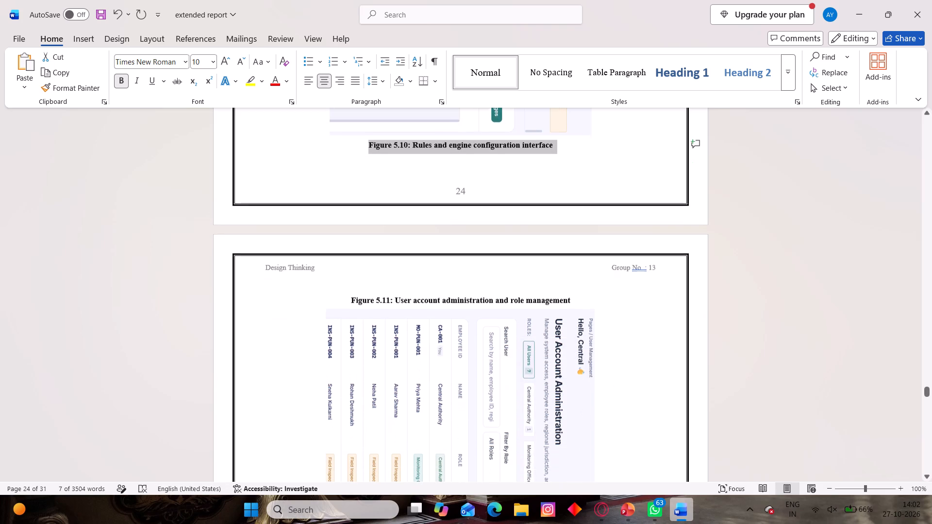
left_click_drag(573, 295, 353, 298)
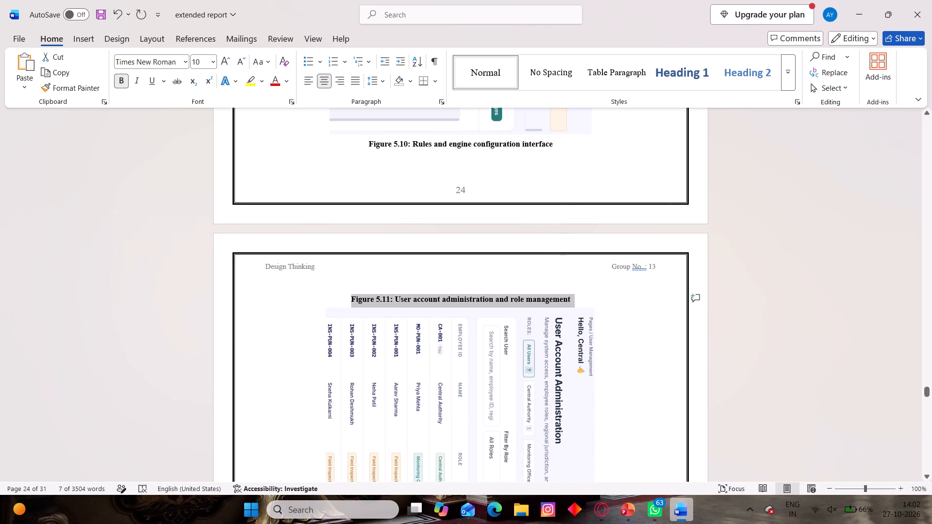
left_click_drag(353, 298, 351, 299)
key("ctrl+x")
scroll(539, 466, "down", 6, "ctrl")
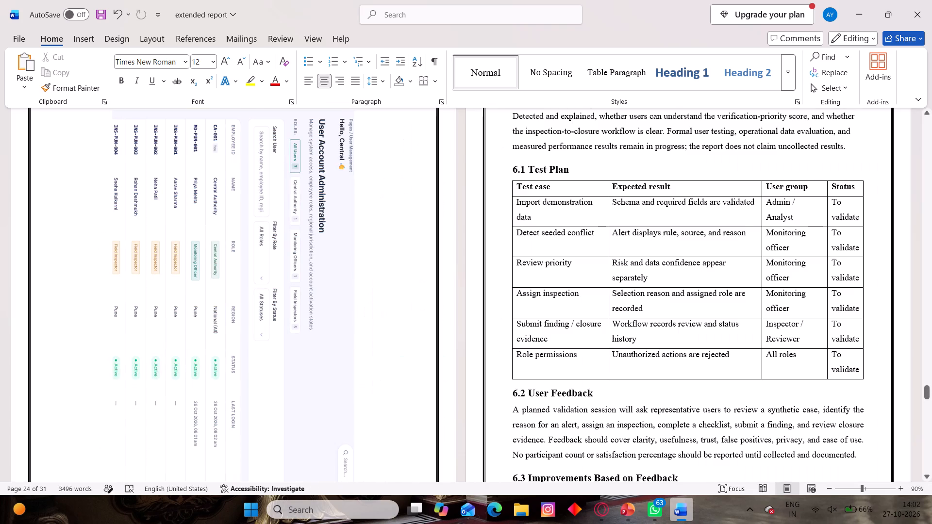
scroll(550, 401, "up", 6, "ctrl")
scroll(552, 392, "down", 10, "ctrl")
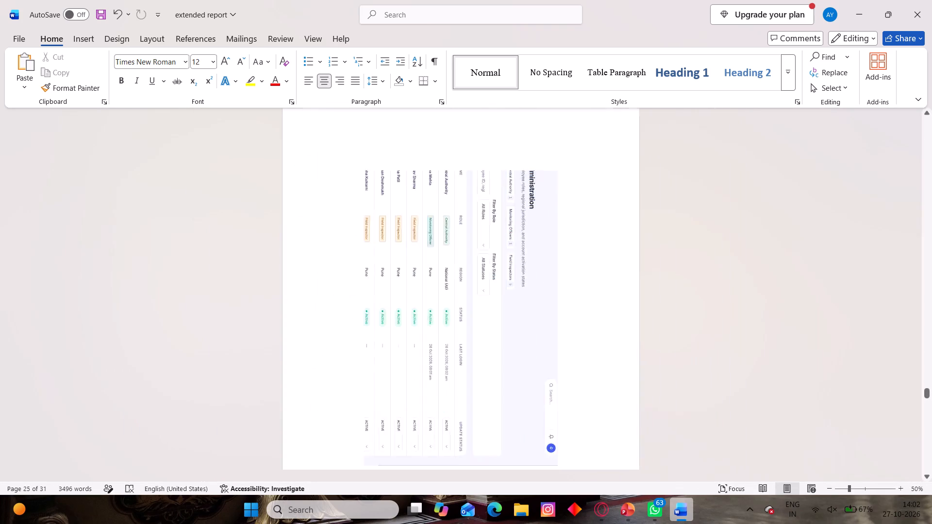
scroll(552, 389, "up", 2, "ctrl")
scroll(554, 390, "down", 5)
scroll(366, 374, "down", 5)
scroll(404, 405, "down", 4)
scroll(395, 403, "up", 7)
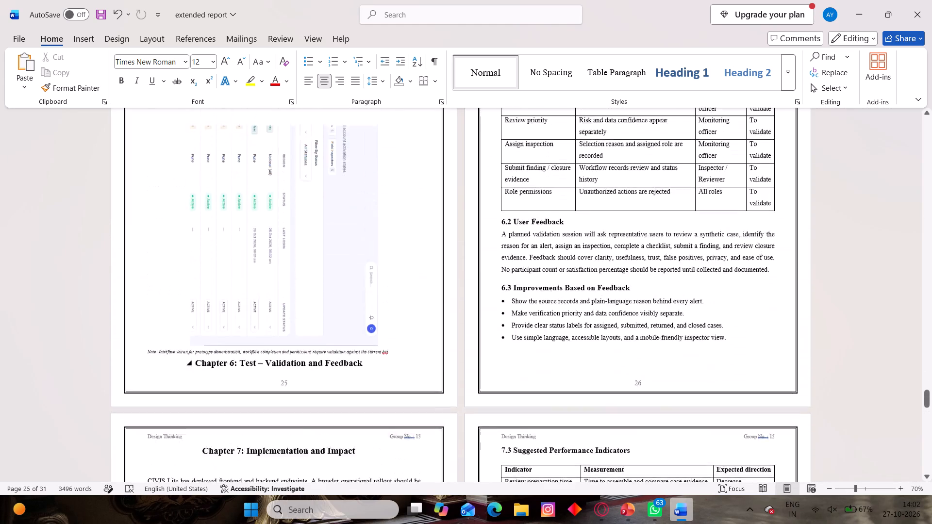
scroll(393, 384, "up", 13)
scroll(380, 375, "down", 11)
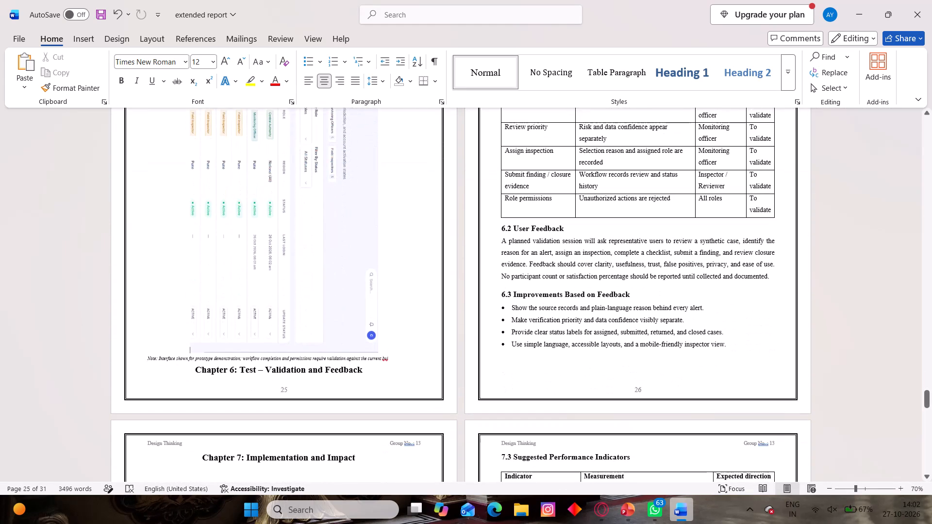
triple_click(348, 360)
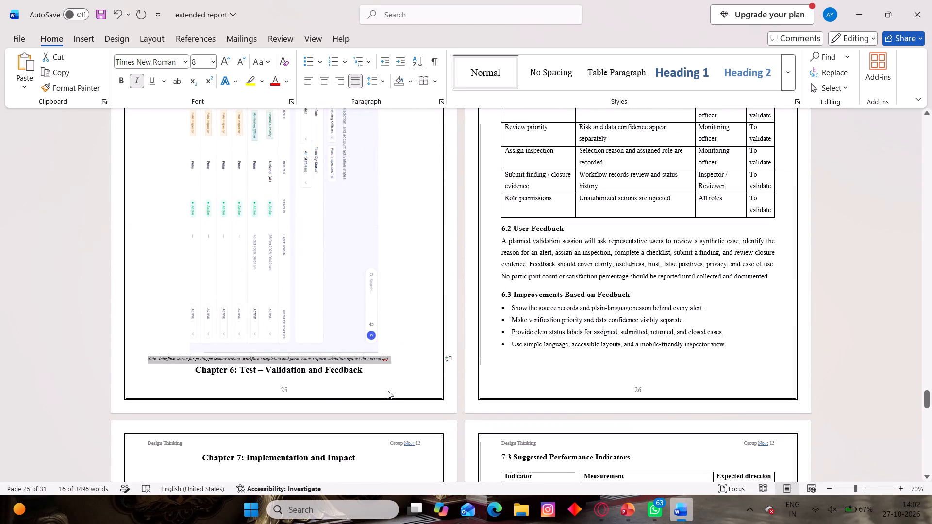
key("ctrl+v")
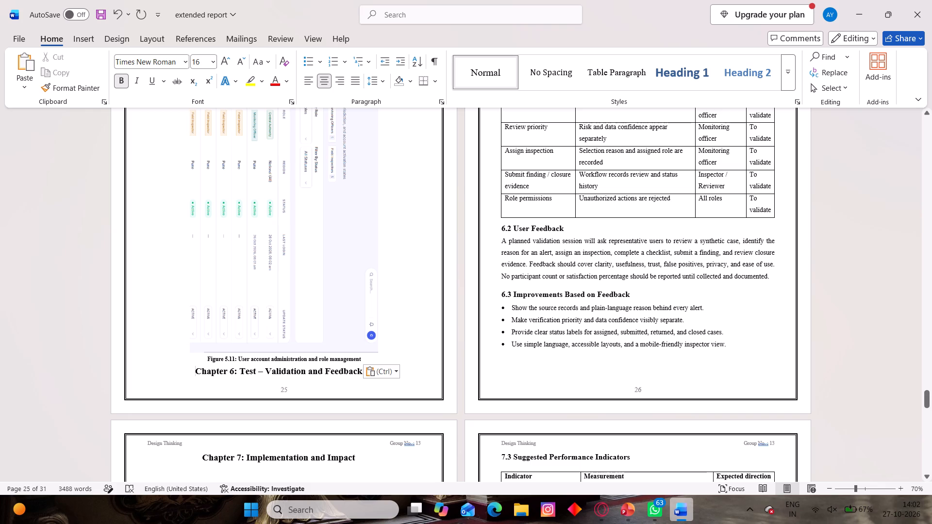
Add a blank line after the Figure 5.11 caption to push the "Chapter 6: Test – Validation and Feedback" heading onto the next page.
scroll(445, 379, "up", 2, "ctrl")
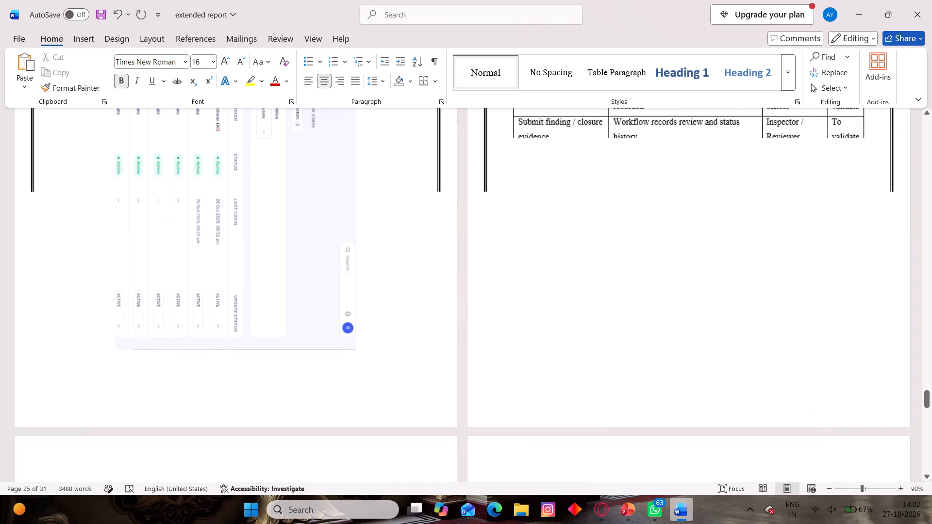
scroll(448, 378, "up", 5, "ctrl")
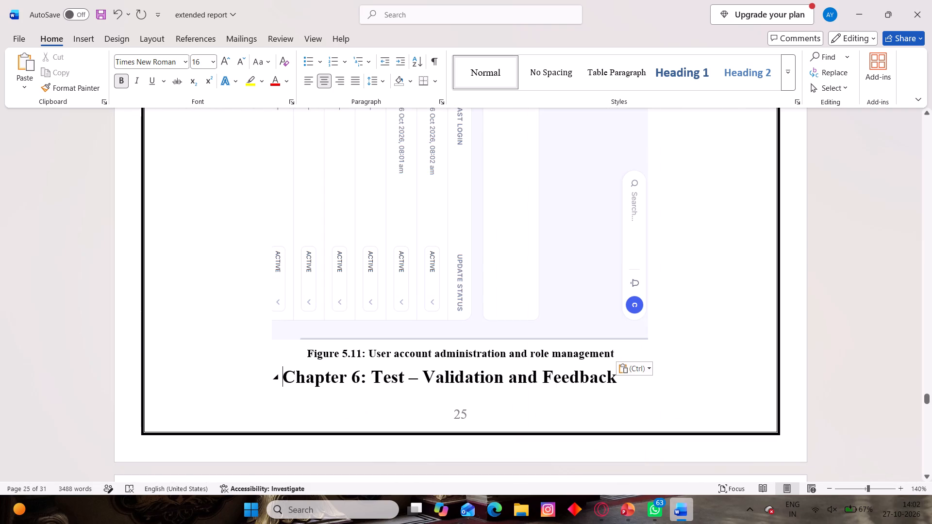
scroll(551, 379, "down", 2)
left_click(627, 269)
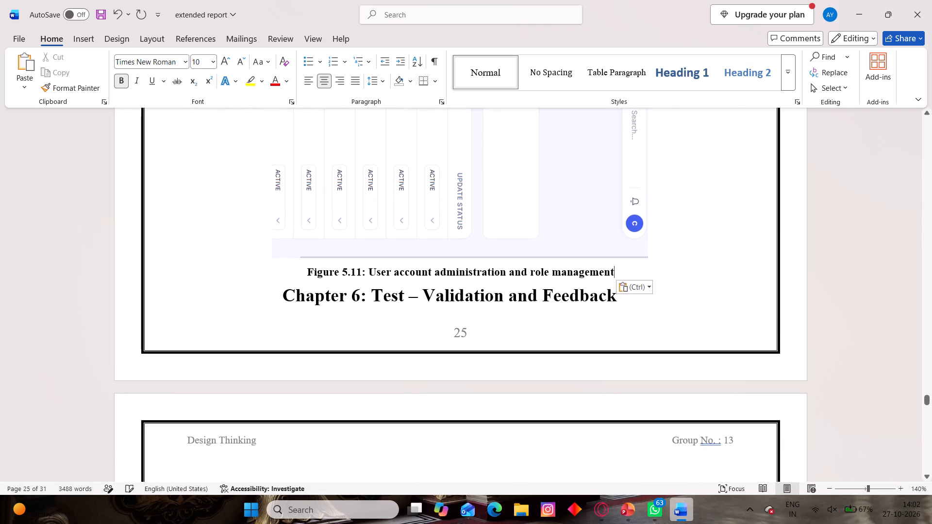
key("Return")
scroll(618, 273, "down", 4)
scroll(594, 287, "up", 4)
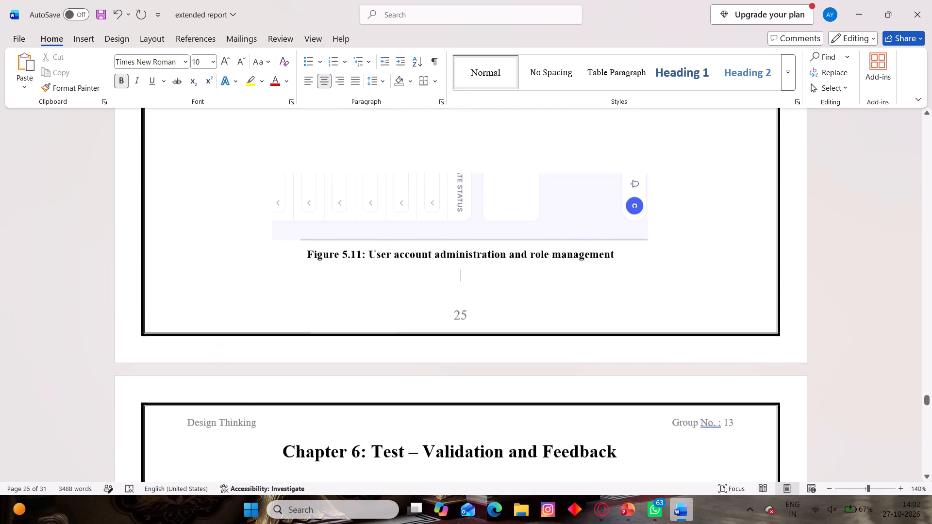
scroll(594, 286, "down", 6)
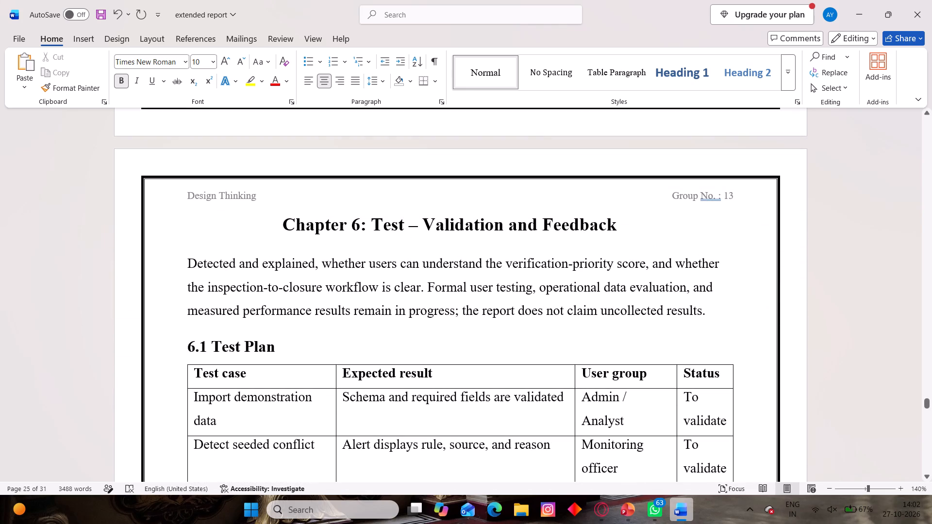
Justify the introductory paragraph under the heading "Chapter 6: Test – Validation and Feedback".
left_click_drag(187, 251, 700, 312)
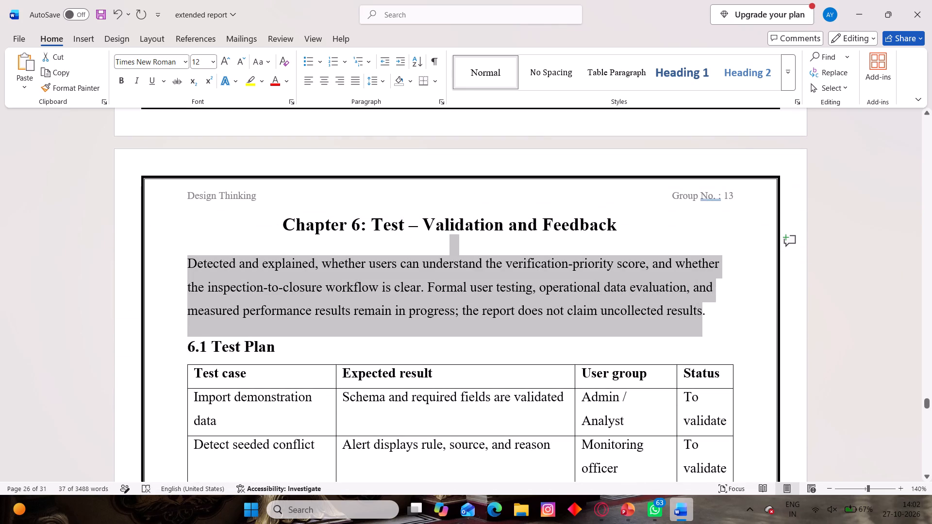
left_click_drag(752, 315, 173, 266)
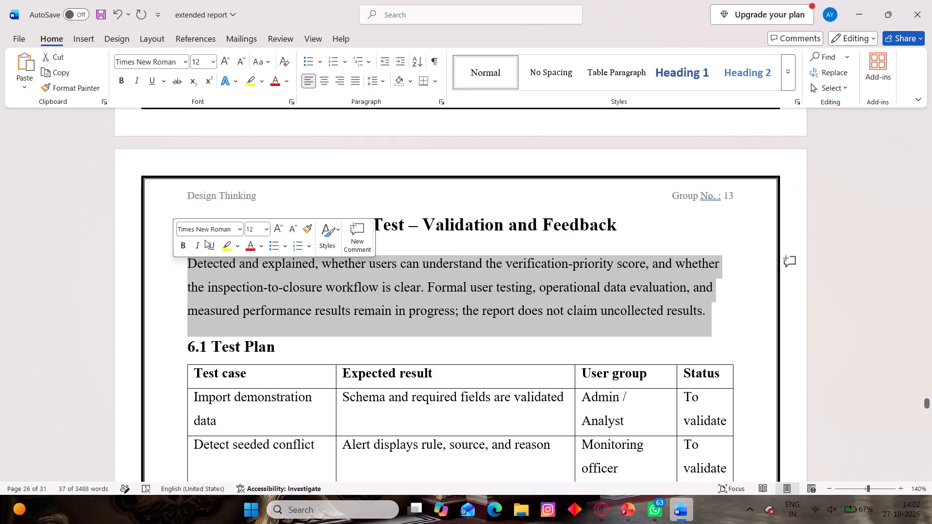
left_click(359, 84)
scroll(410, 209, "down", 2)
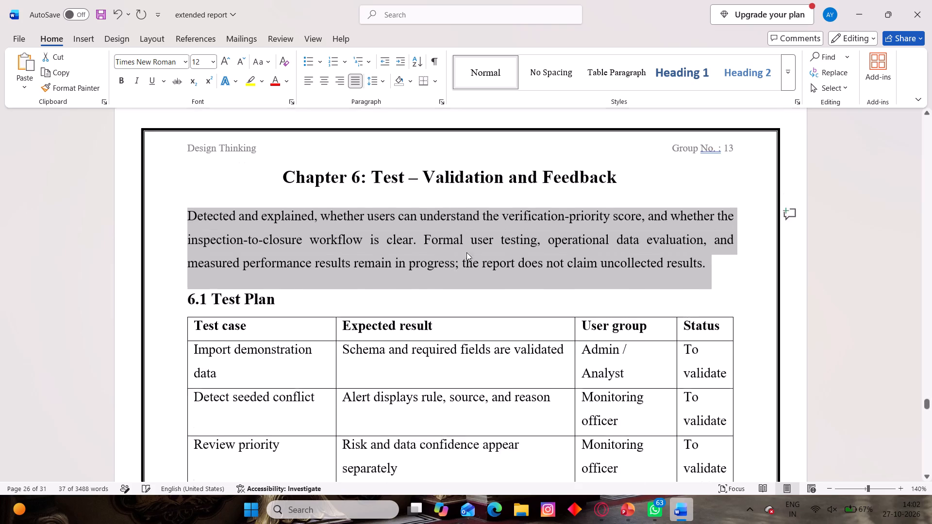
scroll(466, 252, "down", 1)
left_click(495, 256)
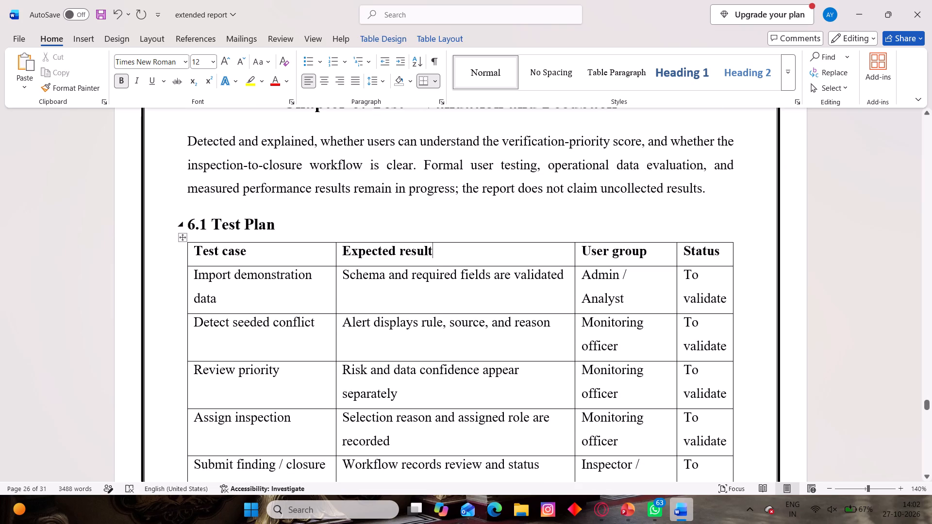
Review the 6.1 Test Plan table and check the alignment of the 6.2 User Feedback paragraph.
scroll(399, 227, "down", 2)
scroll(277, 207, "down", 5)
scroll(298, 224, "up", 6)
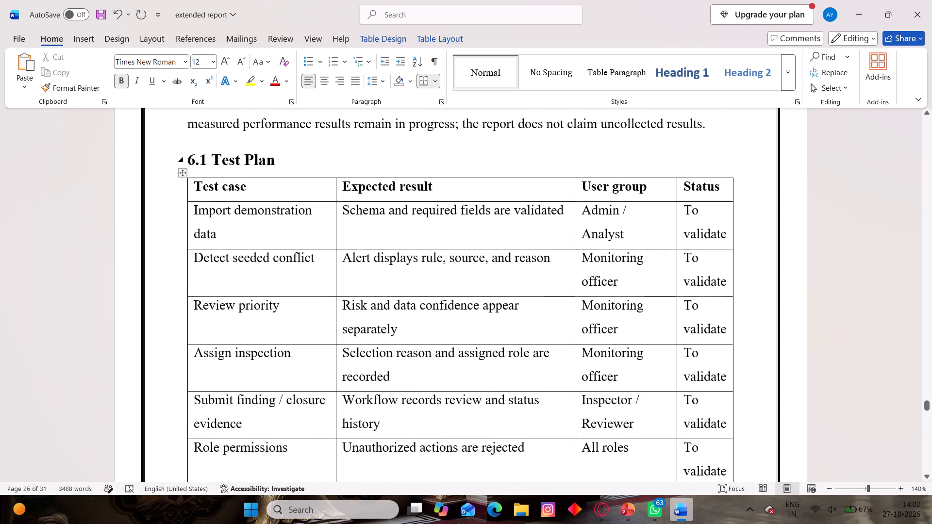
scroll(247, 249, "down", 8)
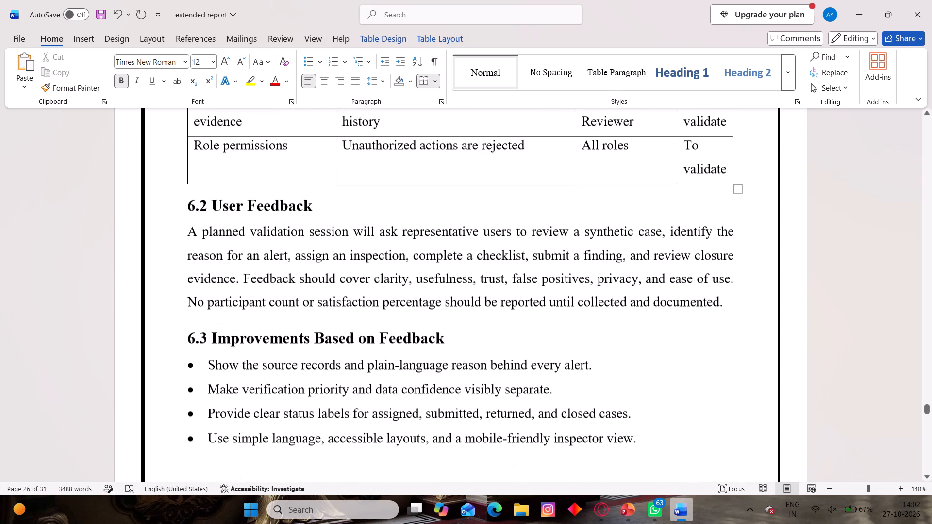
left_click_drag(191, 230, 742, 315)
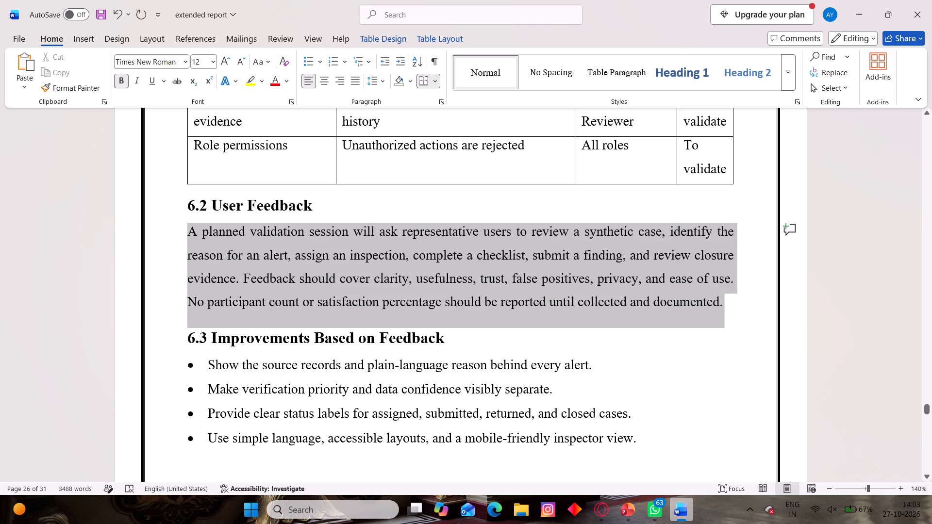
left_click_drag(742, 315, 724, 304)
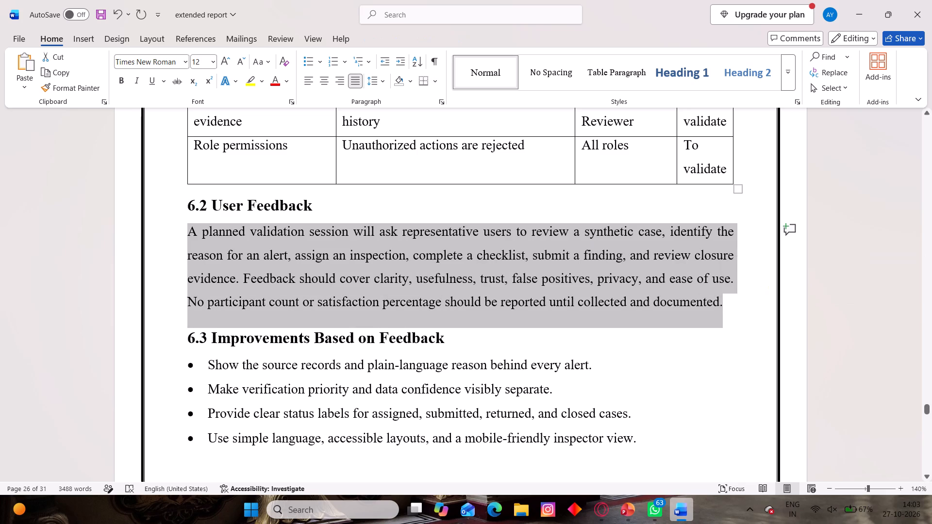
left_click(509, 300)
scroll(505, 305, "down", 2)
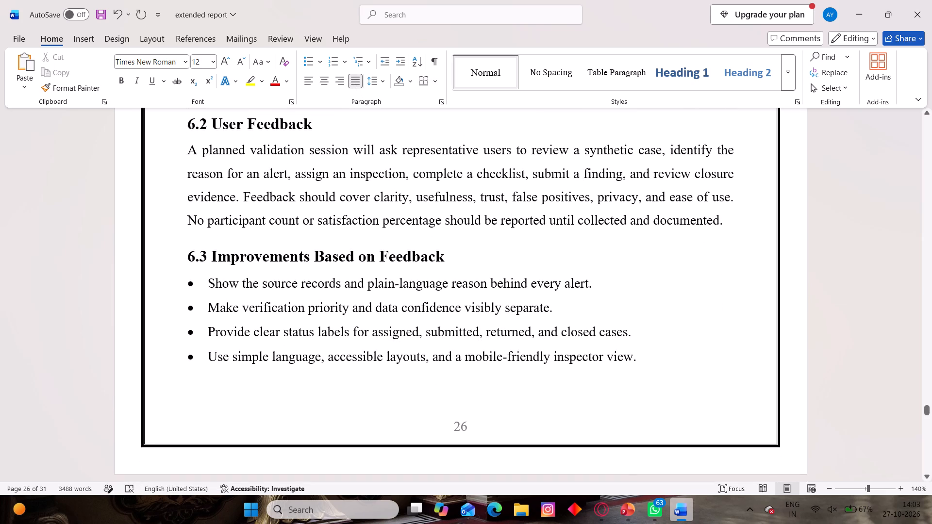
Justify the four bullet points under "6.3 Improvements Based on Feedback".
left_click_drag(213, 283, 238, 299)
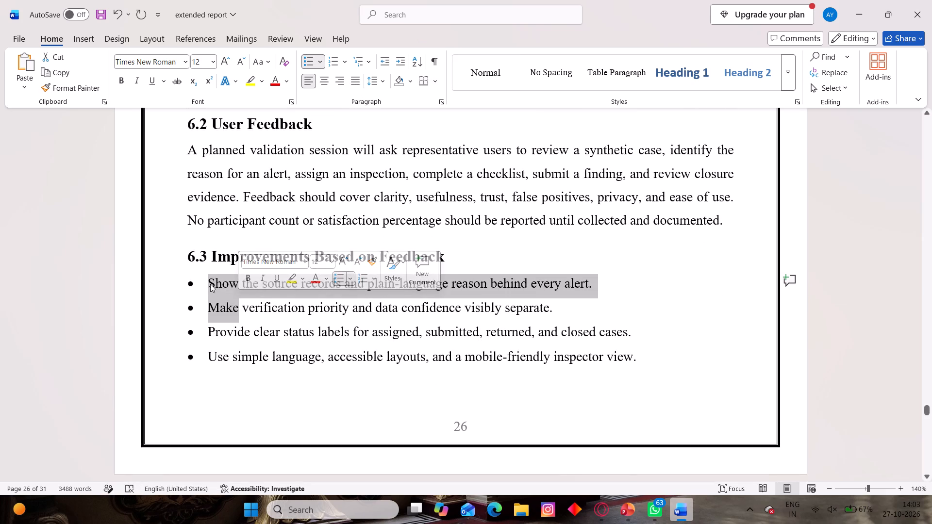
left_click_drag(210, 284, 267, 318)
left_click_drag(196, 277, 222, 286)
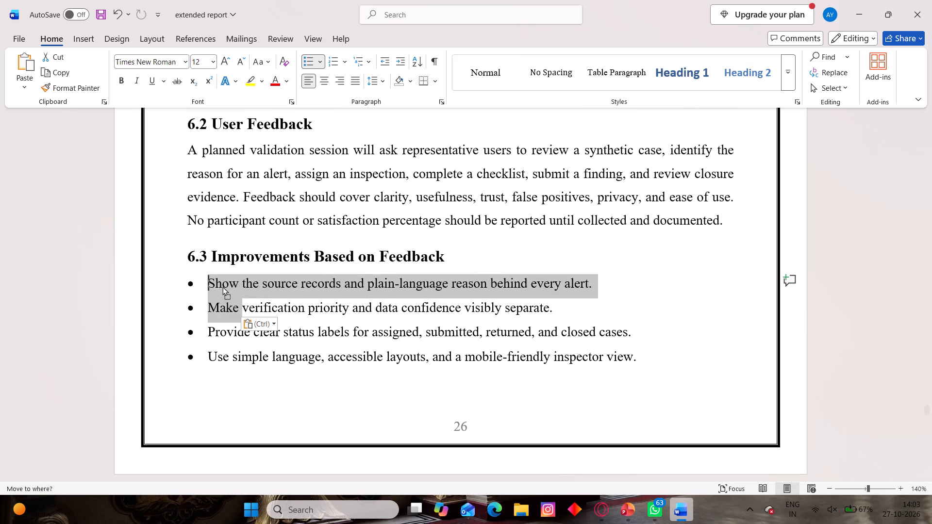
left_click_drag(222, 286, 268, 314)
left_click(612, 332)
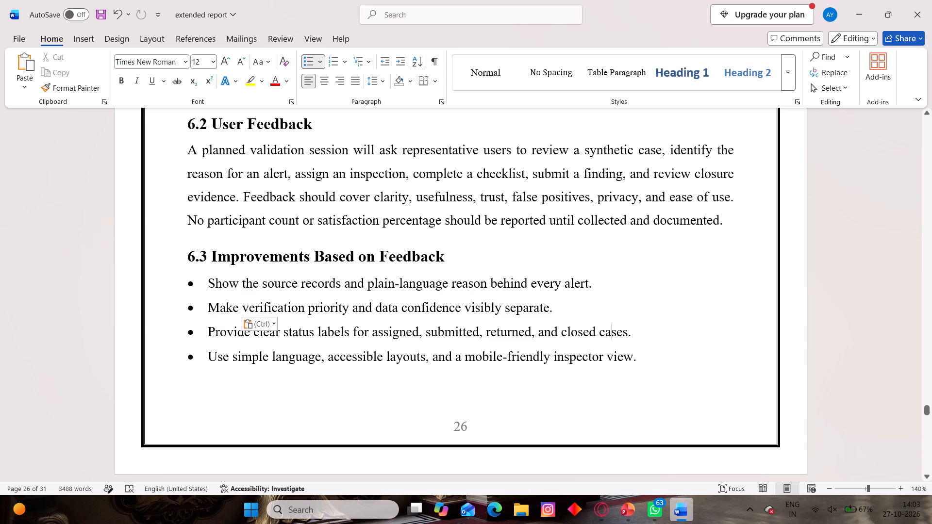
left_click_drag(206, 278, 663, 363)
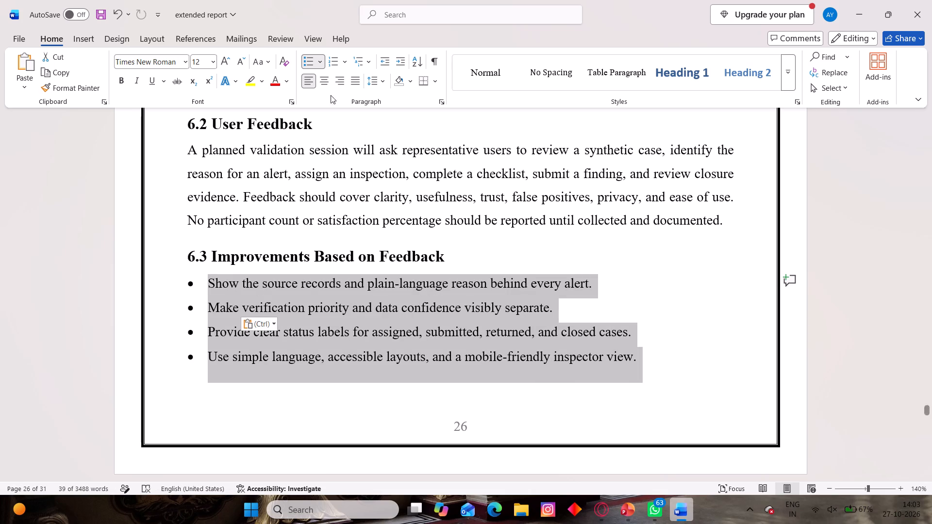
left_click(350, 81)
left_click(646, 294)
Apply the Justify command to Chapter 7's text from the 7.1 Implementation Plan list through the fourth 7.2 Expected Impact bullet.
scroll(647, 294, "down", 8)
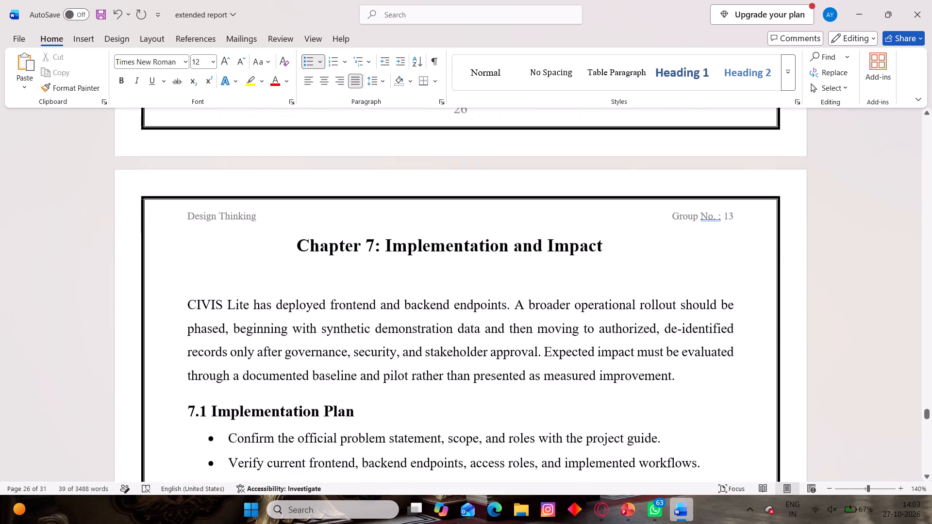
left_click_drag(185, 295, 665, 362)
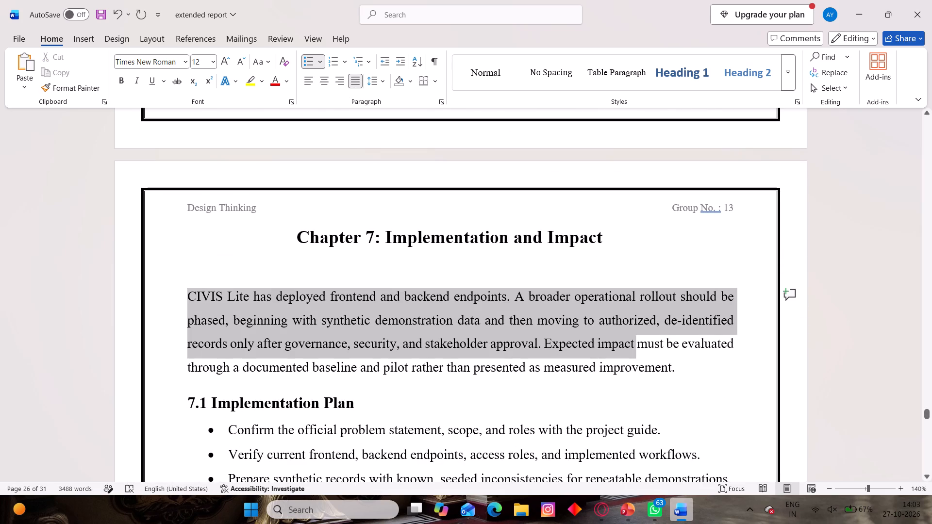
left_click_drag(665, 362, 666, 362)
left_click(564, 360)
scroll(564, 360, "down", 3)
left_click_drag(228, 307, 563, 370)
scroll(339, 367, "down", 6)
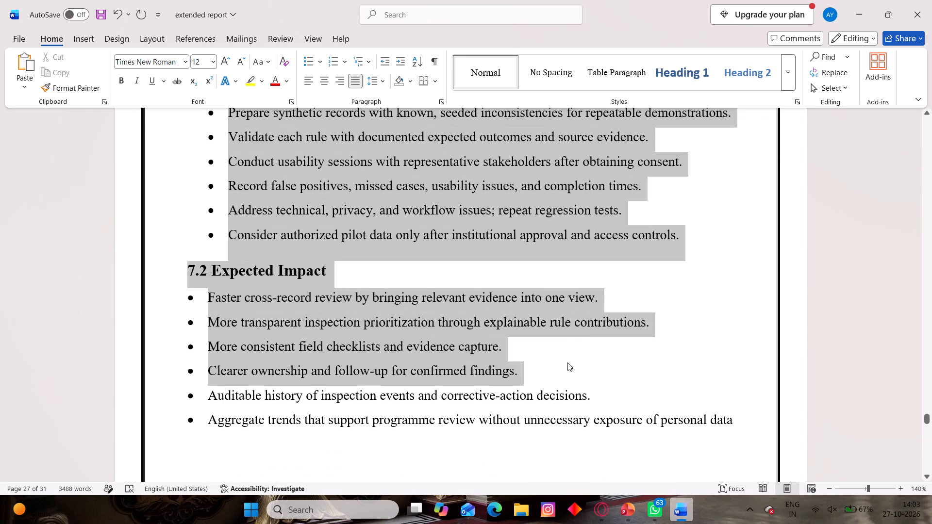
left_click(349, 79)
left_click(429, 253)
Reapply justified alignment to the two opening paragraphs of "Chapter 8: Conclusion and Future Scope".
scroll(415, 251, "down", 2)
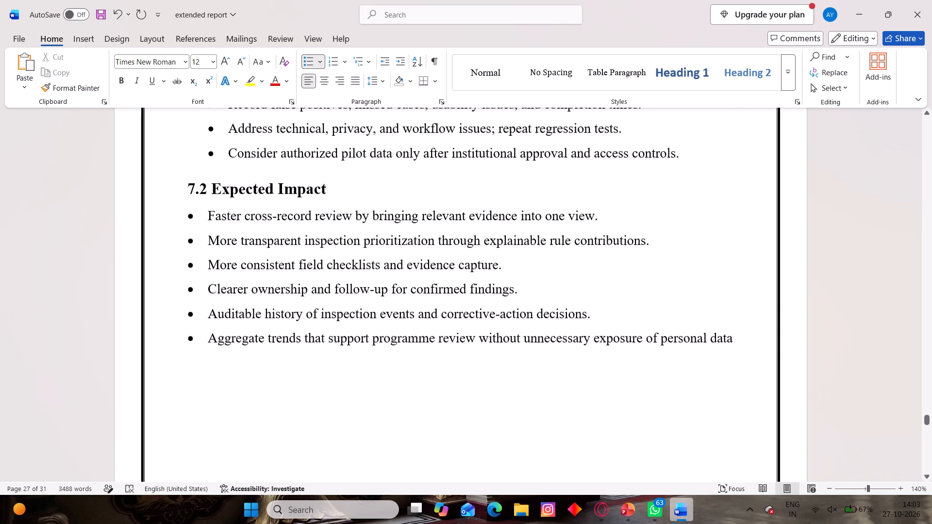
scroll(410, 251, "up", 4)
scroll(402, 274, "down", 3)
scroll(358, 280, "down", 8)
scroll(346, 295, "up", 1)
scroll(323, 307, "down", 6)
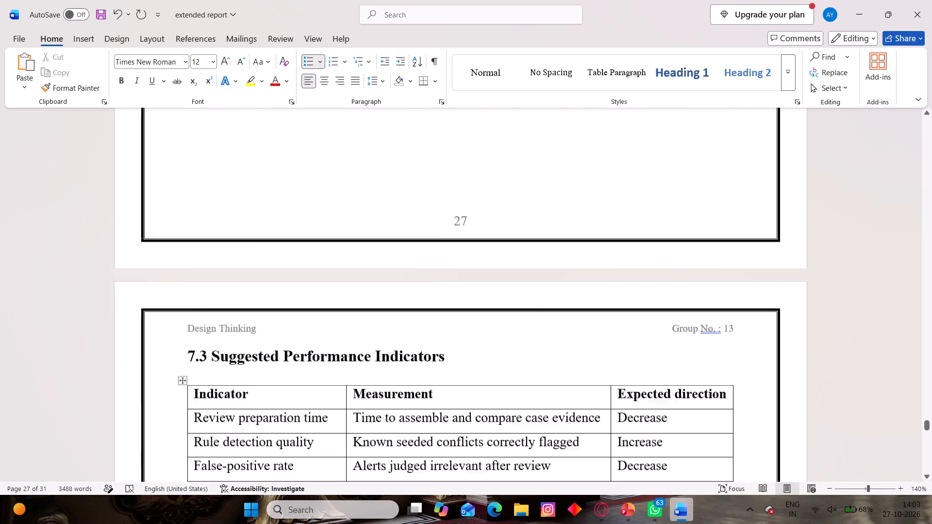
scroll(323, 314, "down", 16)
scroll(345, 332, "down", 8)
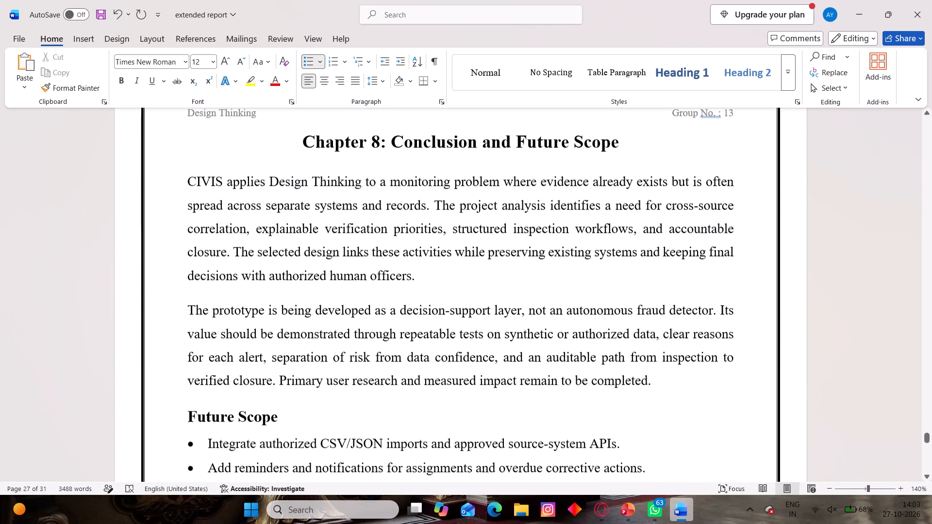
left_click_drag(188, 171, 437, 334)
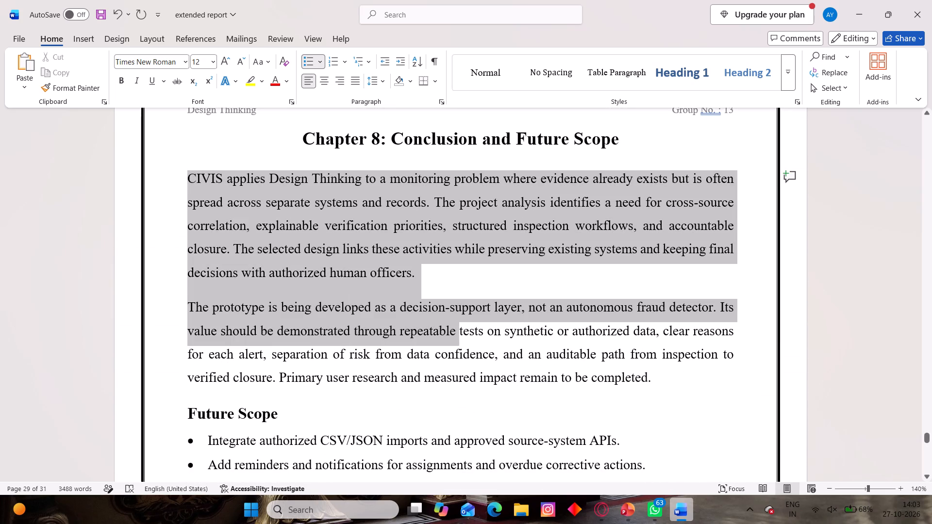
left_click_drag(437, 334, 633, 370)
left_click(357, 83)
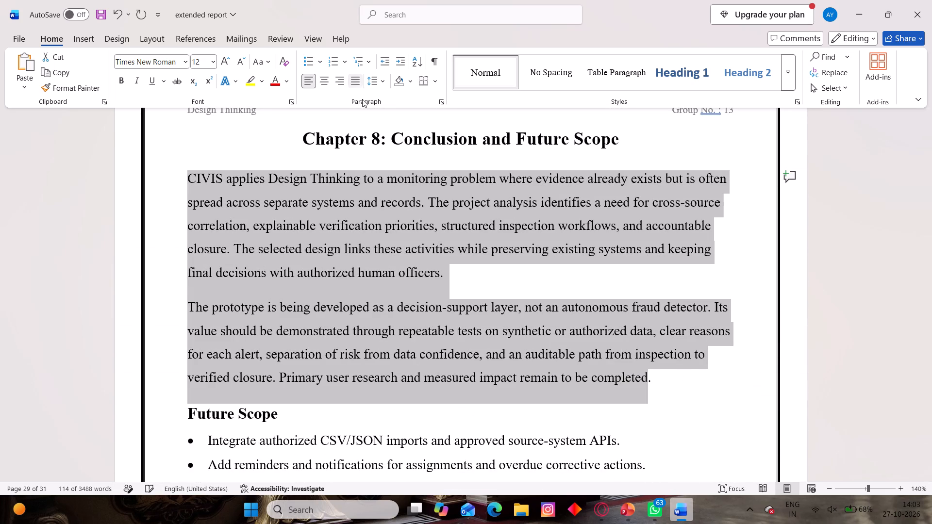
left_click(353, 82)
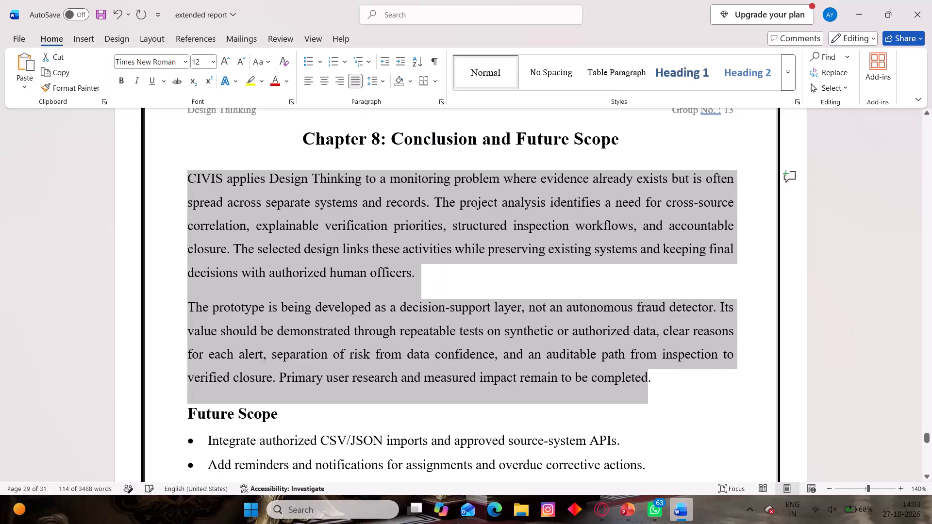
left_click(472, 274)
Justify the seven numbered entries of the References list on page 30.
scroll(473, 276, "down", 5)
scroll(327, 256, "down", 4)
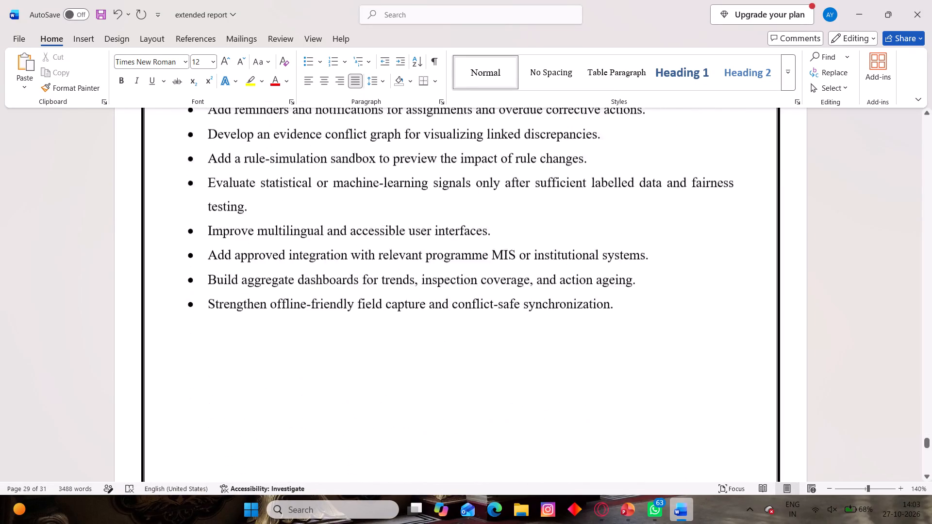
scroll(358, 290, "down", 15)
scroll(331, 258, "down", 7)
scroll(387, 342, "up", 3)
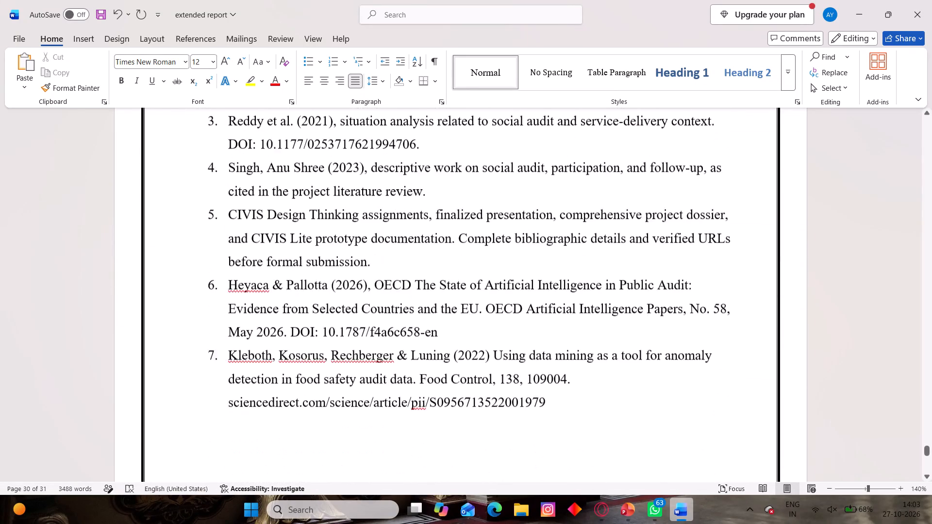
scroll(386, 328, "up", 5)
left_click_drag(223, 164, 558, 334)
scroll(358, 298, "down", 5)
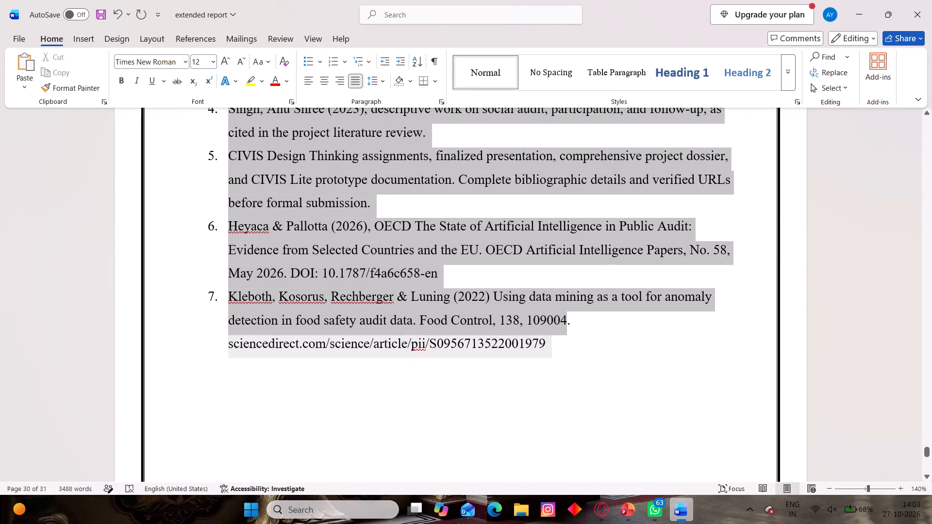
left_click_drag(558, 334, 551, 341)
left_click(353, 78)
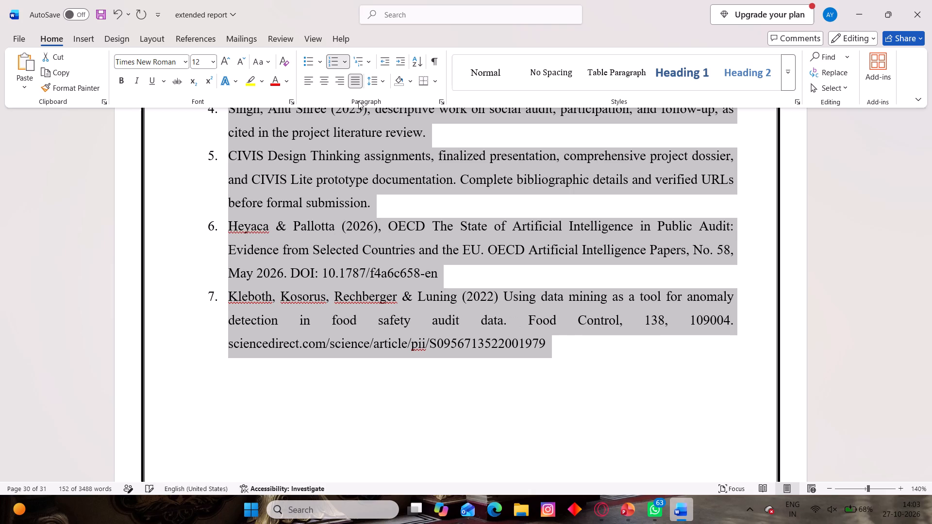
left_click(463, 197)
Review the layout of the References list and the report's last page.
scroll(480, 232, "up", 6)
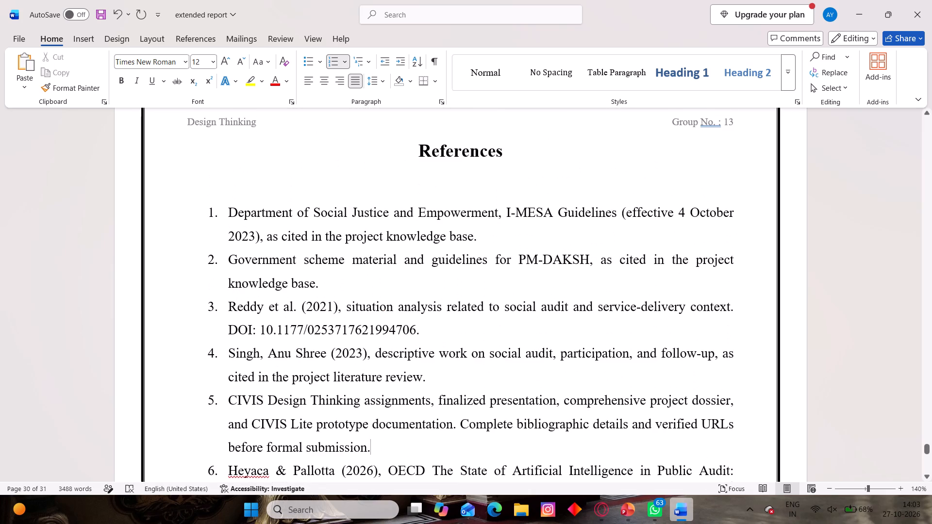
scroll(476, 237, "up", 14)
scroll(492, 249, "down", 14)
scroll(529, 253, "down", 8)
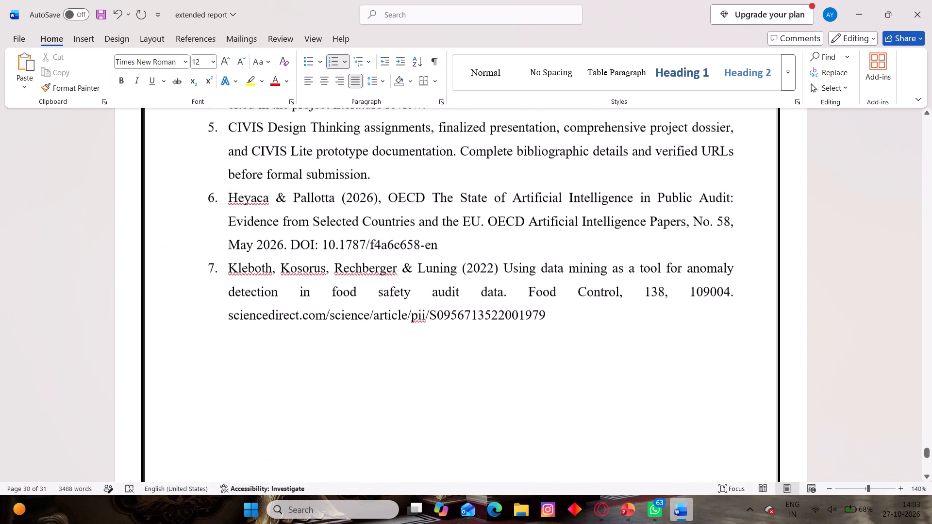
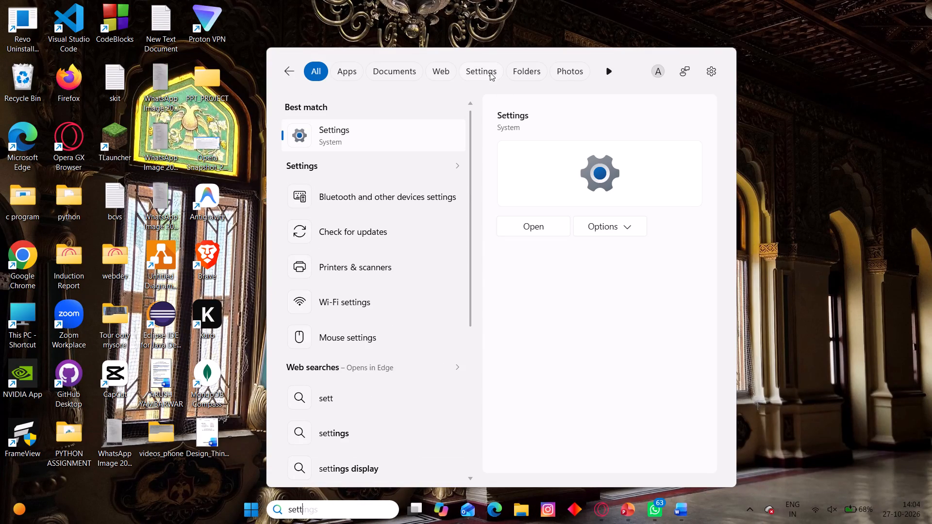
left_click(349, 120)
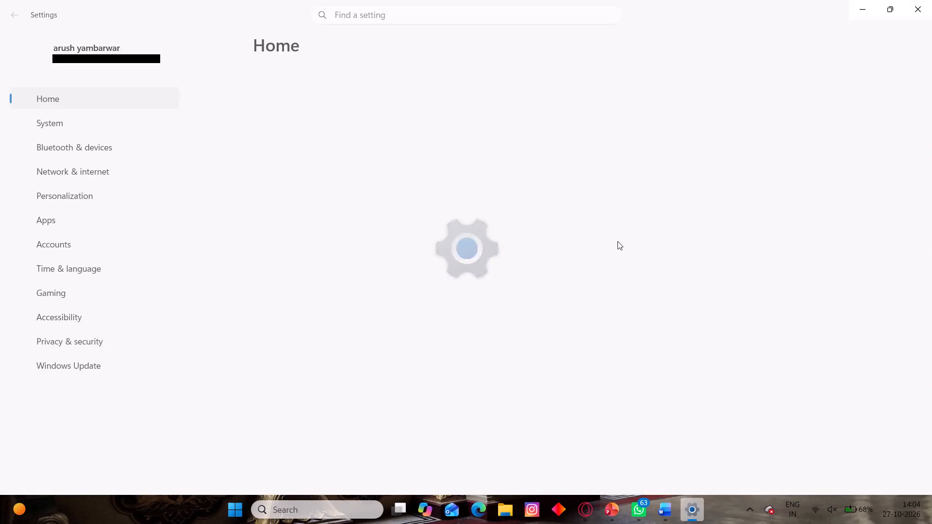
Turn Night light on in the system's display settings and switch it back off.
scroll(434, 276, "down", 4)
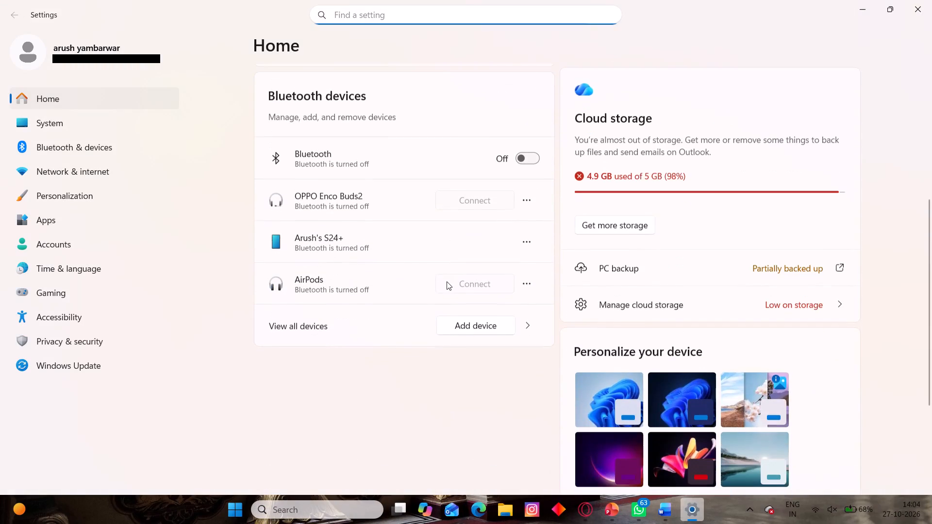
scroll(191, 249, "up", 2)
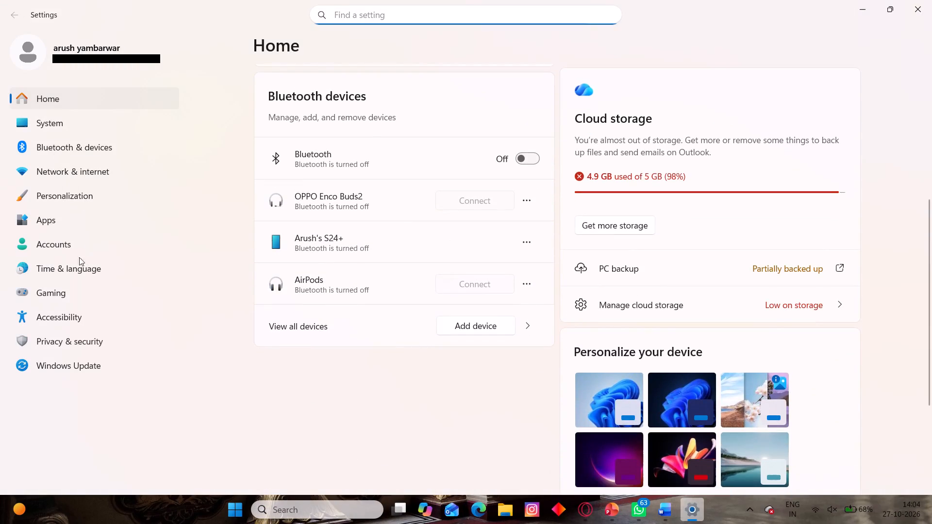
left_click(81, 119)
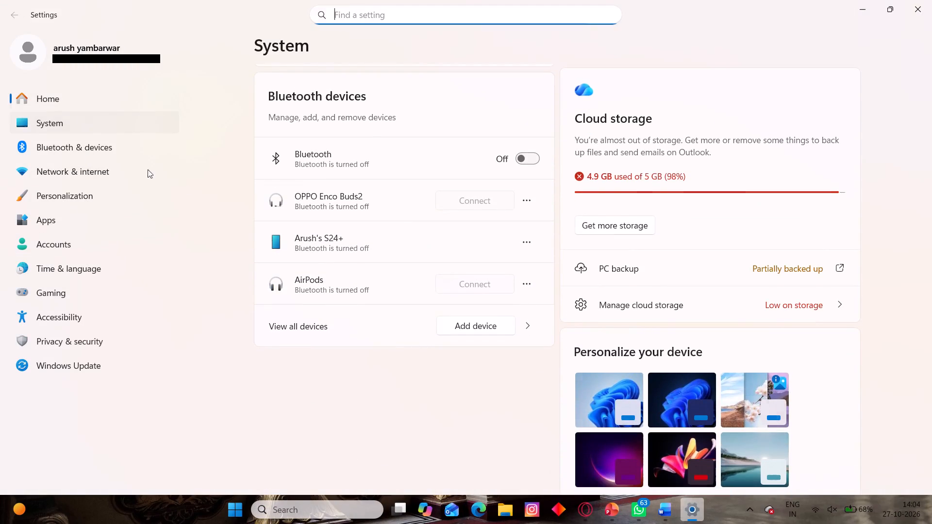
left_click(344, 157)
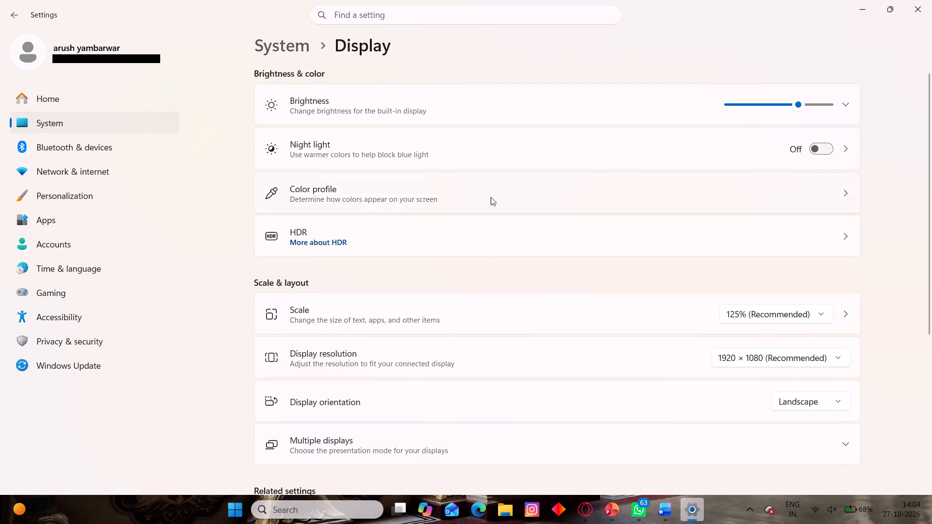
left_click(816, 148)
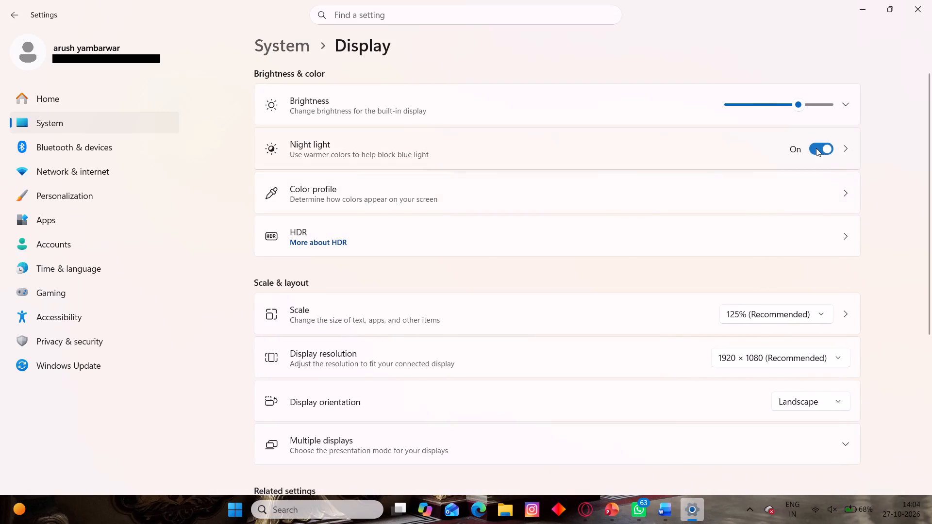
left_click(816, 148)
Look through the display and personalization settings, including Night light, Themes and Dynamic Lighting, for a dark appearance option.
scroll(528, 212, "down", 5)
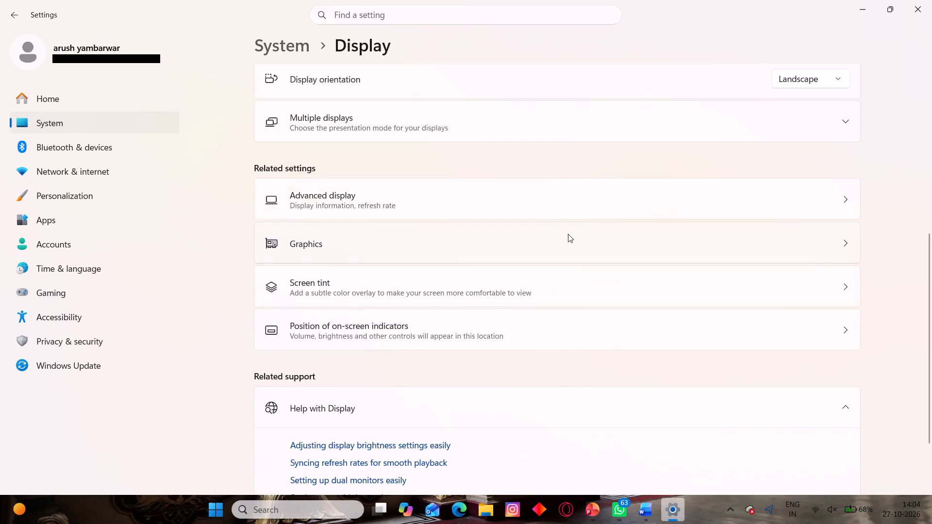
scroll(606, 246, "up", 5)
scroll(701, 280, "up", 3)
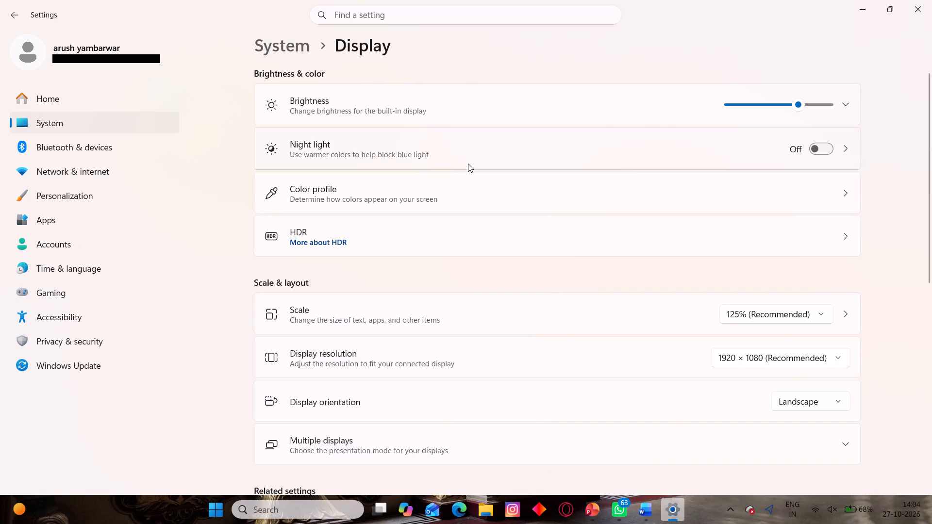
left_click(843, 147)
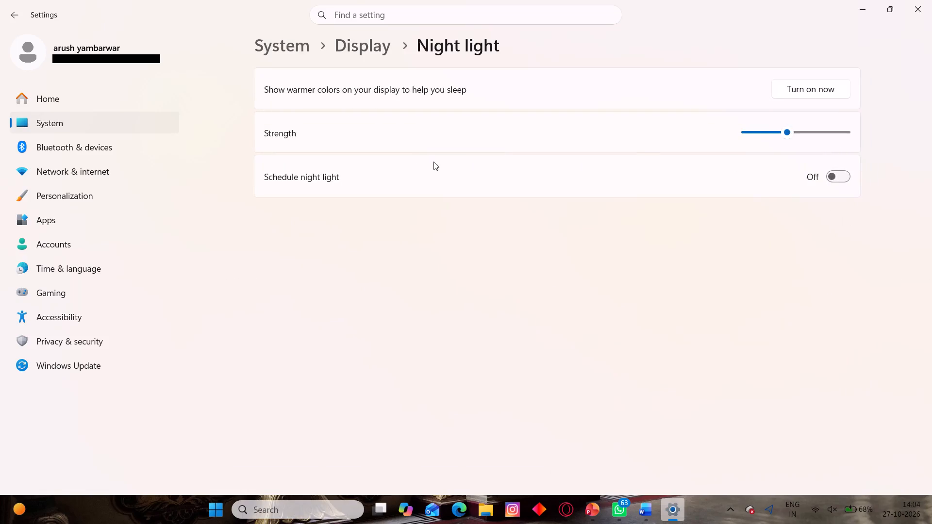
left_click(18, 12)
scroll(237, 416, "down", 2)
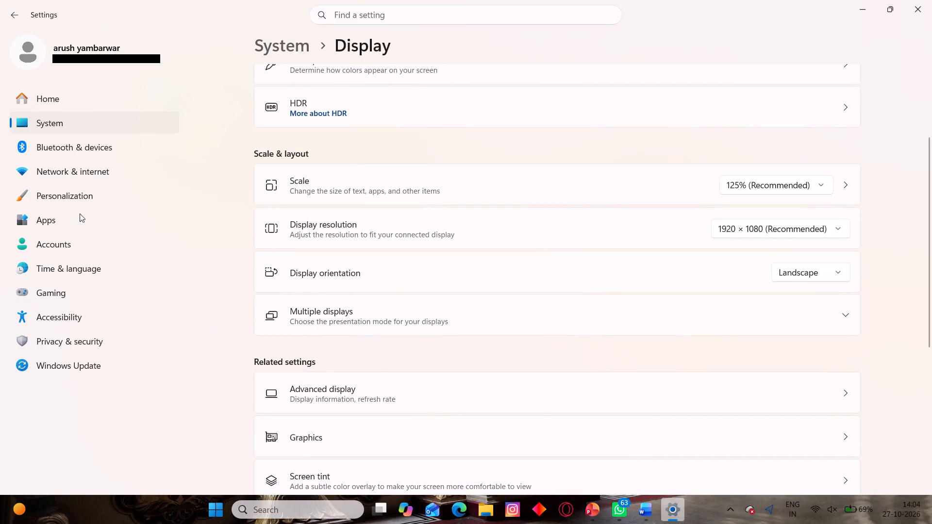
left_click(84, 200)
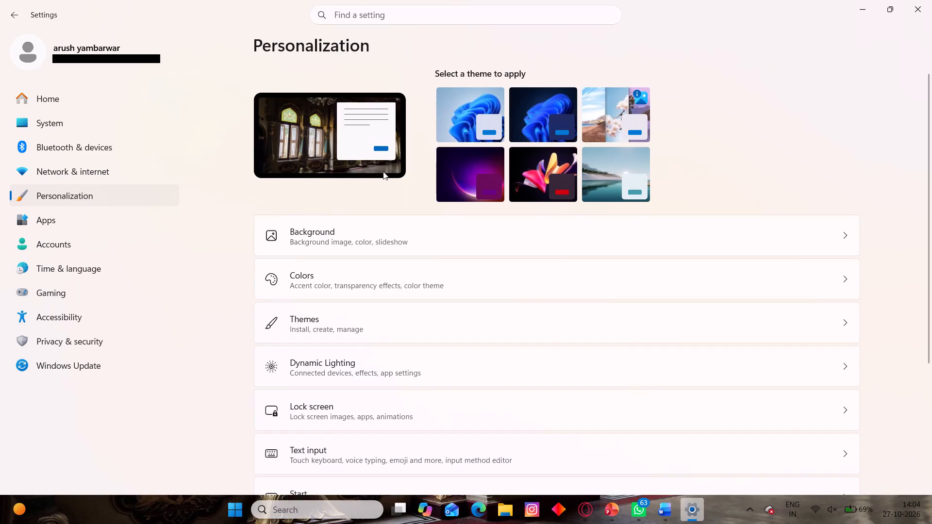
left_click(383, 320)
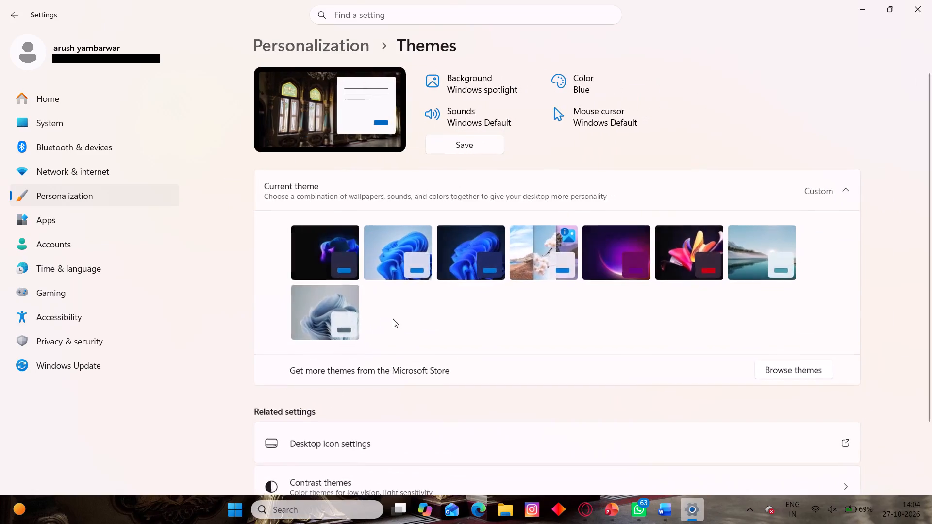
scroll(411, 272, "down", 7)
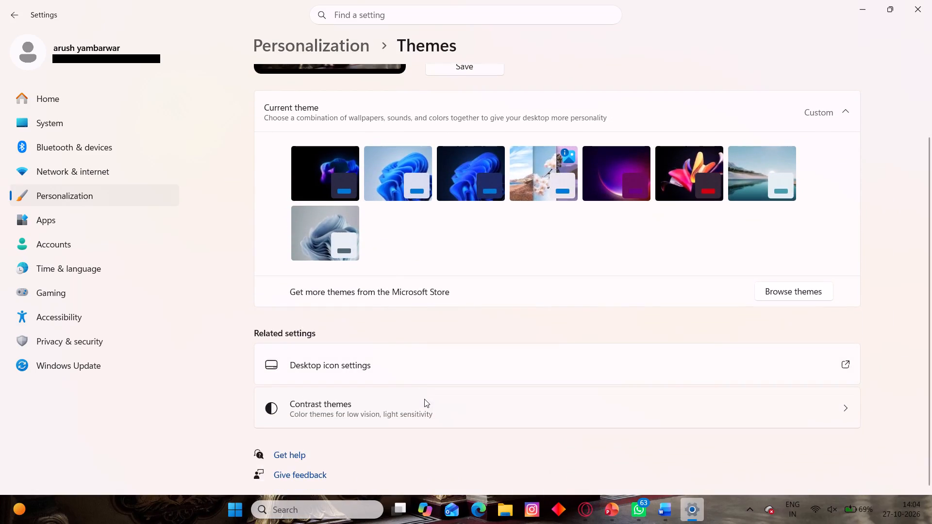
scroll(360, 368, "up", 3)
left_click(16, 14)
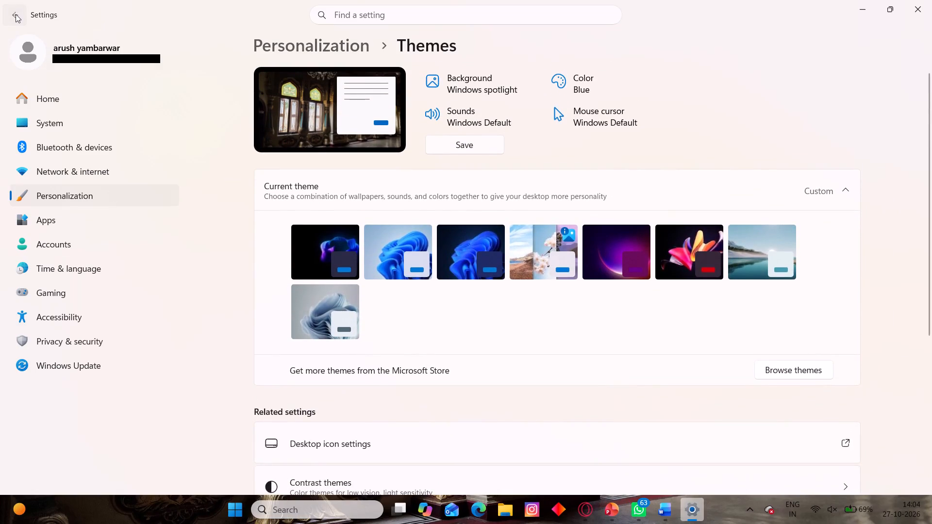
scroll(427, 349, "down", 3)
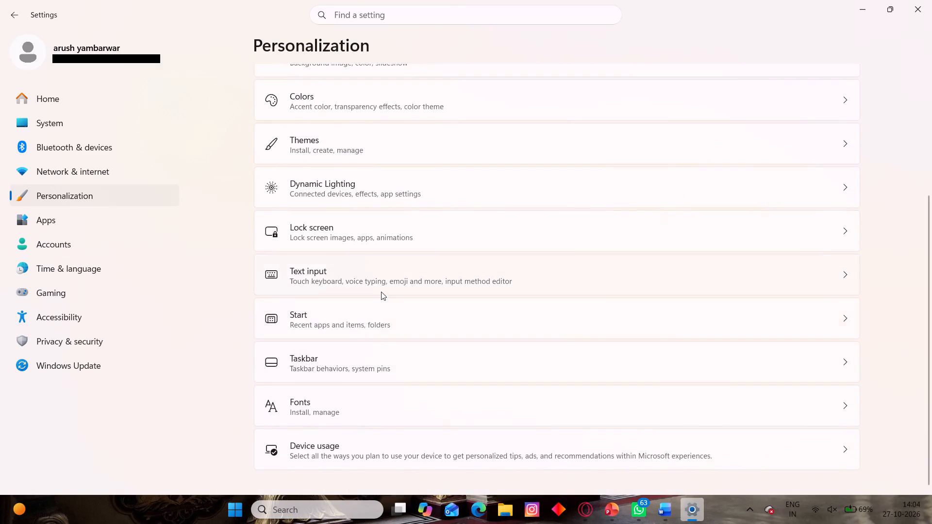
left_click(411, 191)
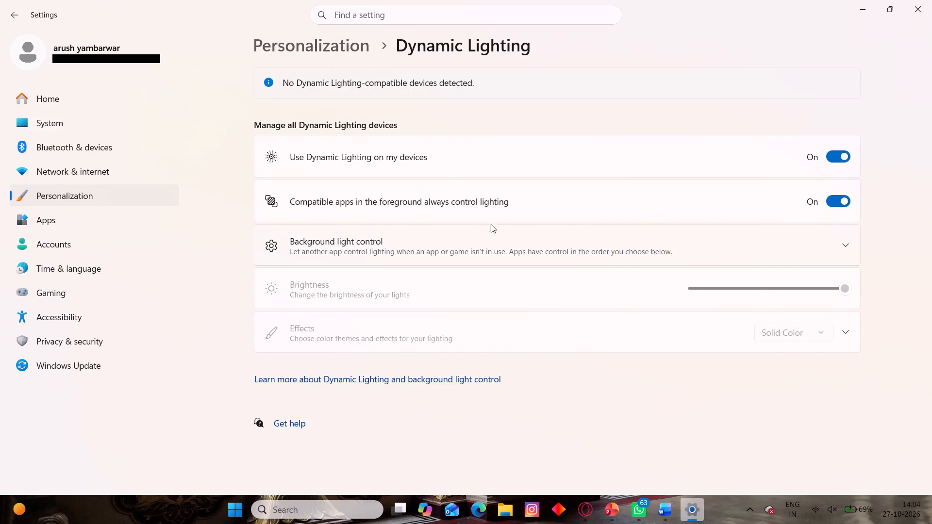
scroll(483, 224, "down", 4)
scroll(451, 185, "up", 4)
Search the settings for "dark", set the Windows color mode to Dark, and close Settings.
left_click(406, 13)
type("dark")
key("Return")
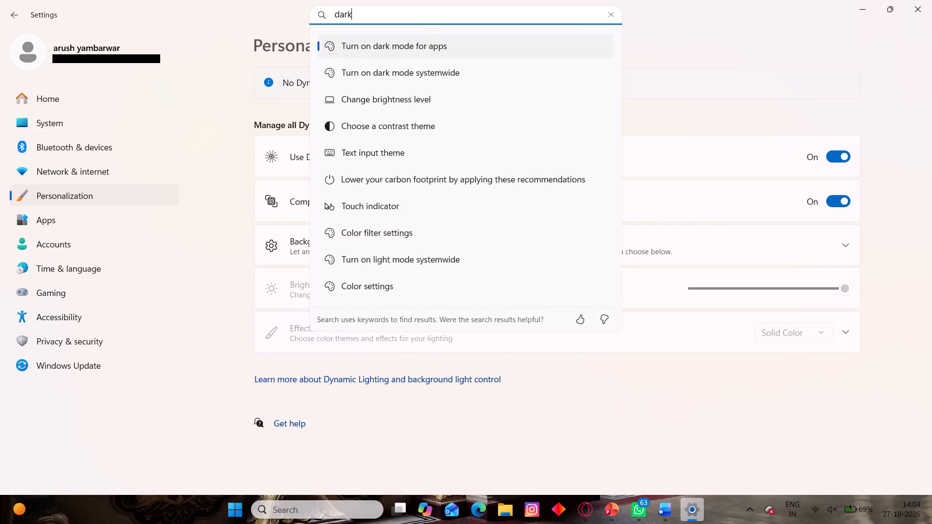
left_click(426, 45)
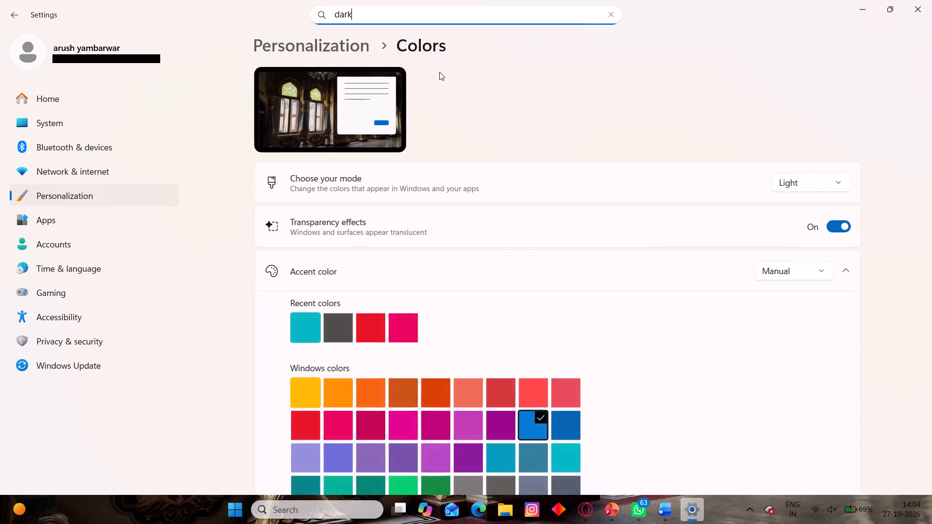
left_click(805, 172)
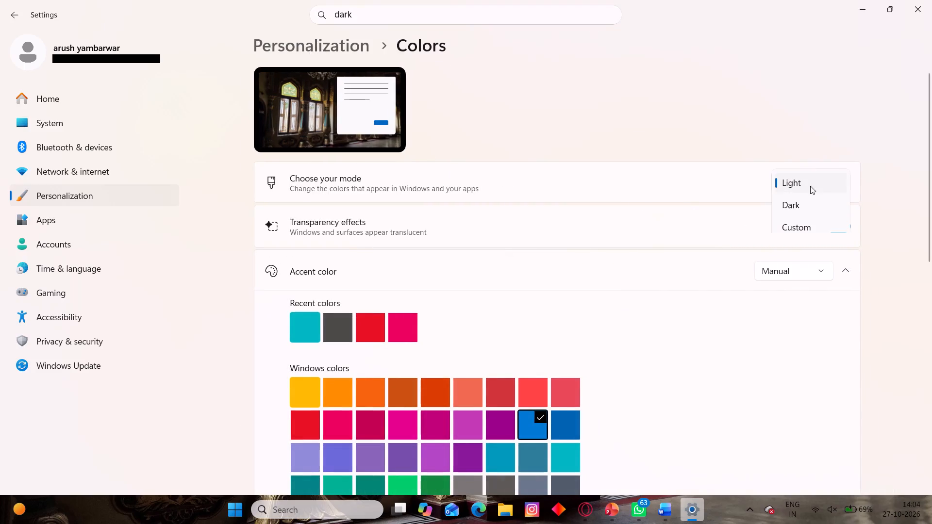
left_click(806, 205)
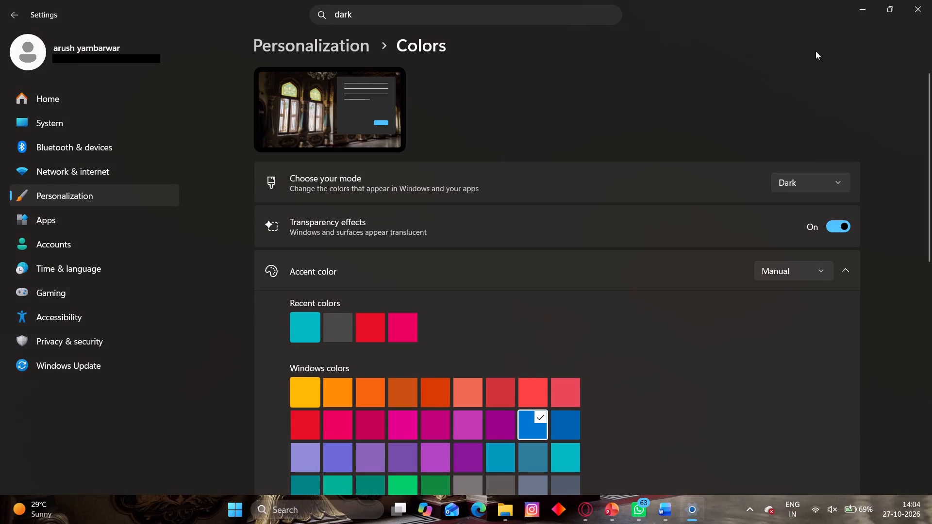
left_click(855, 1)
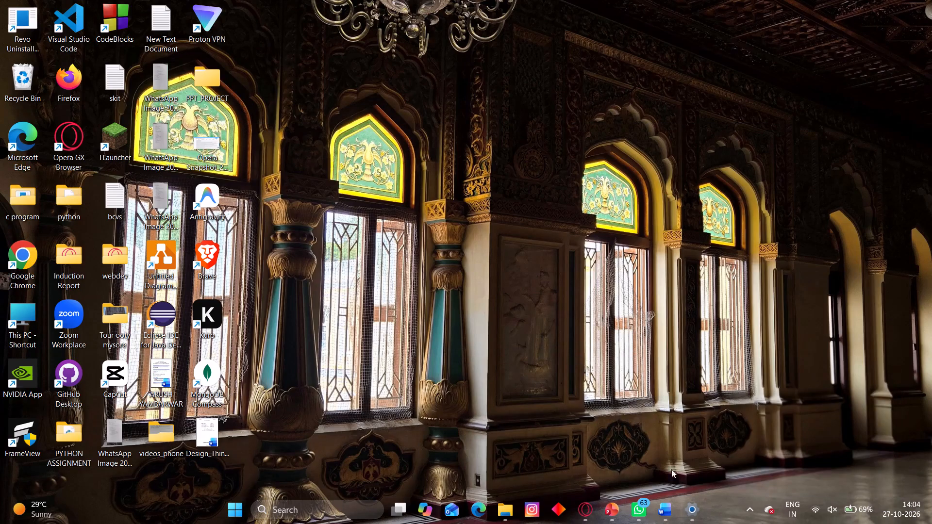
left_click(691, 517)
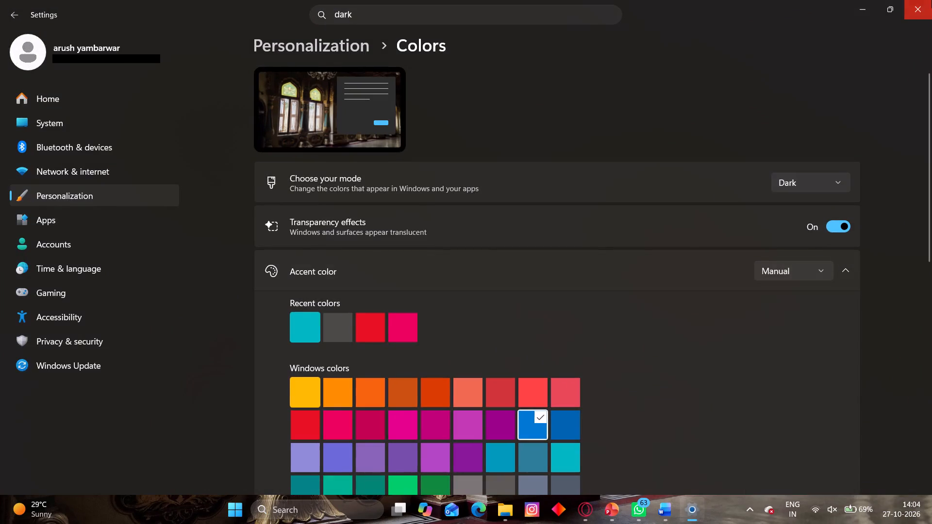
left_click(931, 0)
Switch to the extended report in Word and go from its appendix back to the title page.
left_click(673, 507)
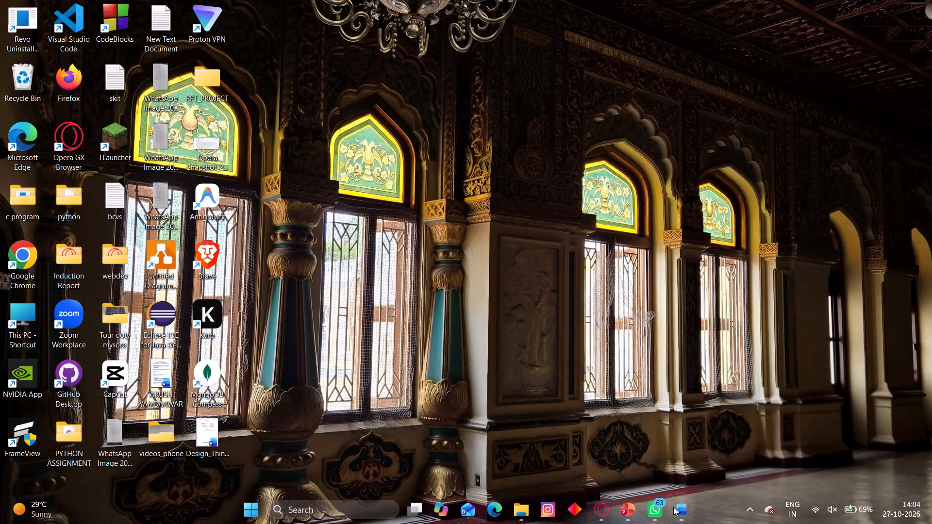
scroll(658, 409, "up", 9)
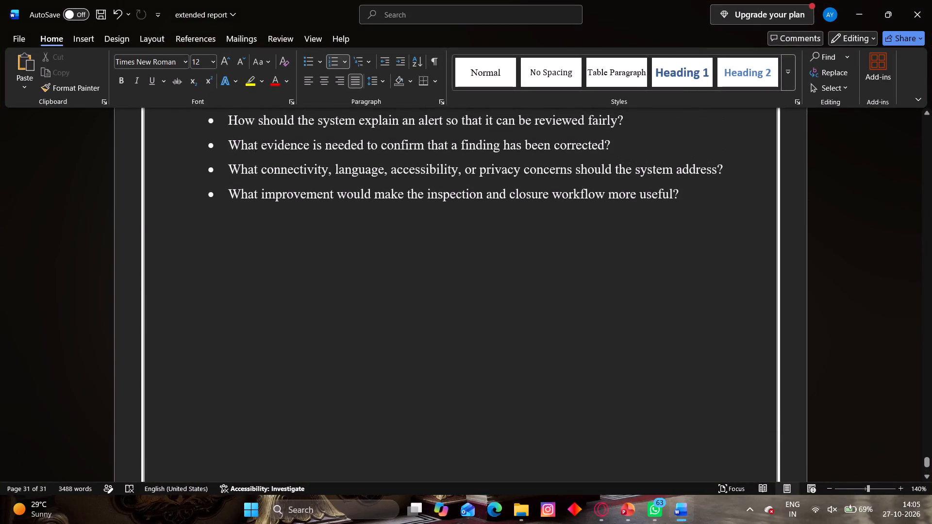
left_click_drag(931, 247, 899, 30)
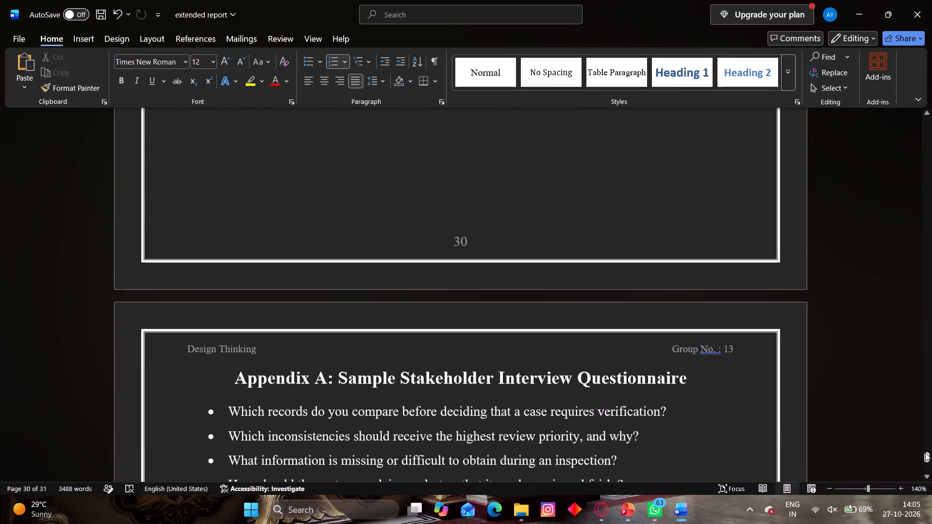
left_click_drag(929, 459, 886, 100)
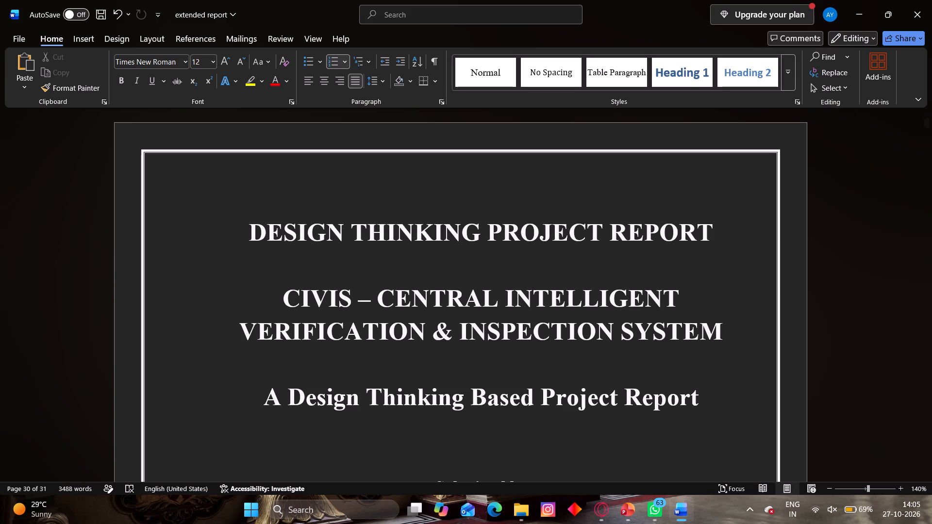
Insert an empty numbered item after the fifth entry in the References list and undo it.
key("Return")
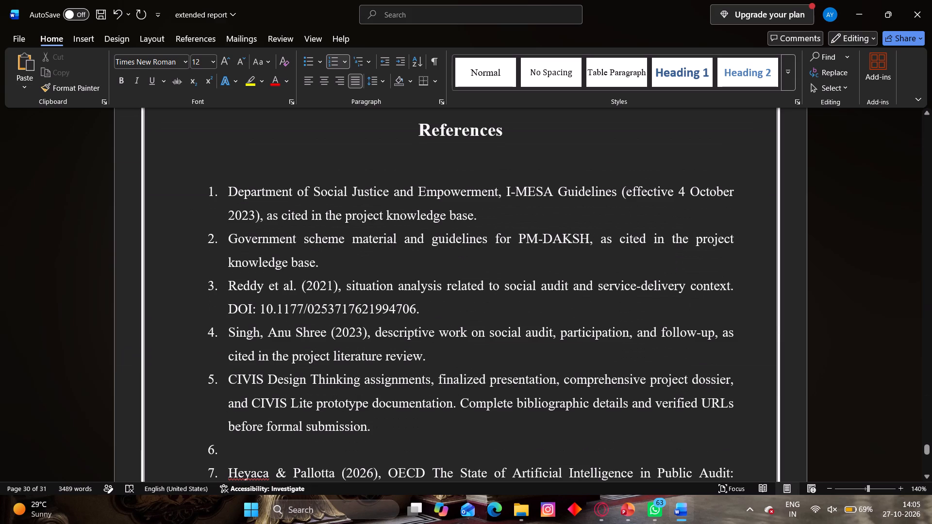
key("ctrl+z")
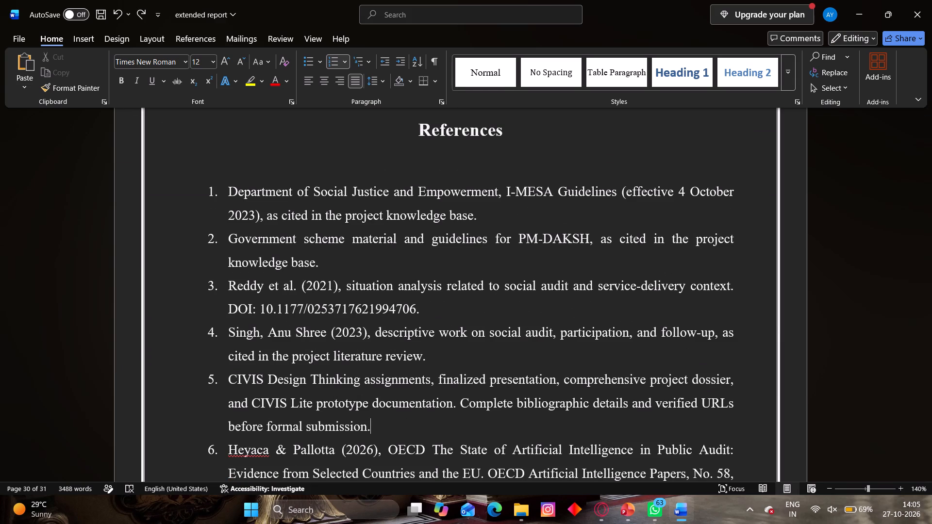
Go back from the References list through Chapter 7 to the report's title page.
scroll(887, 159, "up", 2)
scroll(701, 312, "up", 20)
scroll(701, 312, "up", 14)
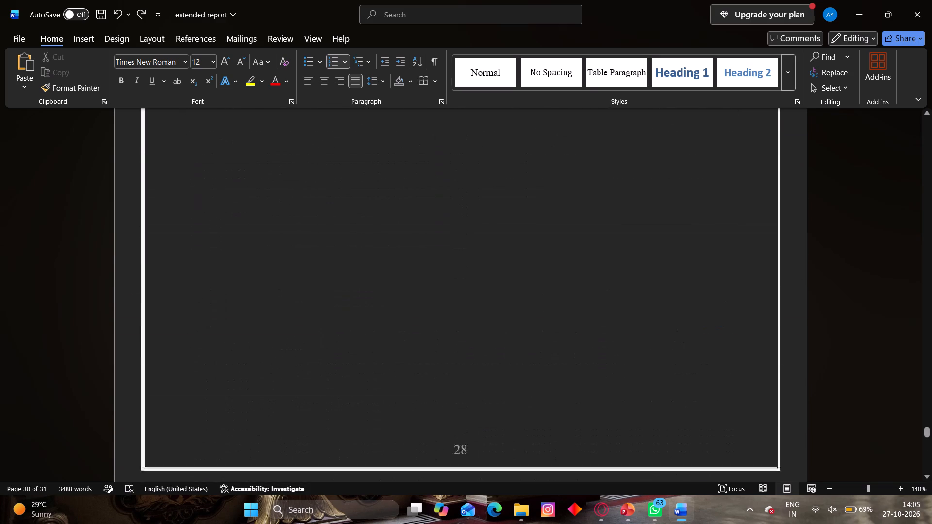
scroll(672, 341, "up", 12)
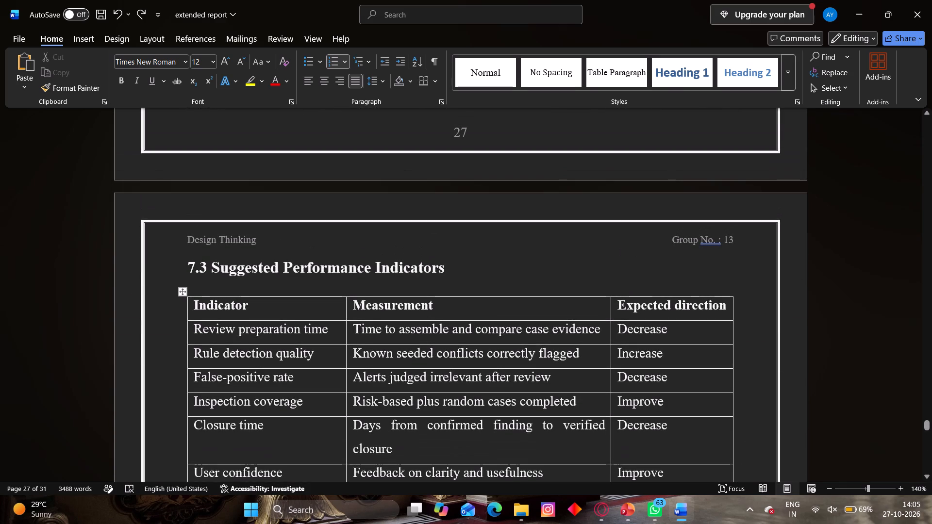
scroll(690, 326, "up", 8)
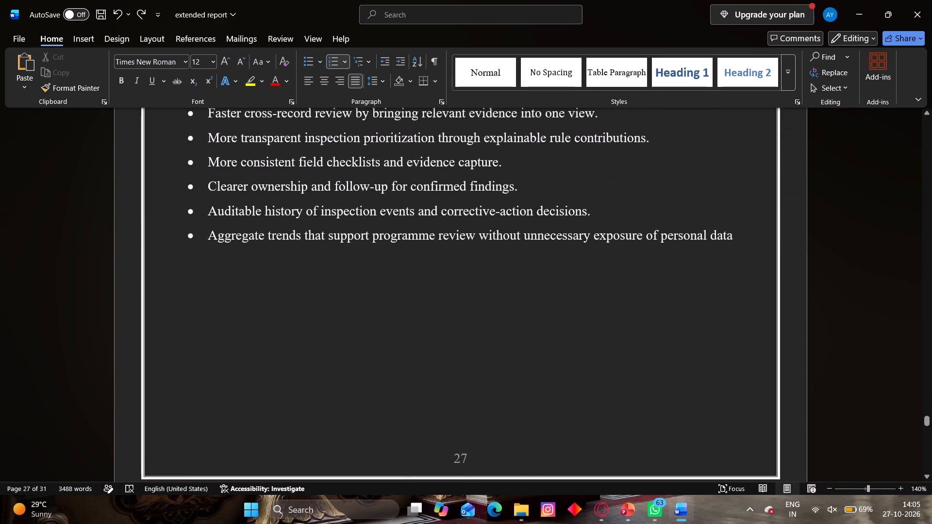
left_click_drag(931, 422, 907, 268)
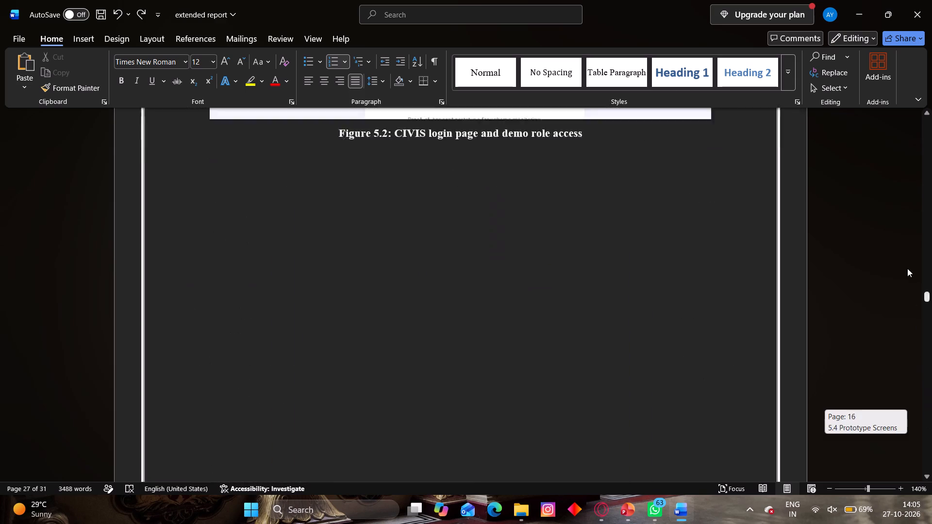
left_click_drag(907, 268, 914, 100)
scroll(675, 268, "down", 3)
scroll(675, 268, "up", 3)
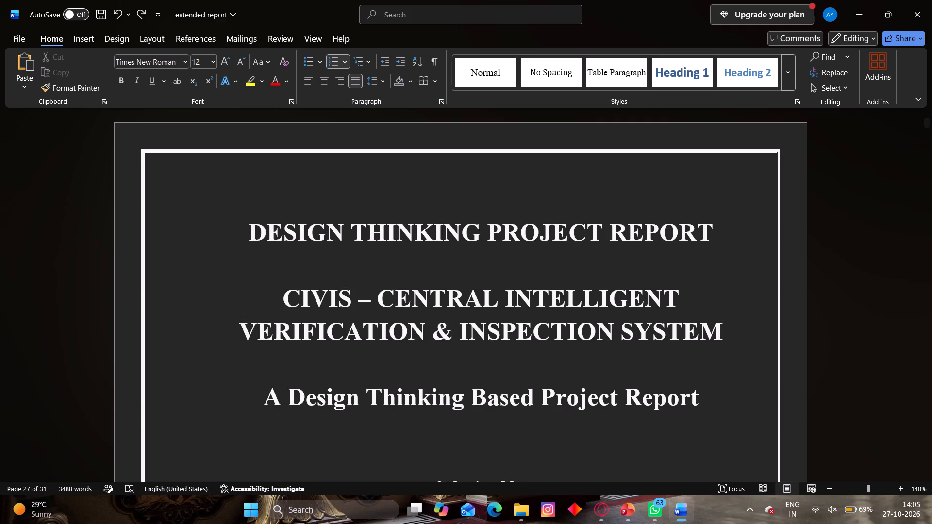
scroll(670, 269, "up", 6)
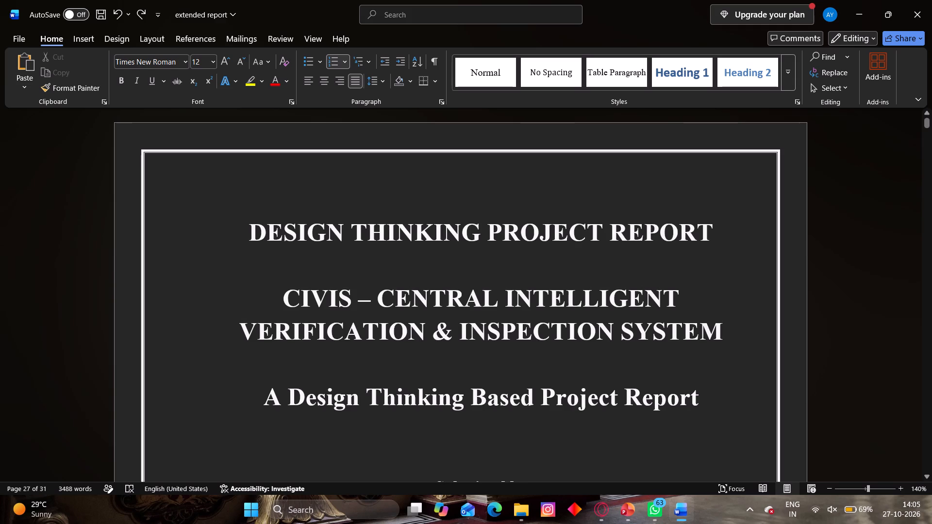
scroll(621, 287, "up", 1)
Look over the front matter and opening chapters as a multi-page overview at 50% zoom.
scroll(710, 293, "down", 1, "ctrl")
scroll(710, 293, "up", 4, "ctrl")
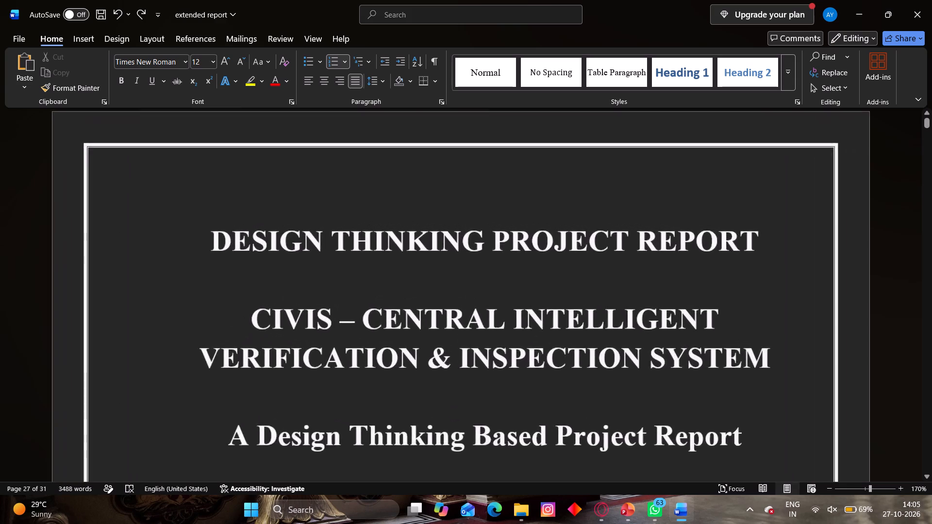
scroll(708, 292, "down", 14, "ctrl")
scroll(699, 297, "up", 2, "ctrl")
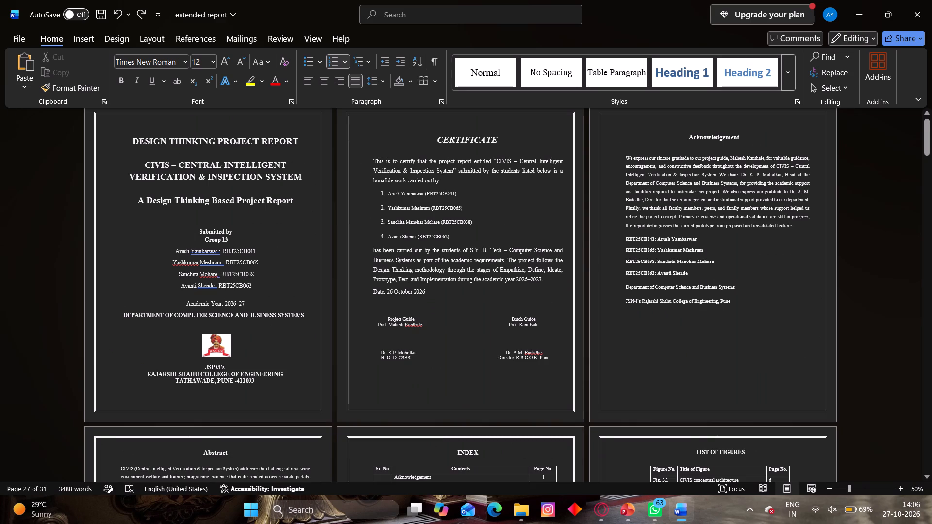
scroll(633, 355, "down", 14)
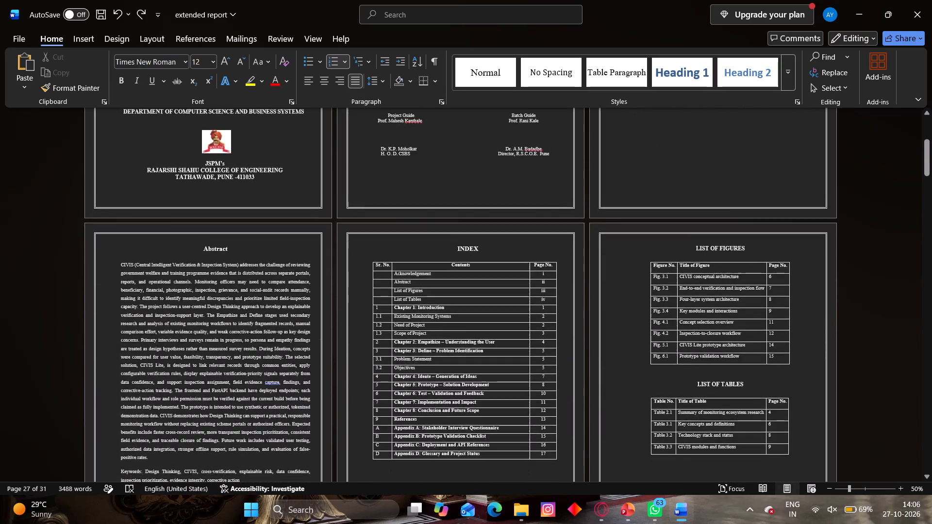
scroll(624, 351, "down", 15)
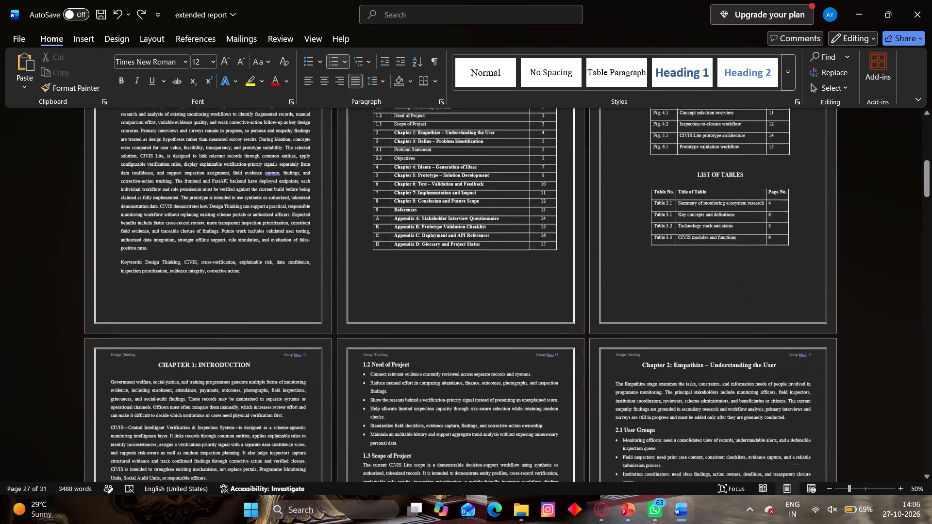
scroll(615, 362, "down", 3)
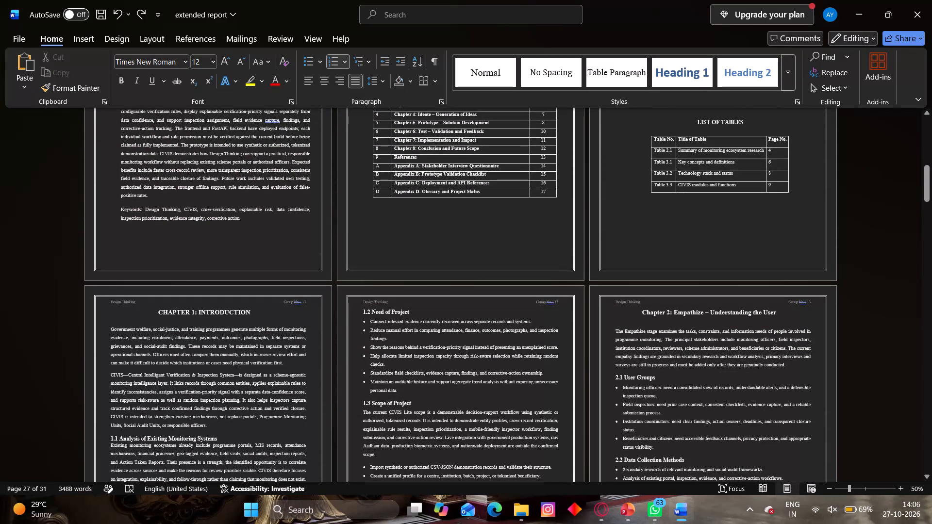
Enlarge the pages to 120% and examine the Acknowledgement and Abstract.
scroll(599, 376, "up", 2, "ctrl")
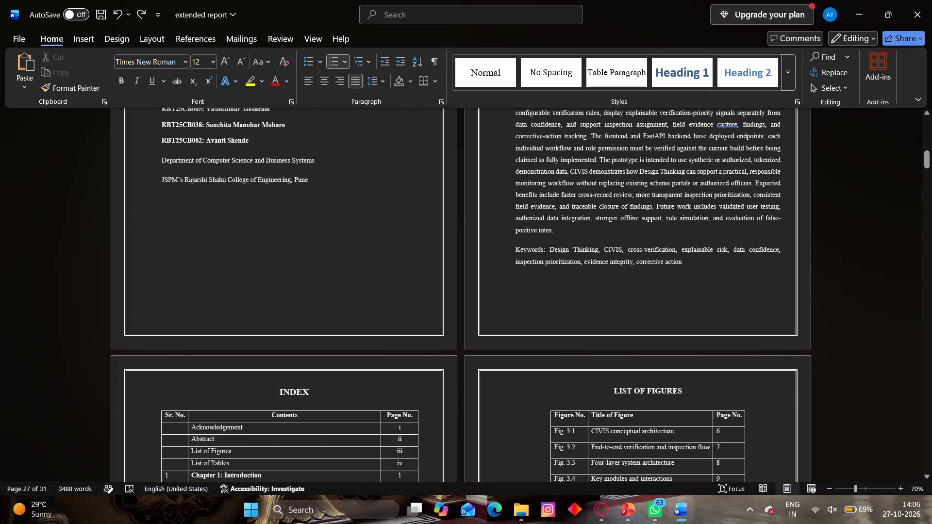
scroll(599, 376, "up", 5, "ctrl")
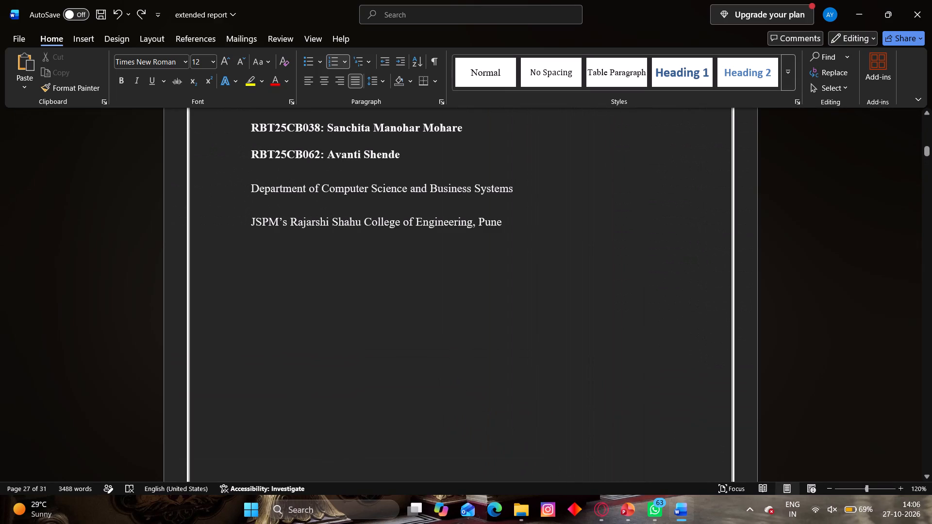
scroll(599, 376, "up", 6)
scroll(584, 375, "down", 7)
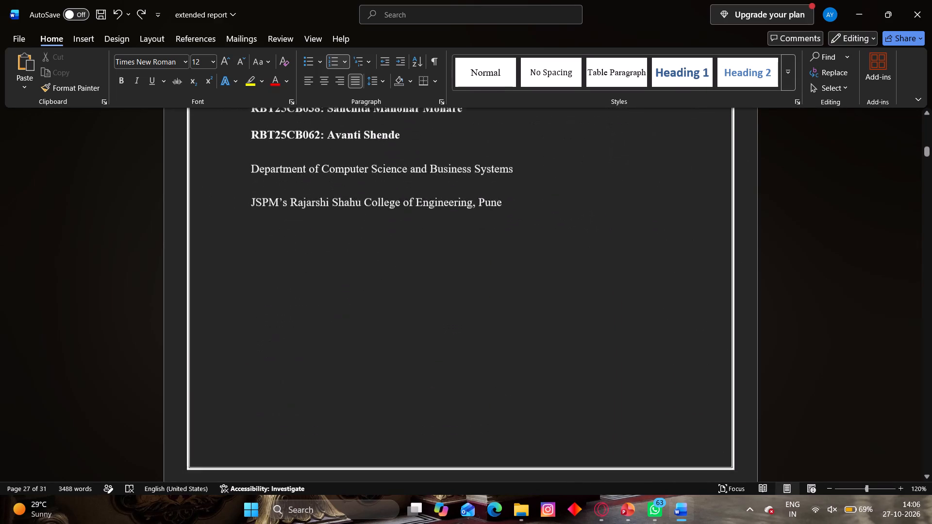
scroll(576, 377, "down", 19)
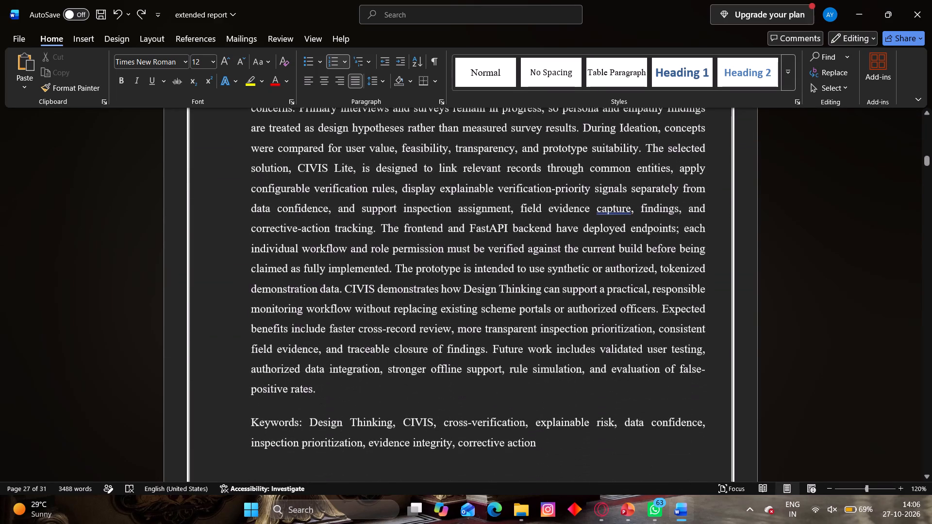
Examine the Index table, the List of Figures and the List of Tables.
scroll(573, 389, "down", 15)
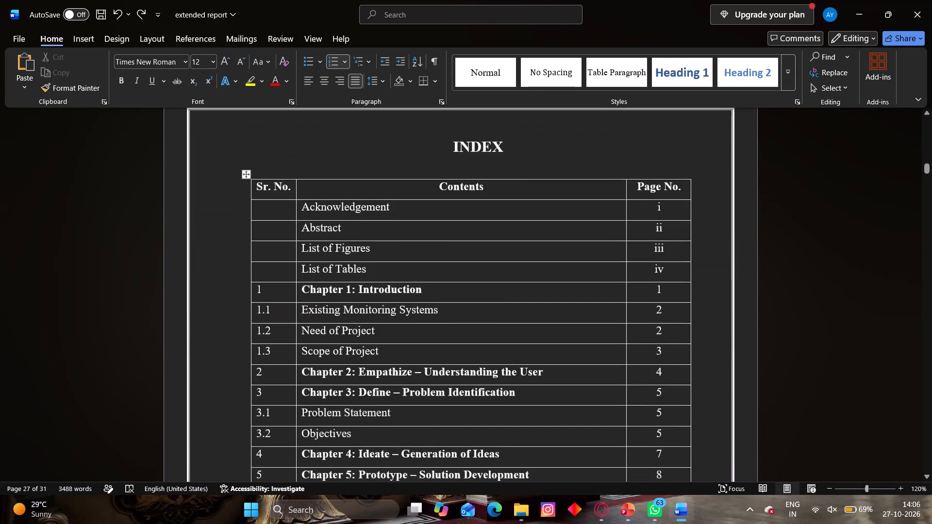
scroll(563, 390, "down", 11)
scroll(562, 391, "up", 2)
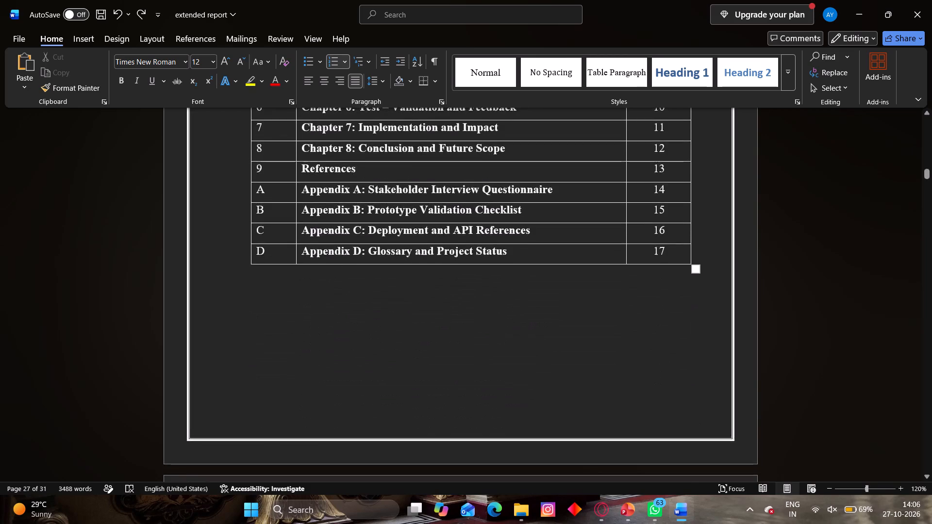
scroll(562, 391, "up", 12)
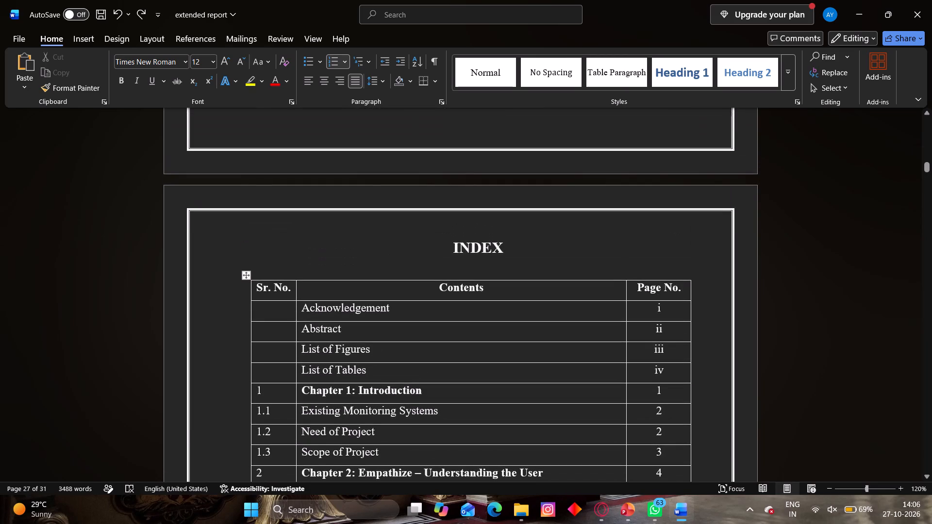
scroll(540, 427, "down", 18)
scroll(535, 436, "down", 4)
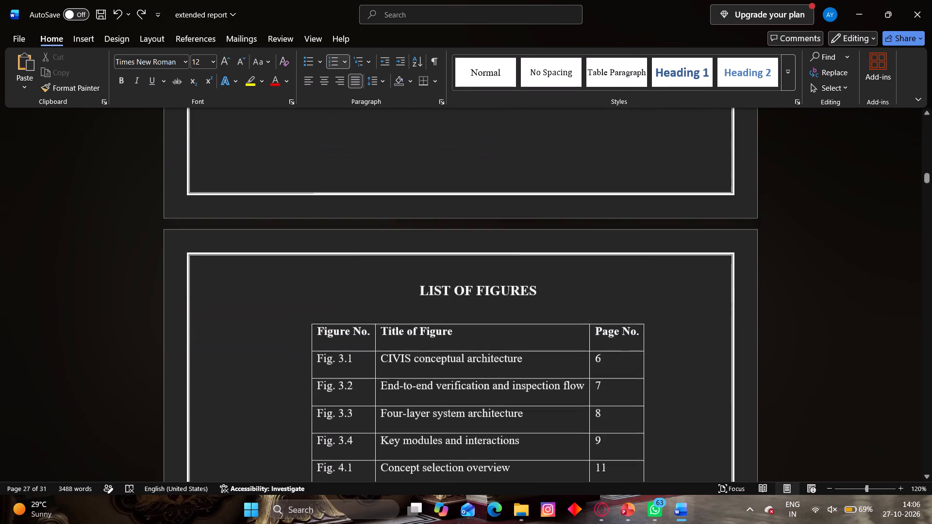
scroll(533, 436, "down", 2)
scroll(533, 480, "down", 1)
scroll(538, 440, "down", 6)
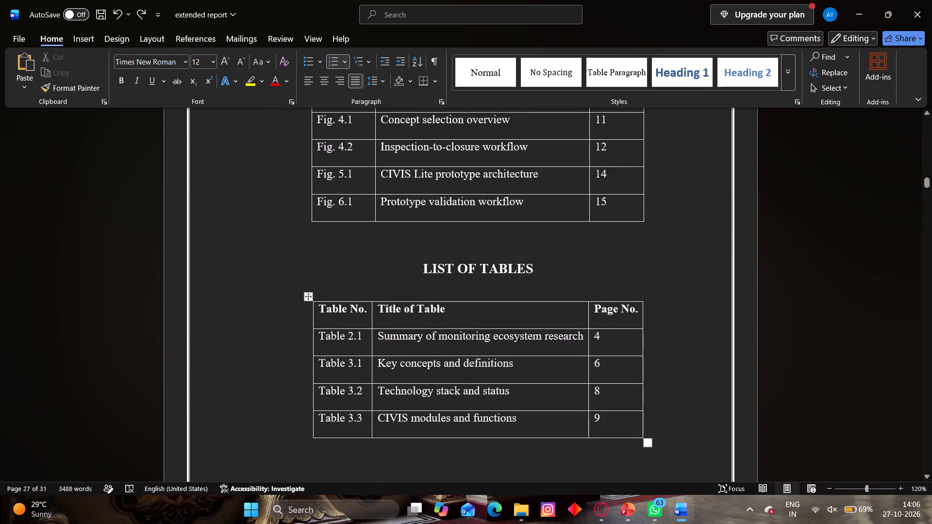
Review Chapter 1, including the existing monitoring systems table, the need of project and the scope of project.
scroll(536, 437, "down", 3)
scroll(526, 349, "down", 12)
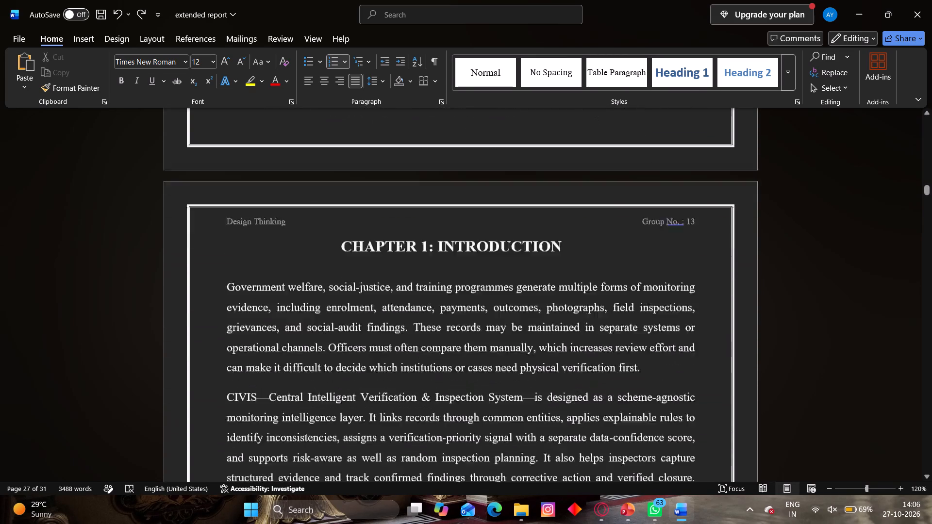
scroll(526, 359, "down", 1)
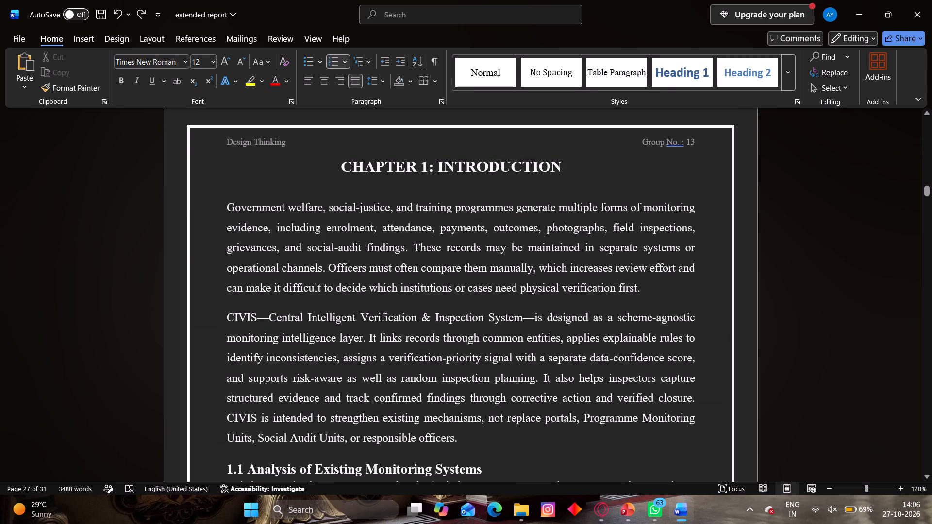
scroll(514, 362, "down", 10)
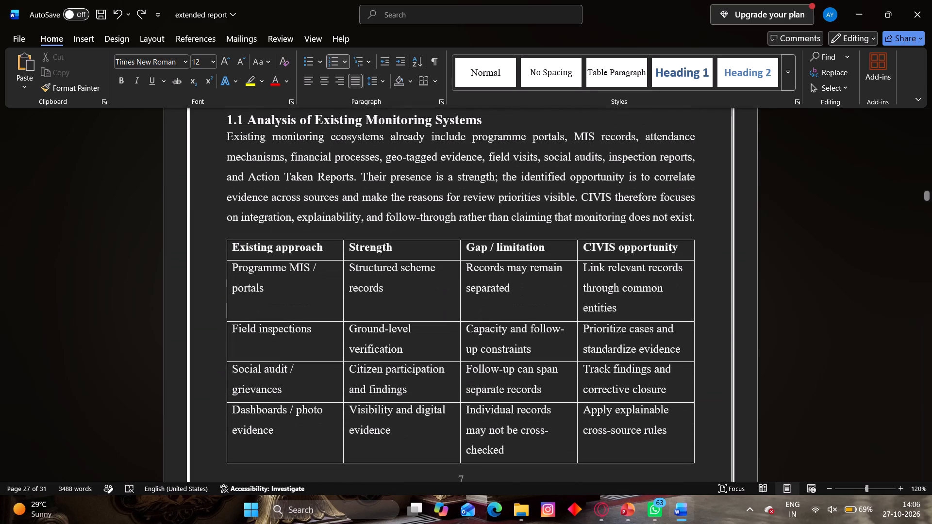
scroll(181, 523, "down", 1)
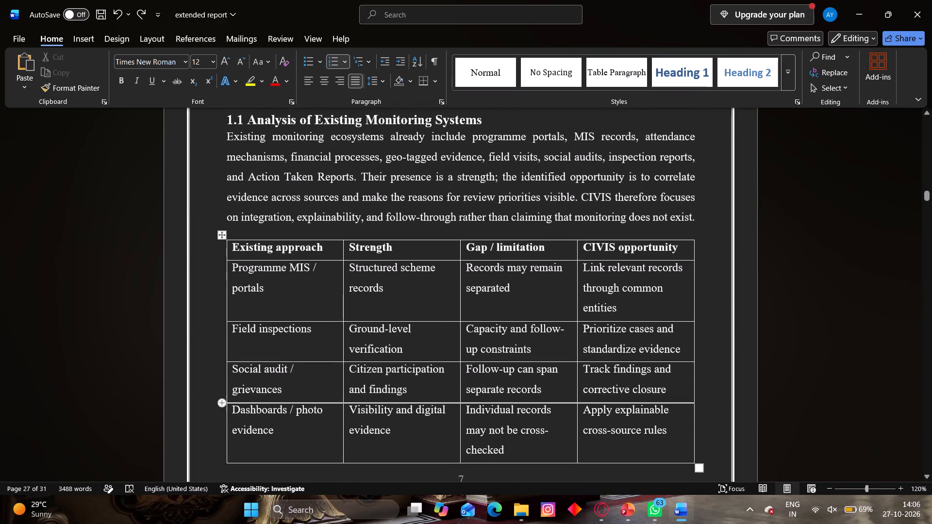
scroll(228, 406, "down", 2)
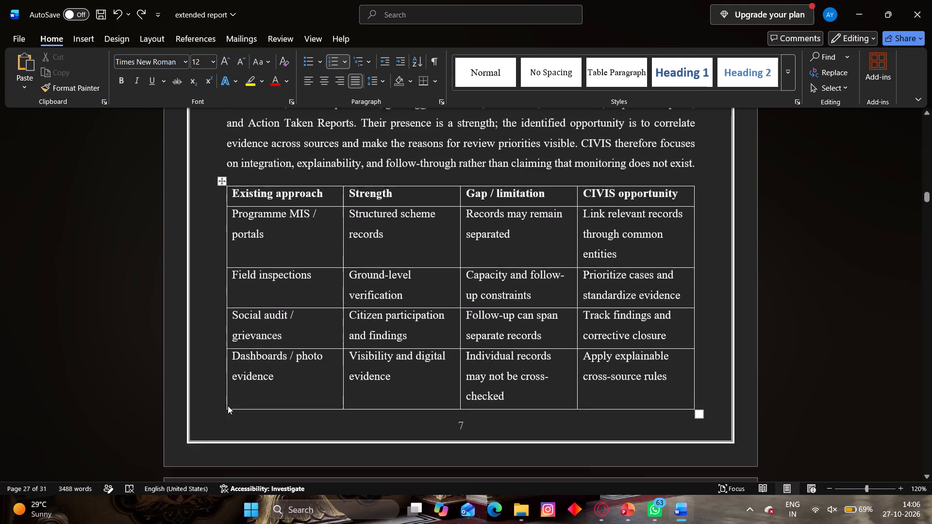
scroll(228, 406, "down", 2)
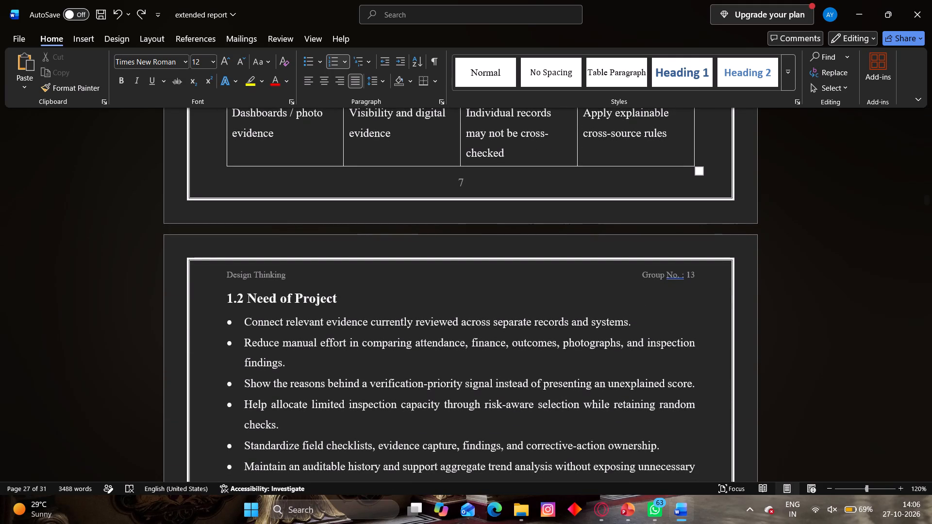
scroll(228, 406, "down", 3)
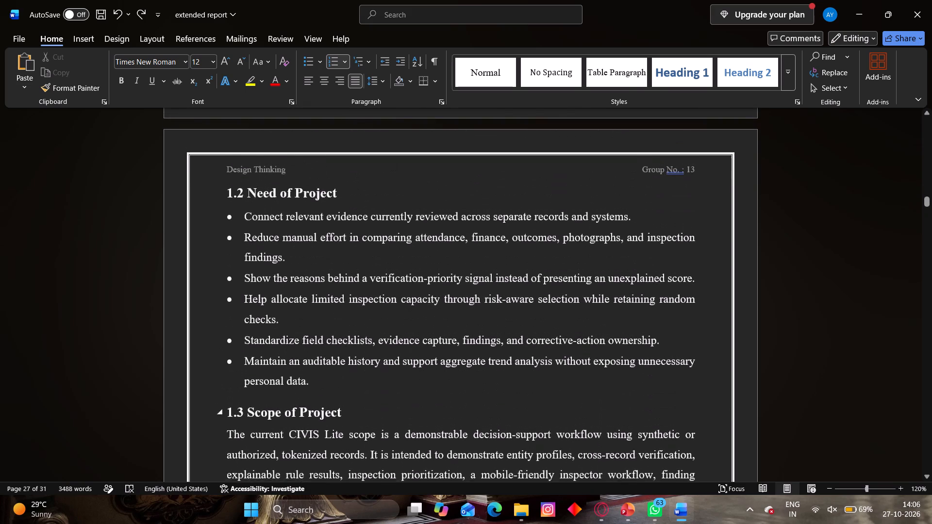
scroll(228, 406, "down", 5)
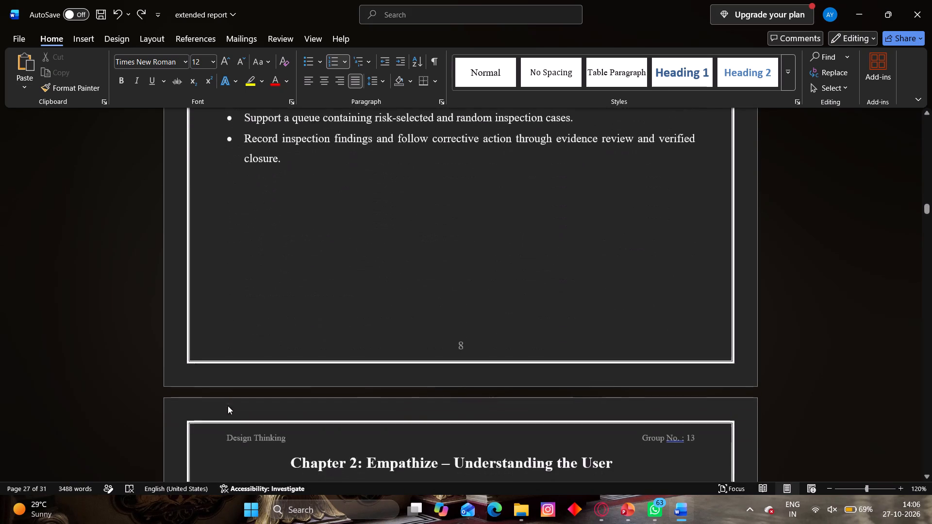
Review Chapters 2 to 4, from the data collection methods and sample interview questions to the concept comparison table and selected concept.
scroll(228, 406, "down", 6)
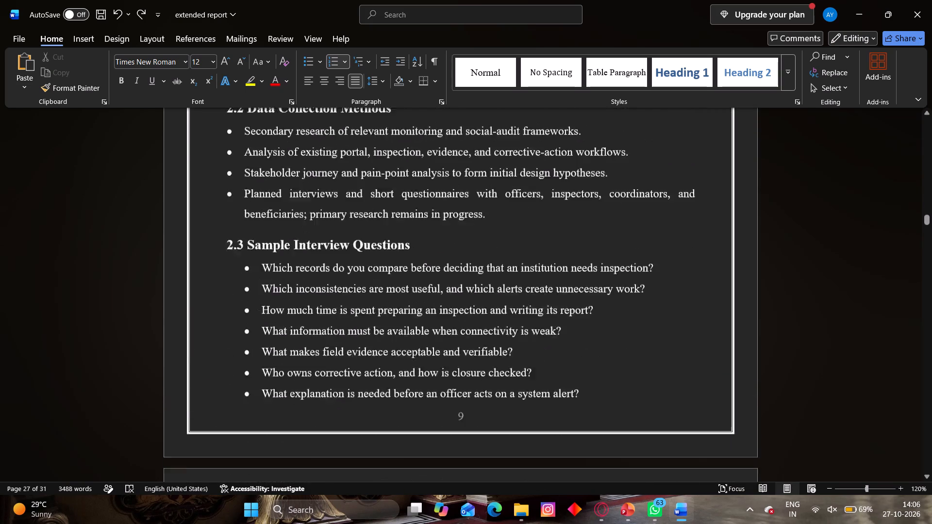
scroll(228, 406, "down", 15)
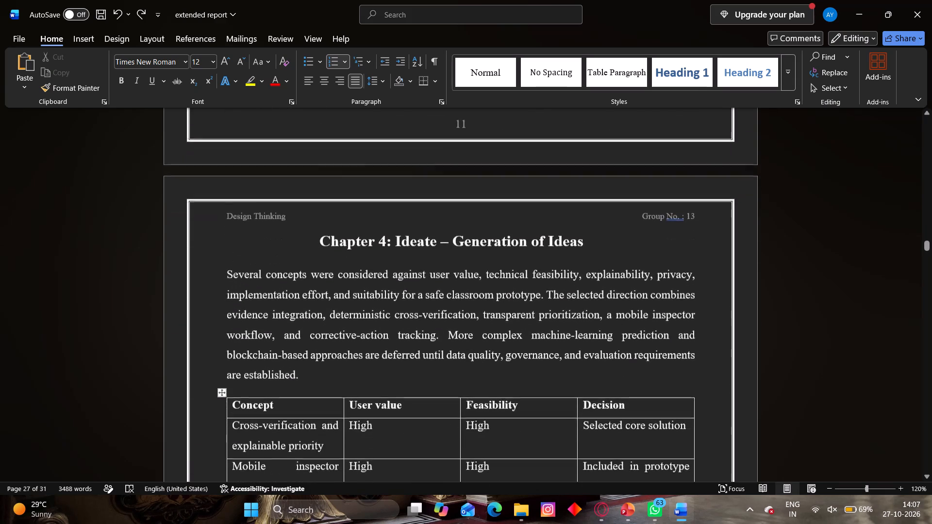
scroll(228, 406, "down", 7)
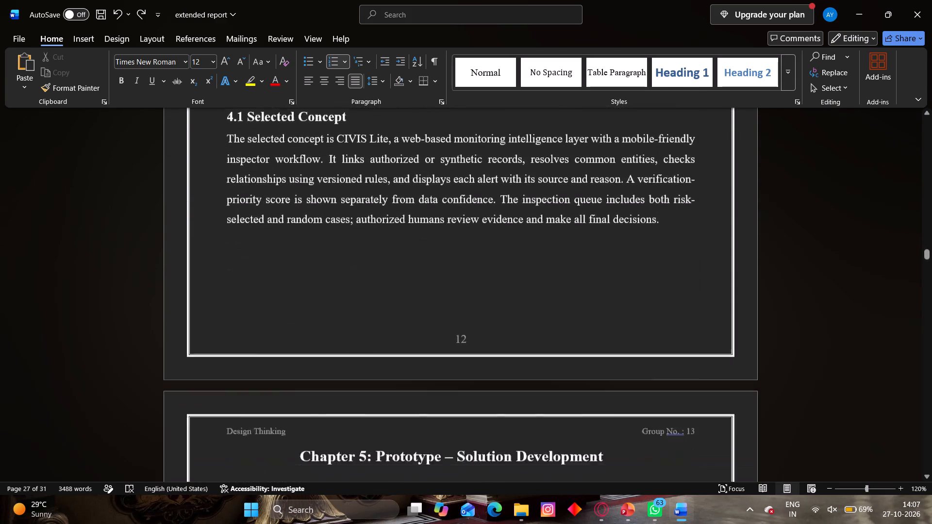
Review Chapter 5's CIVIS architecture figure and the proposed system modules up to the sign-in page screenshot.
scroll(228, 406, "down", 6)
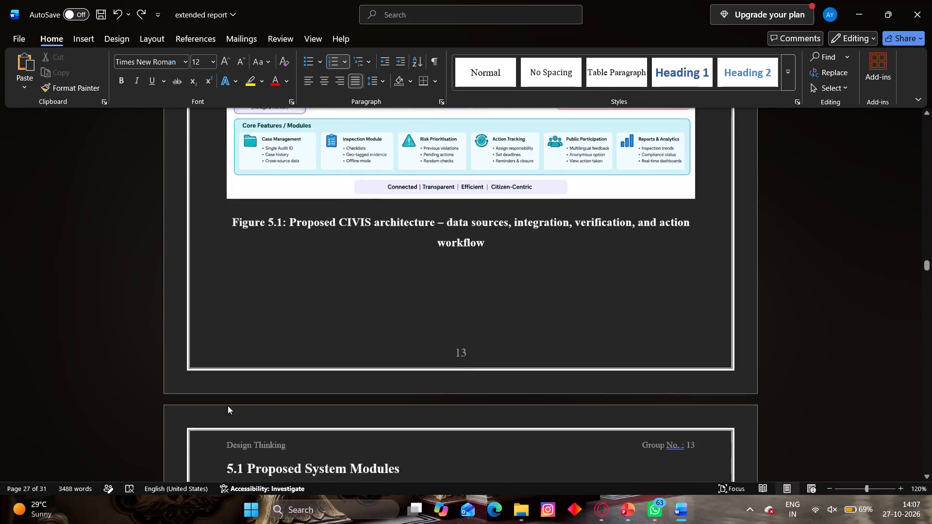
scroll(228, 406, "down", 16)
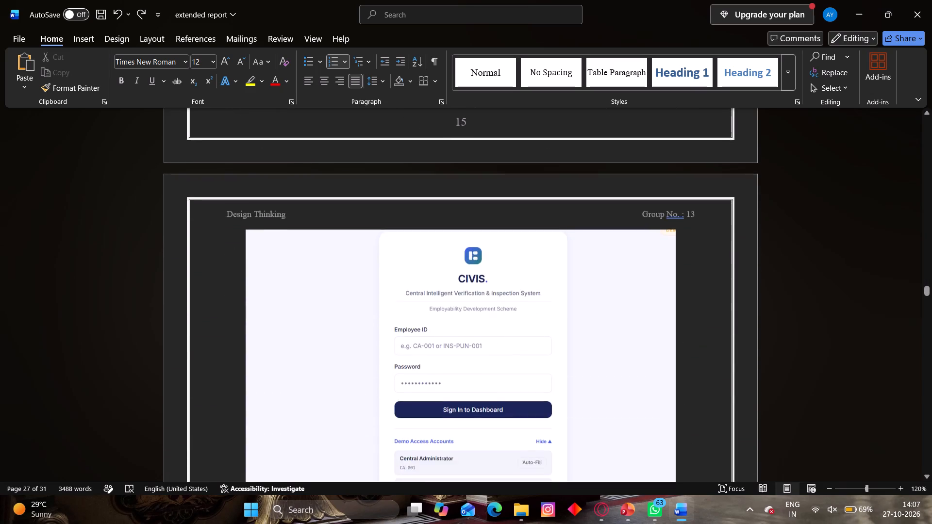
Look through Chapter 5's prototype interface figures, from the sign-in page to the rules configuration and user account screens.
scroll(228, 406, "down", 9)
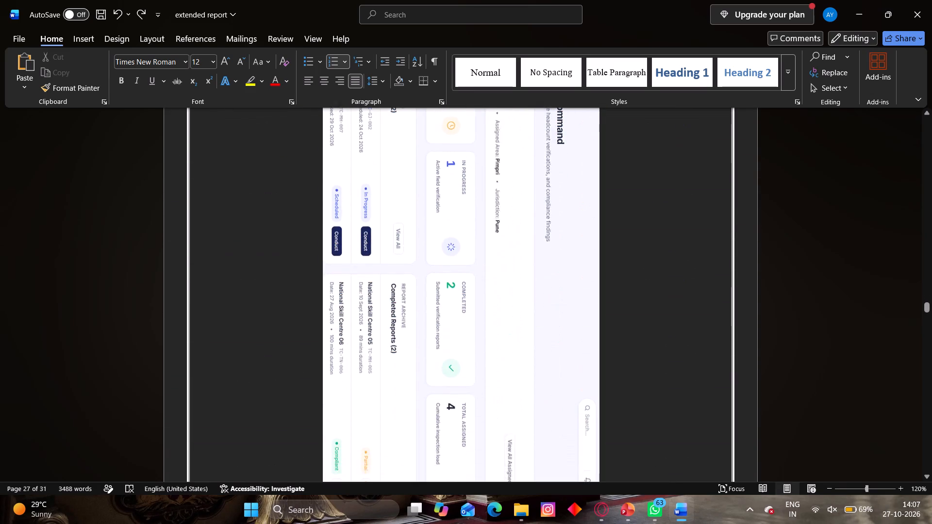
scroll(228, 406, "down", 8)
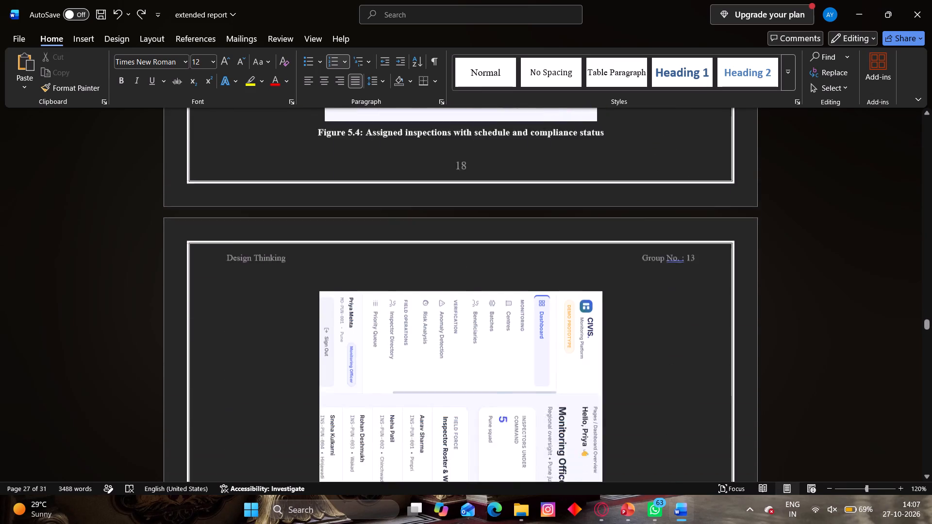
scroll(228, 406, "down", 9)
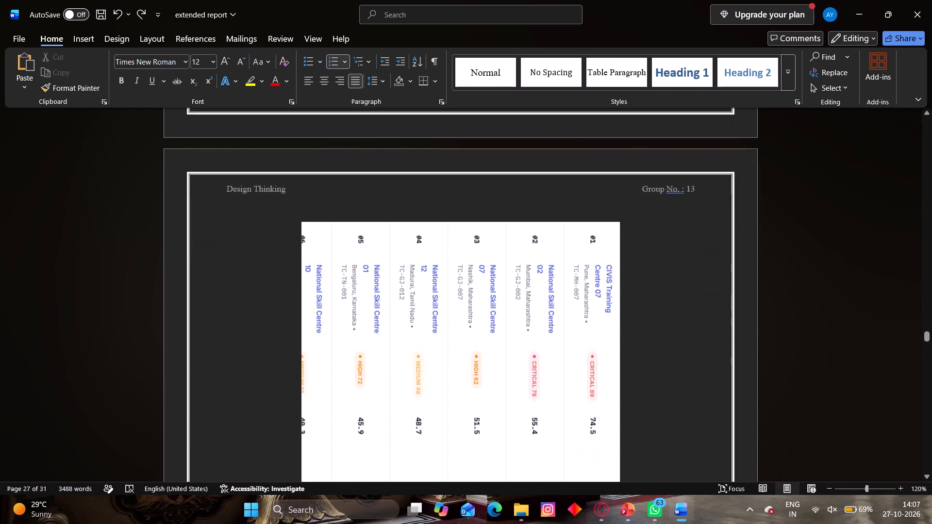
scroll(228, 406, "down", 10)
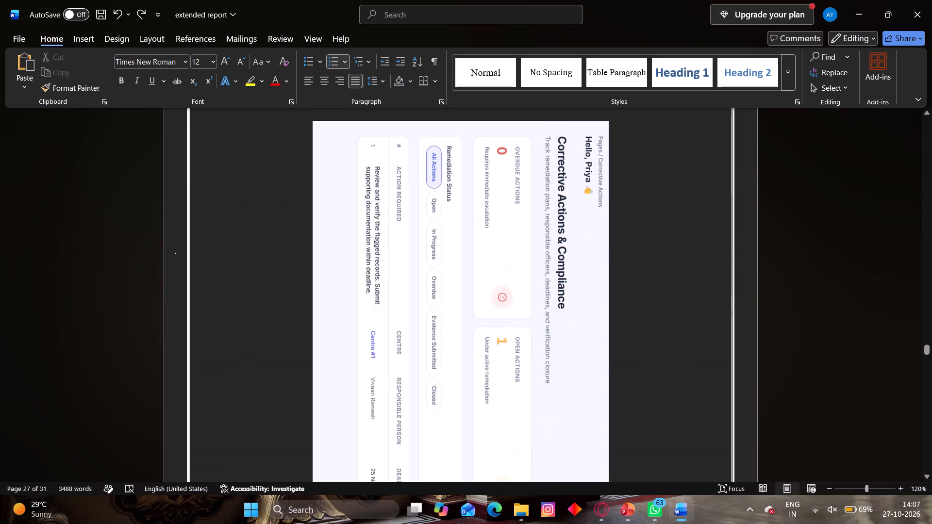
scroll(228, 406, "down", 9)
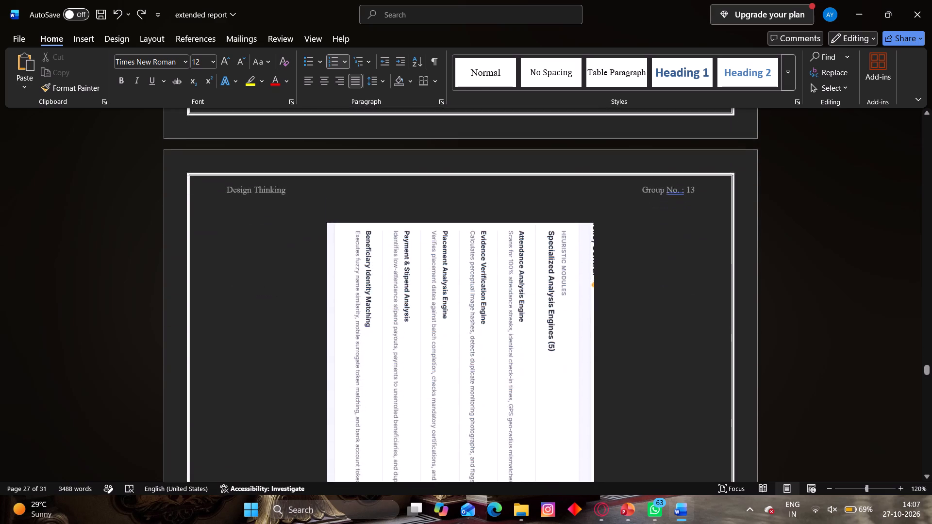
scroll(228, 406, "down", 9)
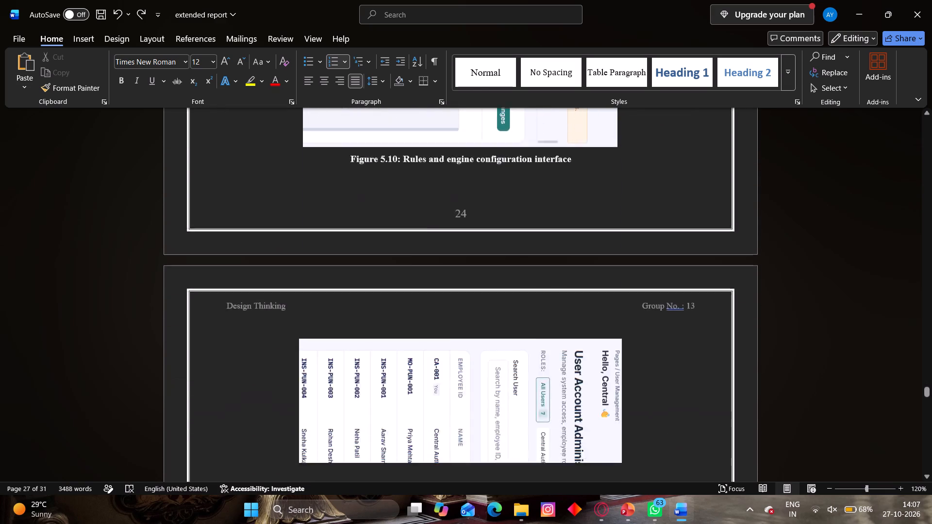
Check the text alignment of Chapter 6's user feedback and improvements sections and of Chapter 7's introductory paragraph.
scroll(228, 406, "down", 7)
scroll(228, 406, "up", 1)
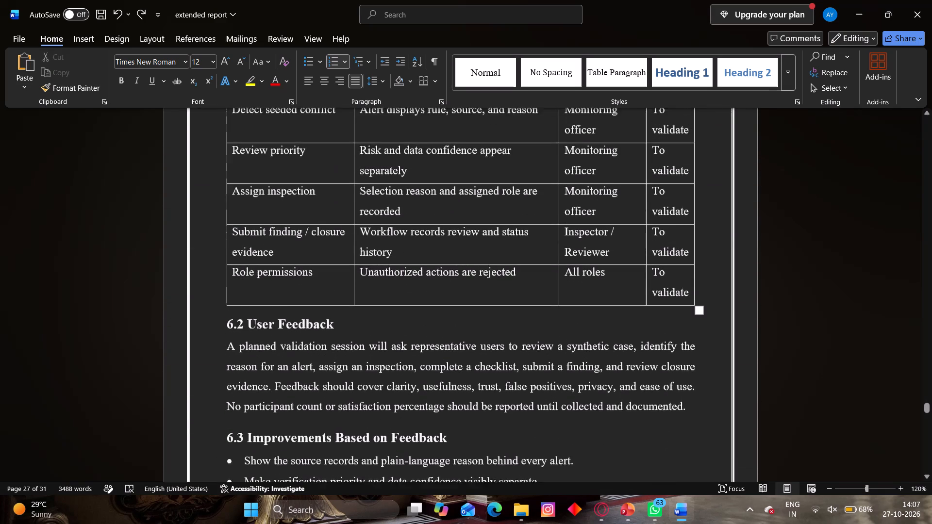
scroll(228, 406, "up", 2)
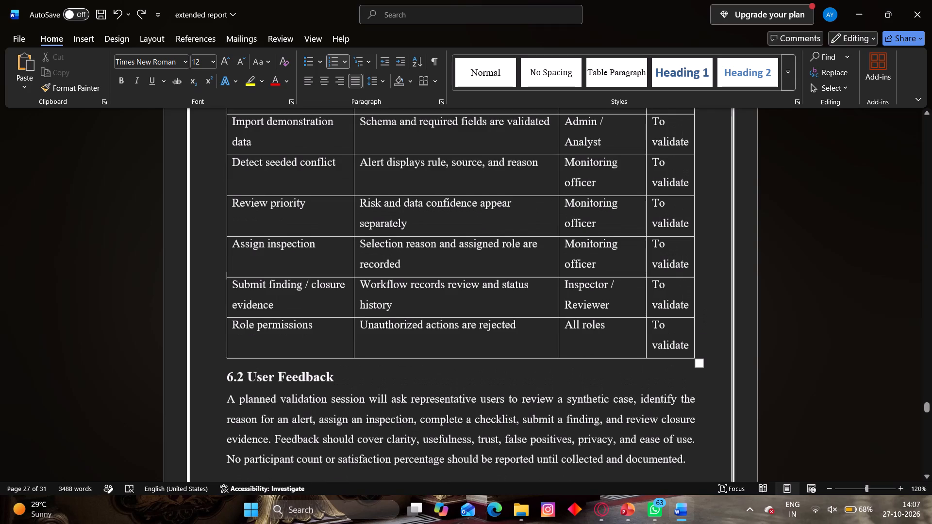
left_click(427, 435)
scroll(427, 435, "down", 1)
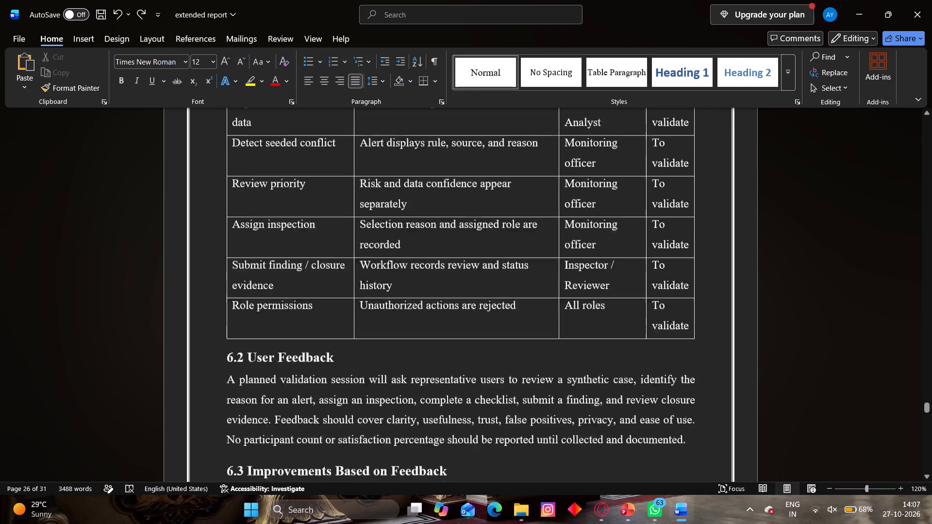
scroll(427, 435, "down", 4)
left_click(421, 398)
scroll(423, 394, "down", 6)
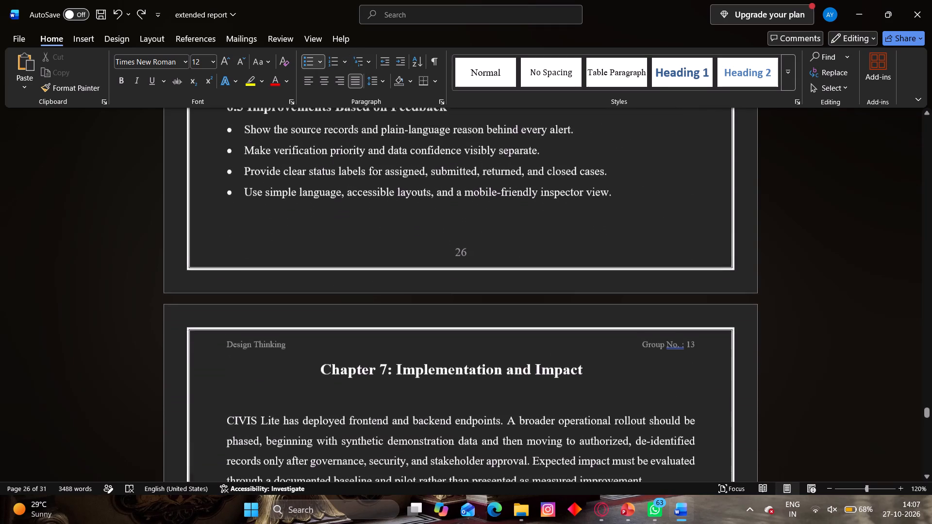
scroll(423, 394, "down", 2)
left_click(423, 394)
scroll(423, 394, "down", 3)
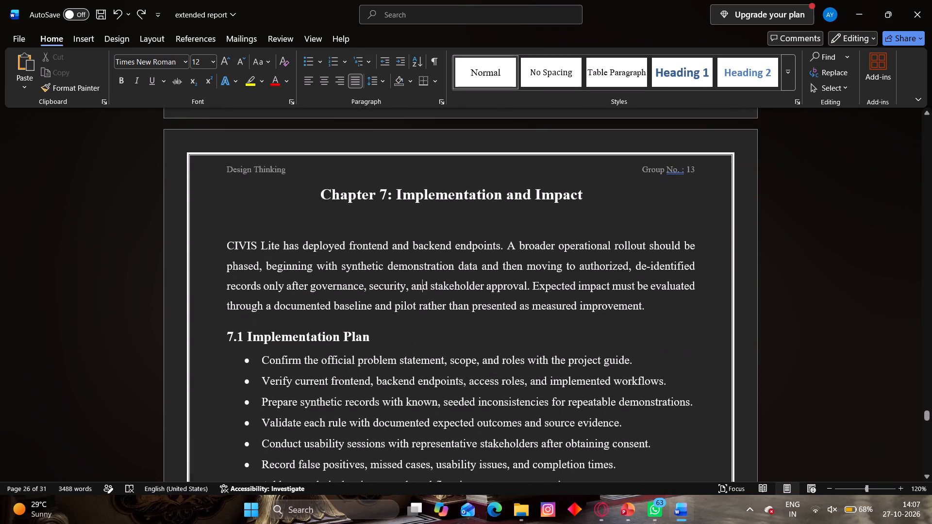
Justify all the bullet points under 7.1 Implementation Plan.
left_click(423, 394)
scroll(424, 394, "down", 4)
scroll(424, 394, "up", 1)
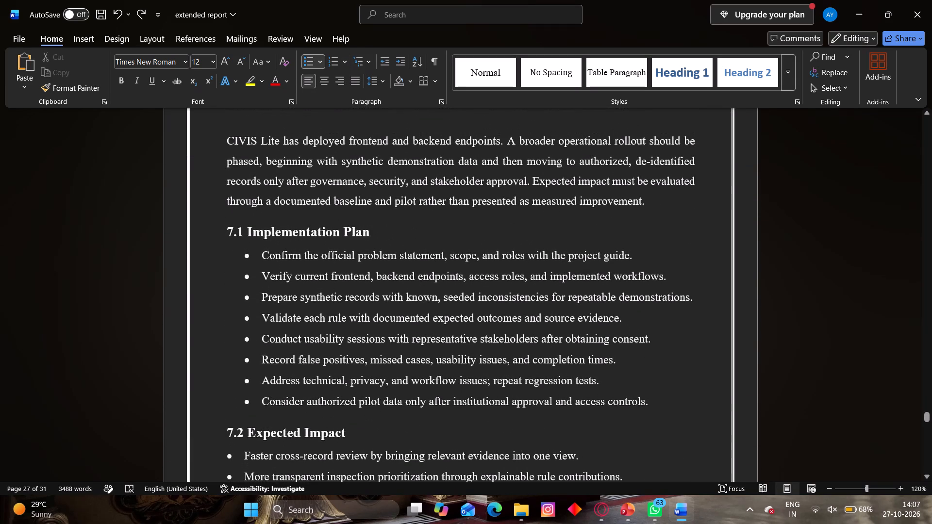
left_click_drag(648, 400, 264, 263)
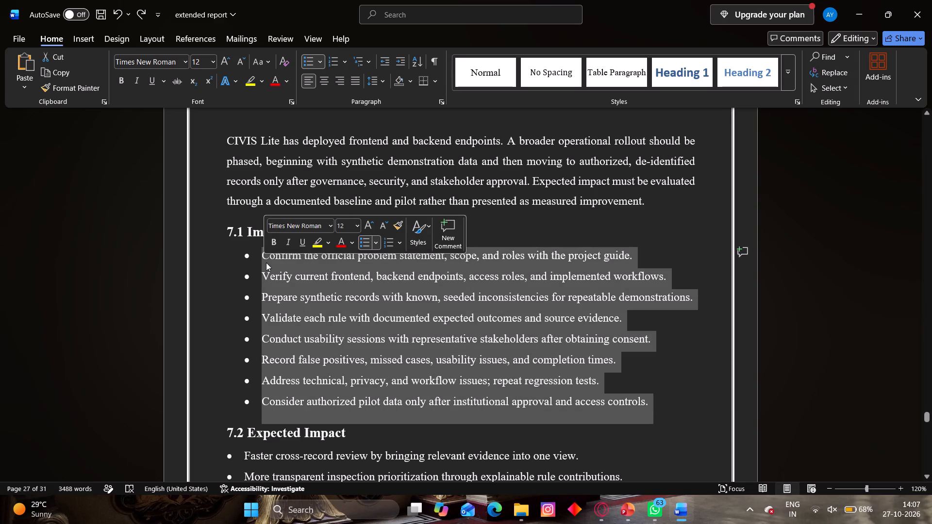
left_click(353, 87)
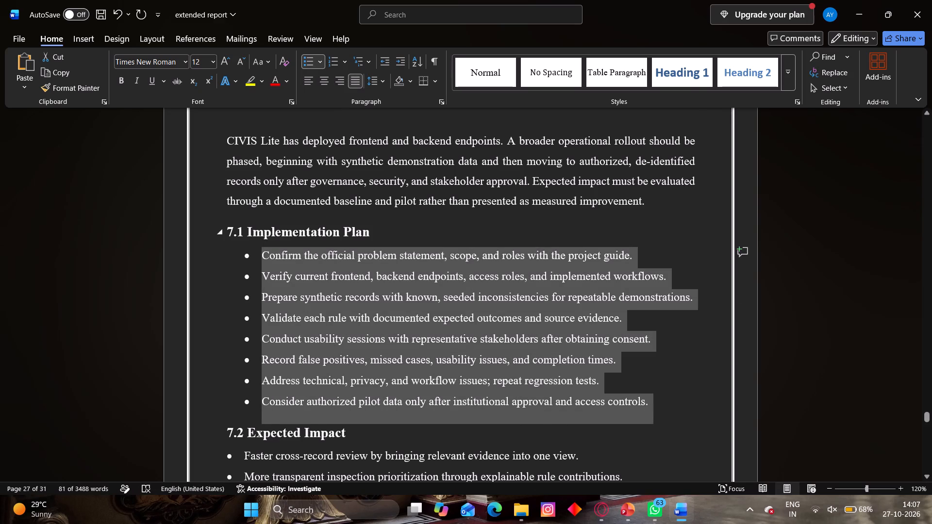
Justify all the bullet points under 7.2 Expected Impact.
scroll(493, 233, "down", 4)
left_click(468, 327)
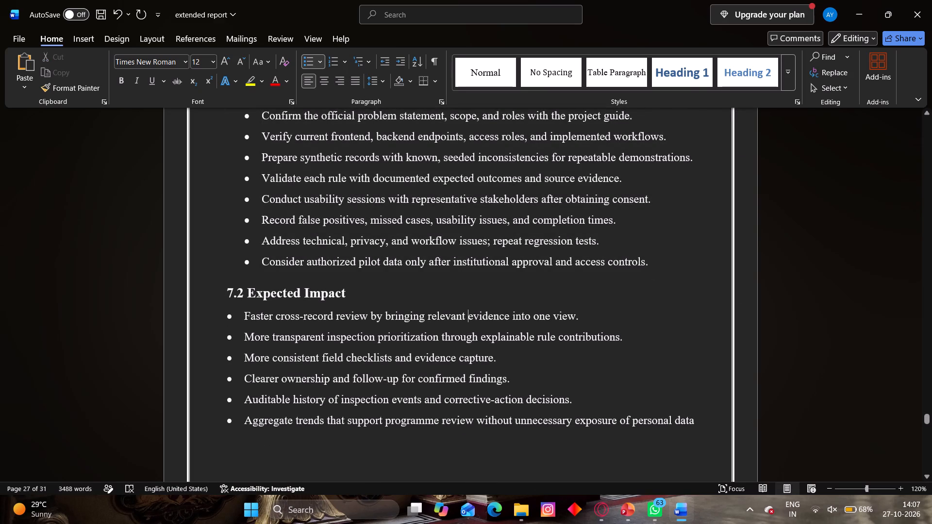
left_click_drag(699, 421, 247, 325)
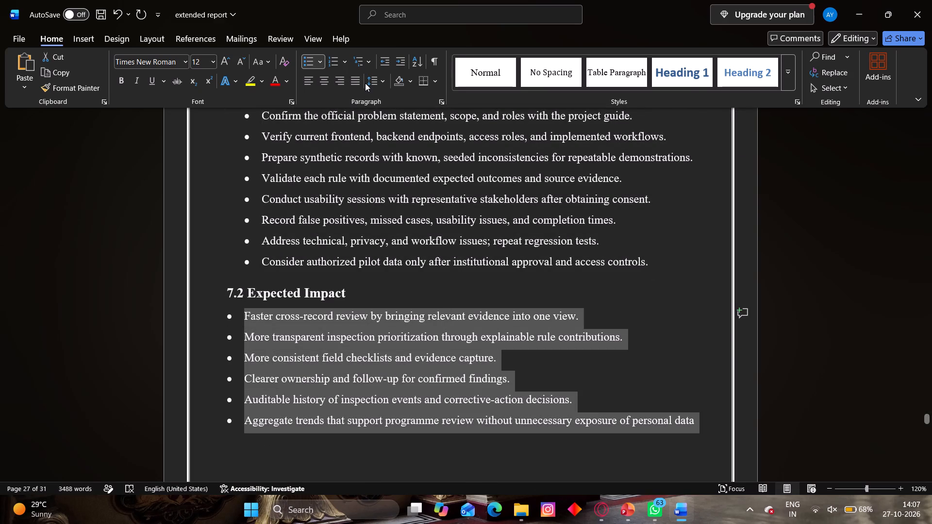
left_click(359, 85)
left_click(545, 309)
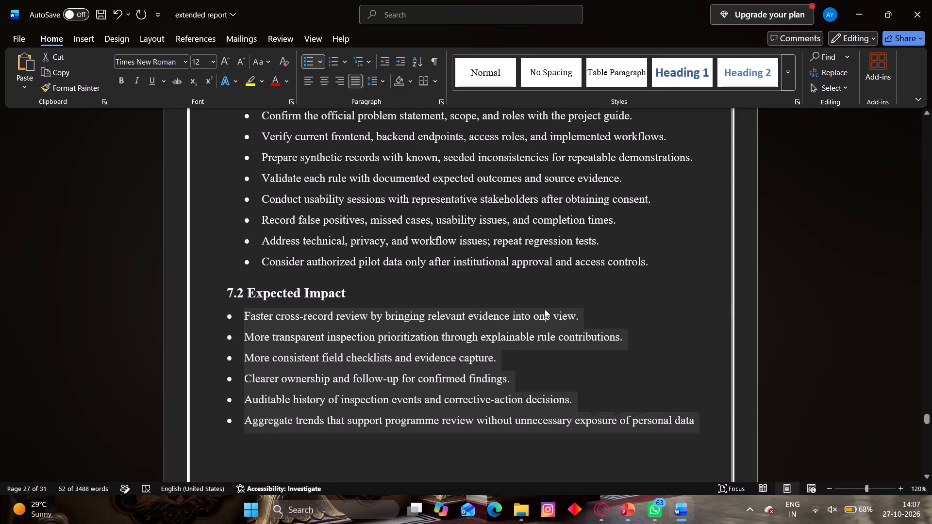
Check the alignment of Chapter 8's conclusion paragraphs and its Future Scope bullet list.
scroll(545, 309, "down", 18)
scroll(545, 309, "down", 6)
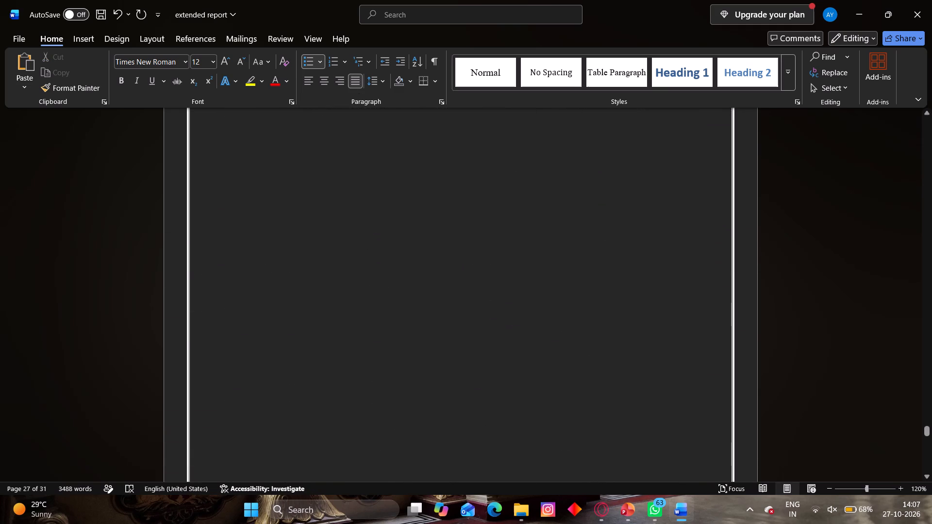
scroll(545, 309, "down", 14)
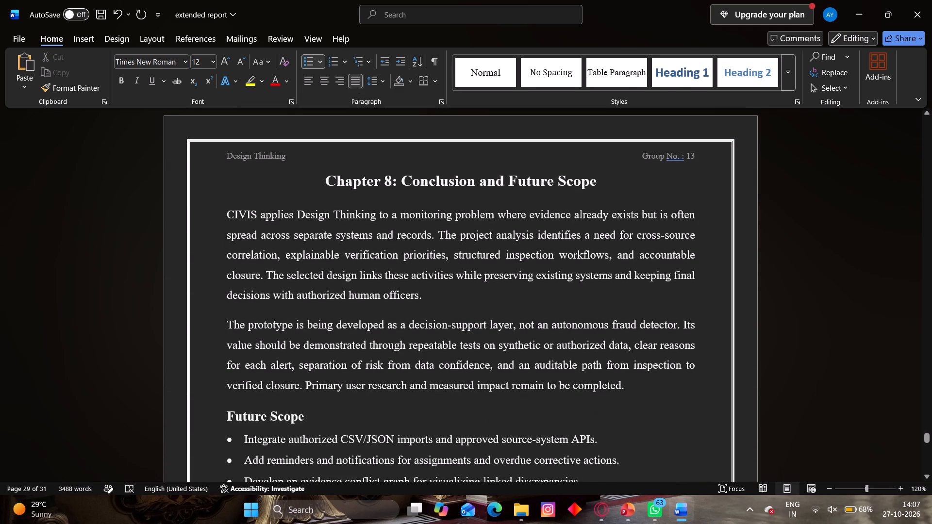
left_click_drag(626, 383, 225, 220)
left_click(617, 378)
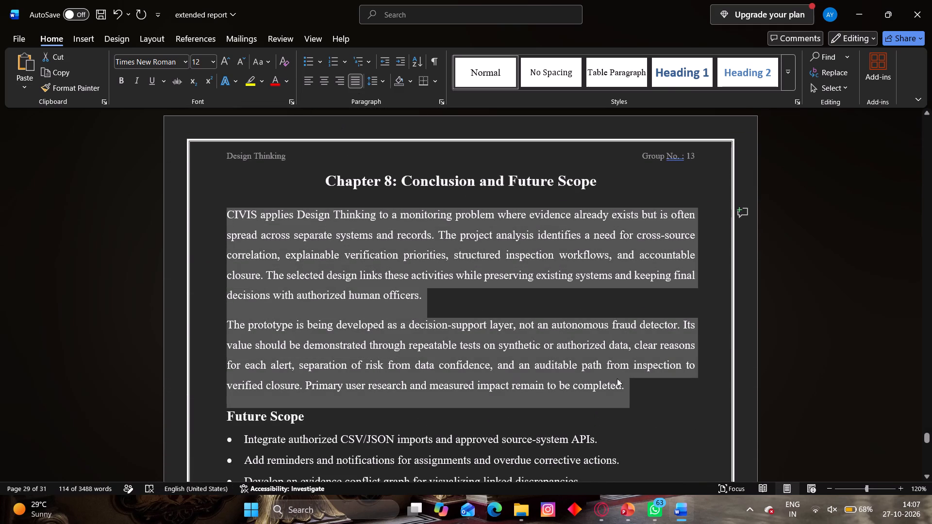
scroll(617, 378, "down", 5)
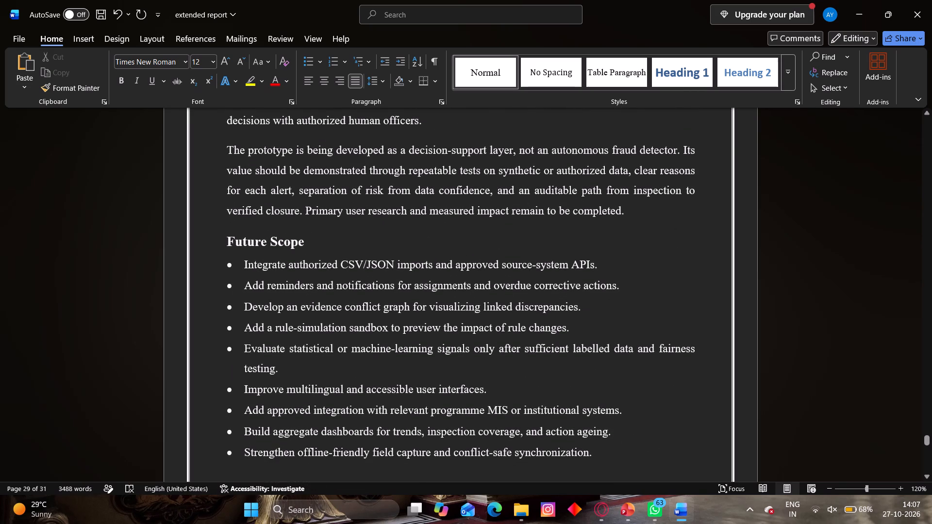
left_click_drag(602, 459, 266, 274)
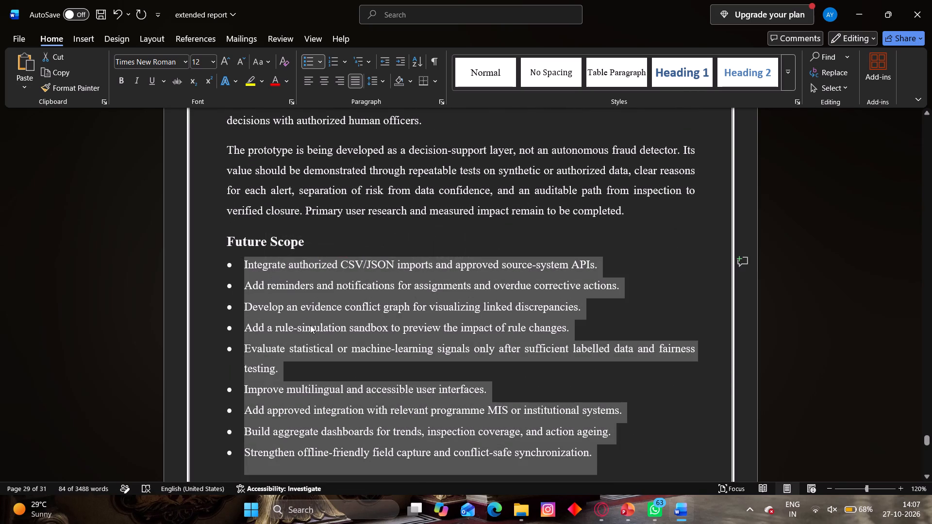
left_click(294, 281)
Check the alignment of the seven numbered entries on the References page.
scroll(294, 281, "down", 19)
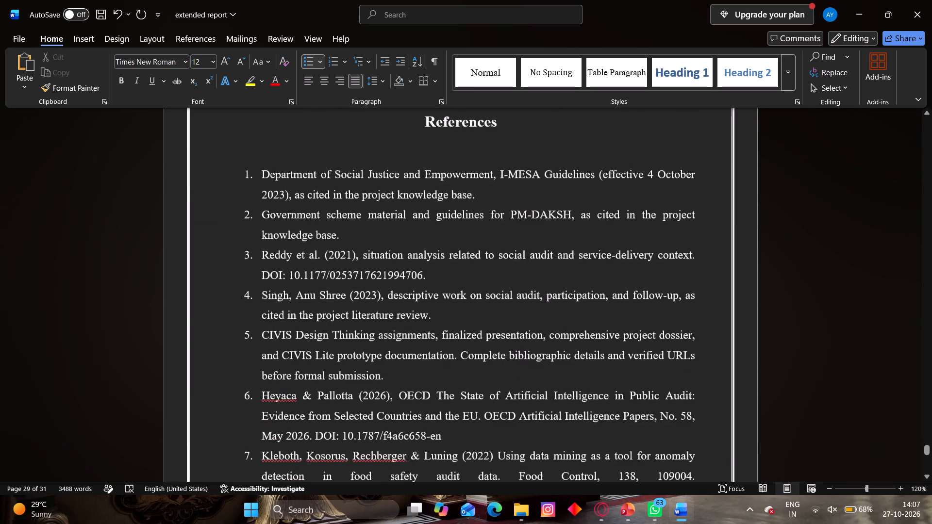
scroll(296, 280, "down", 1)
left_click_drag(260, 140, 439, 361)
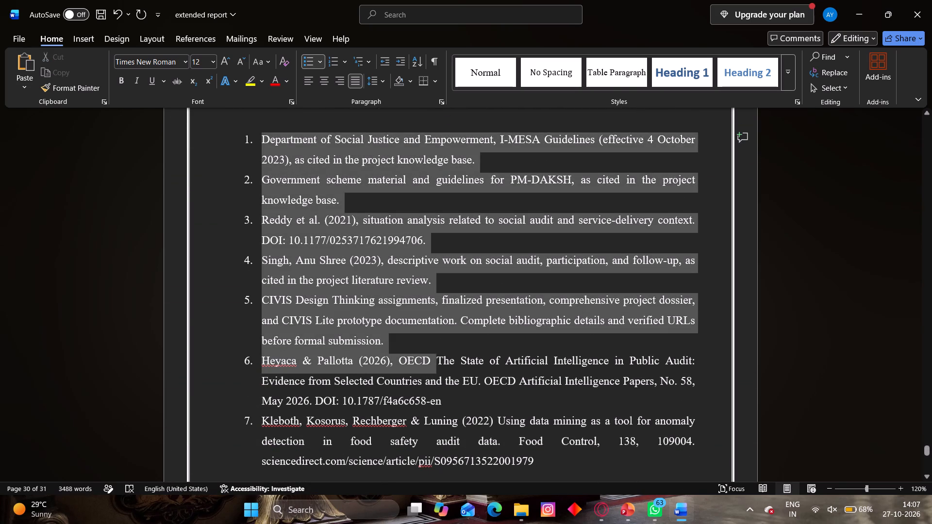
left_click_drag(439, 361, 530, 357)
scroll(440, 362, "down", 3)
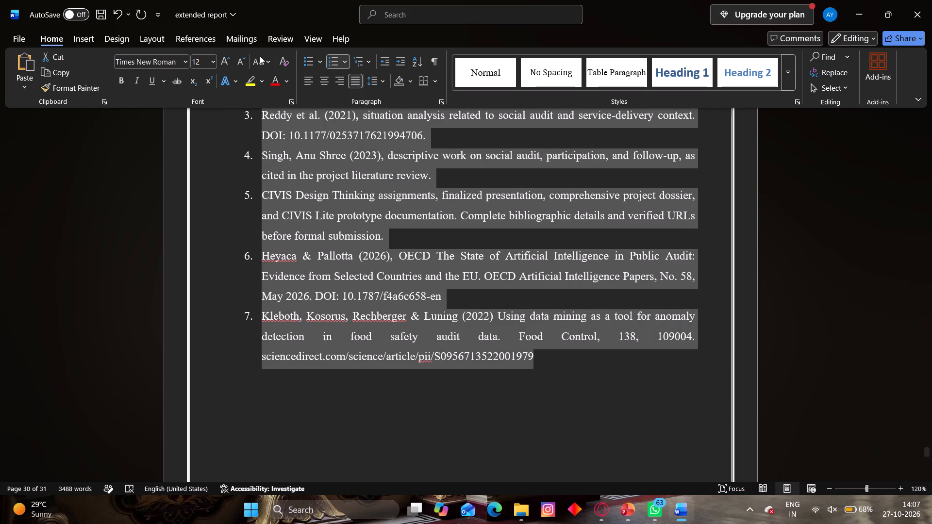
left_click(277, 264)
scroll(323, 251, "down", 6)
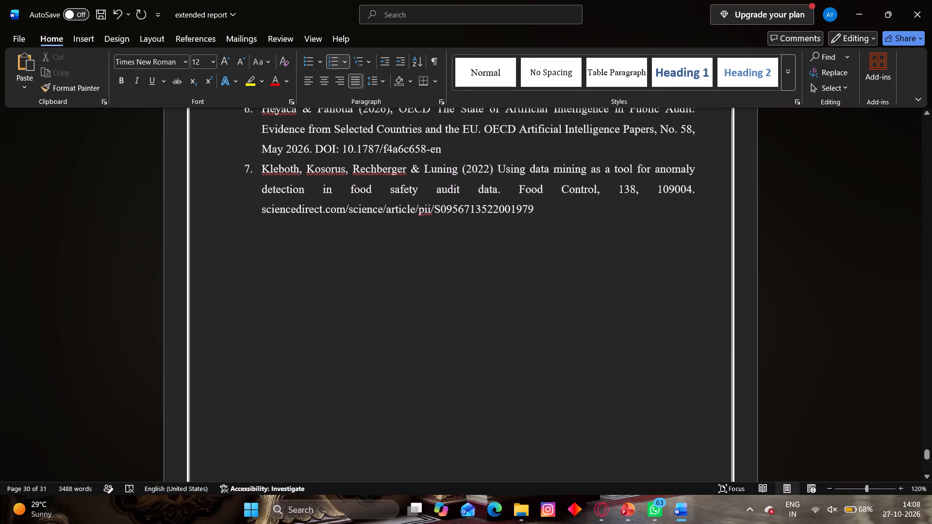
Justify all the bulleted questions in Appendix A: Sample Stakeholder Interview Questionnaire.
scroll(322, 254, "down", 4)
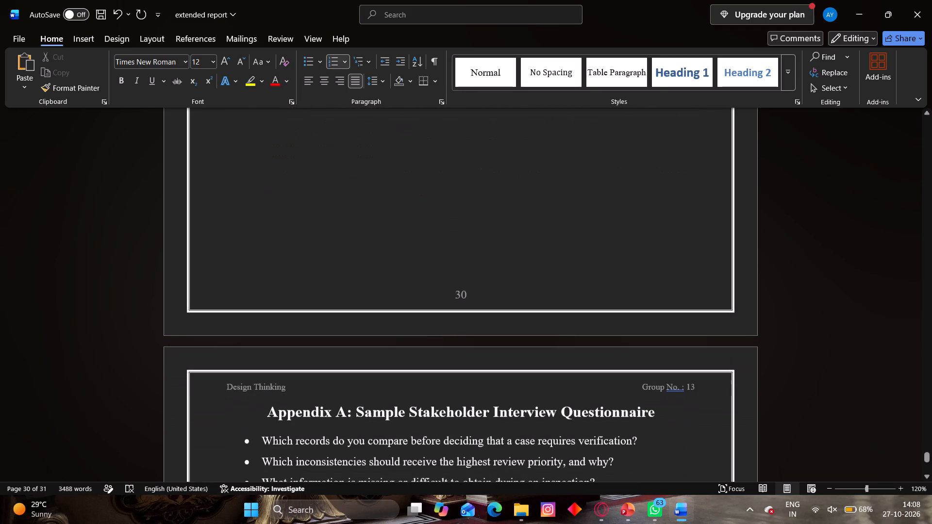
scroll(318, 256, "down", 7)
left_click_drag(655, 327, 222, 212)
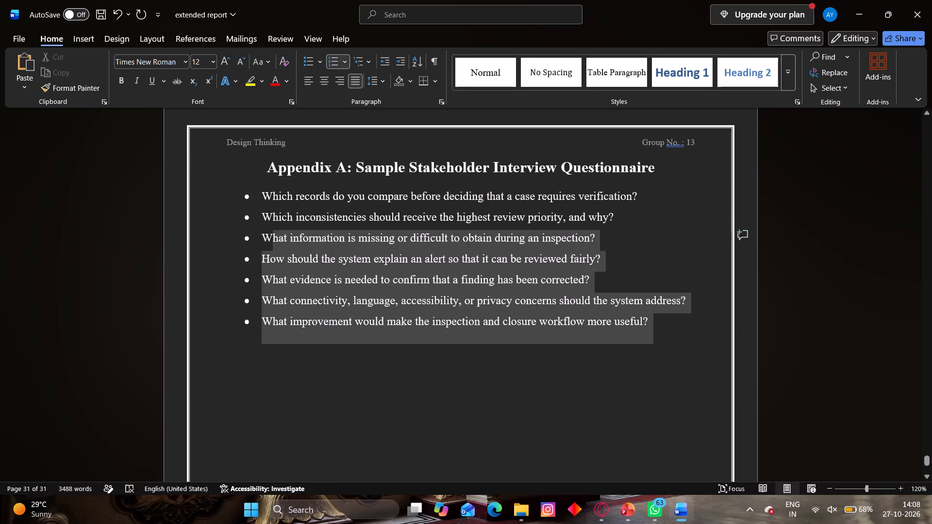
left_click_drag(222, 212, 218, 191)
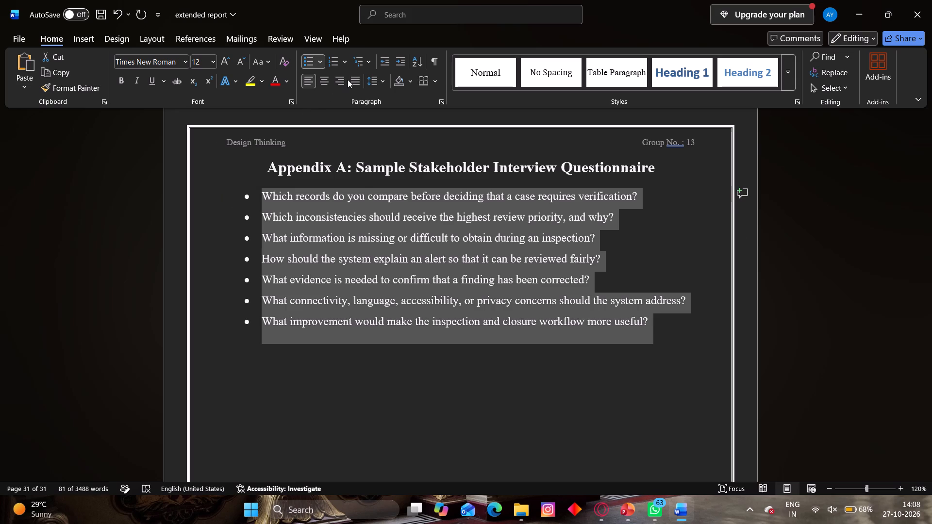
left_click(349, 80)
left_click(403, 246)
scroll(403, 246, "down", 6)
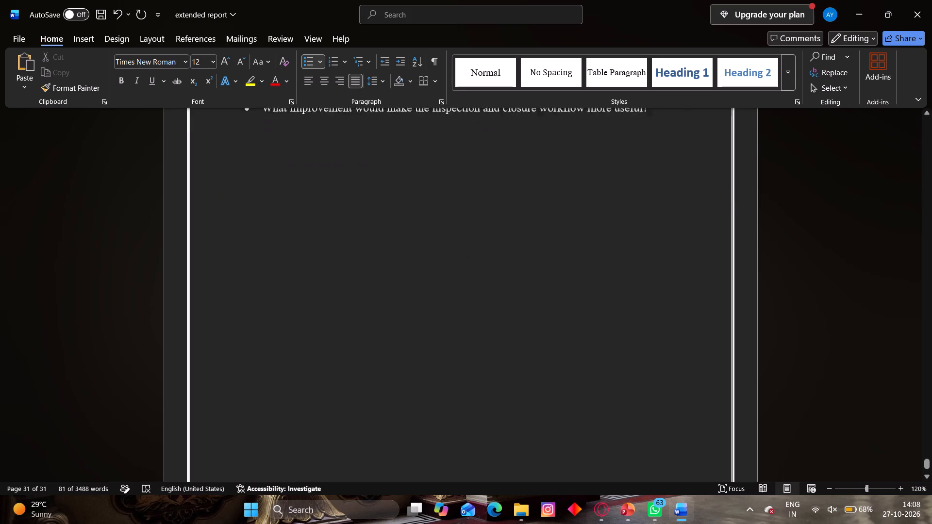
Print all pages of the report to a PDF named report1111 in the Downloads folder using Microsoft Print to PDF.
scroll(403, 246, "down", 18)
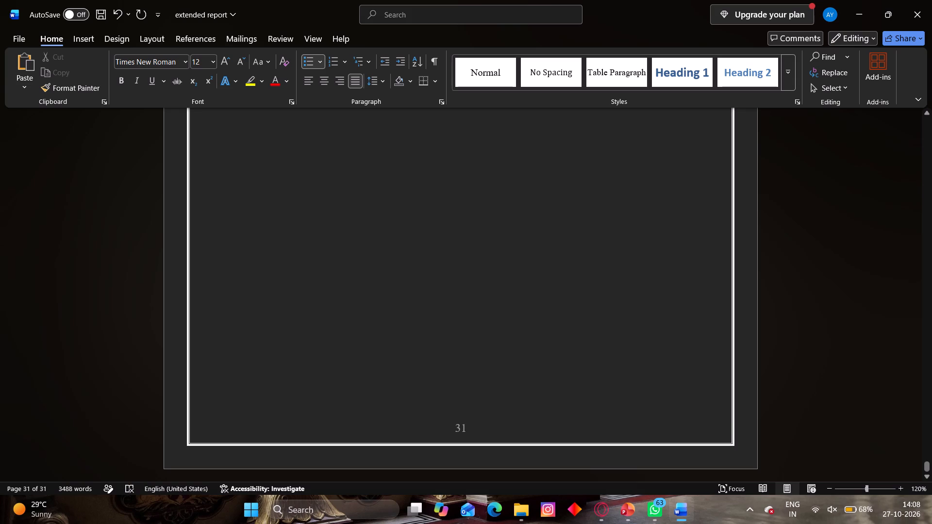
key("ctrl+p")
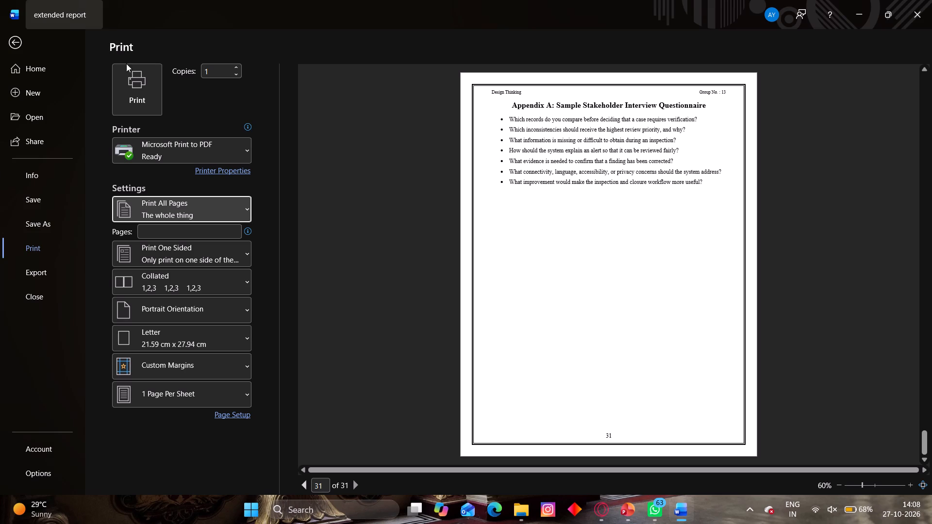
left_click(133, 74)
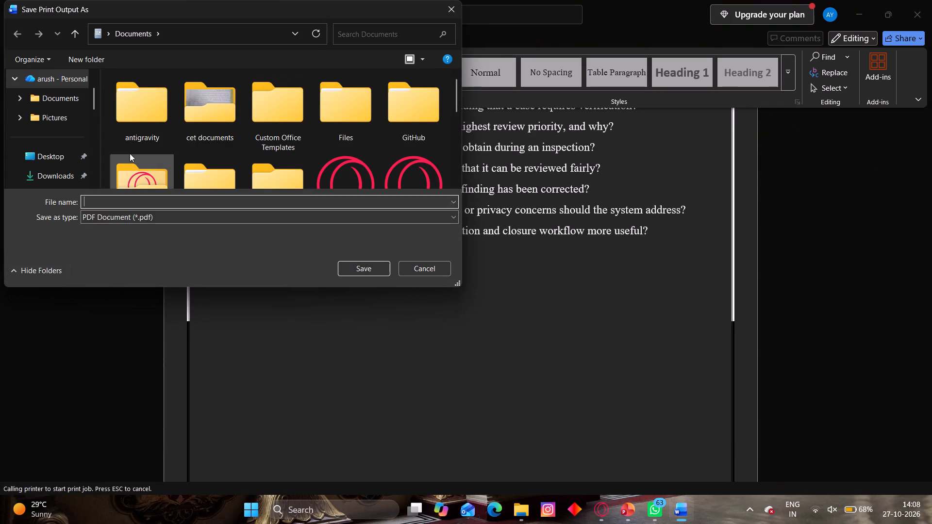
left_click(58, 171)
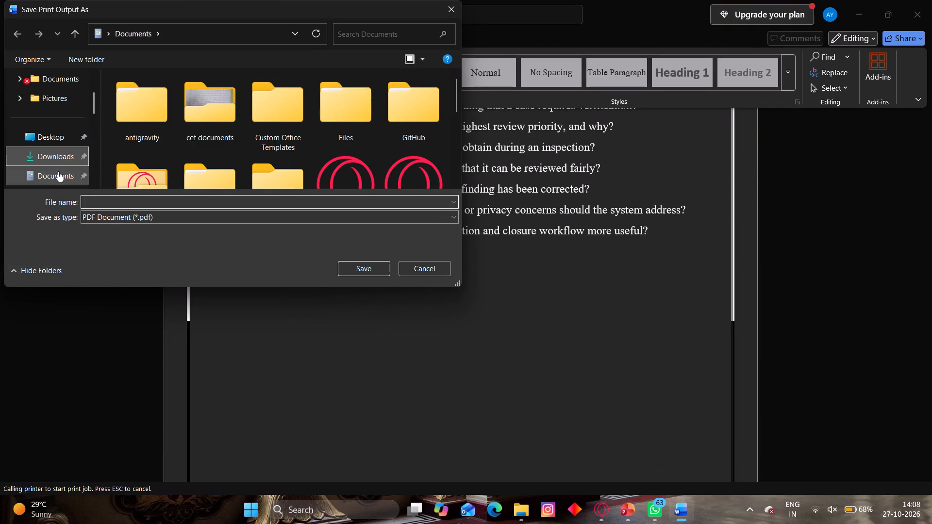
left_click(127, 196)
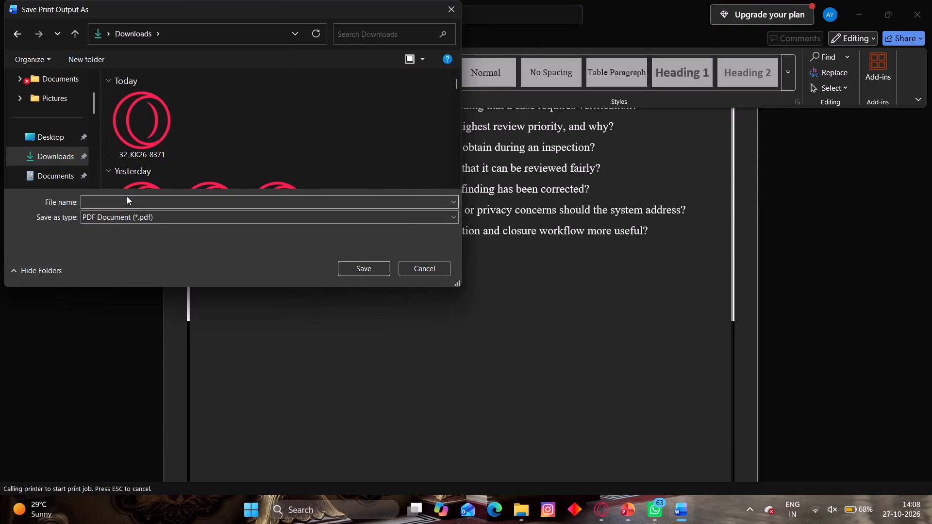
type("repo")
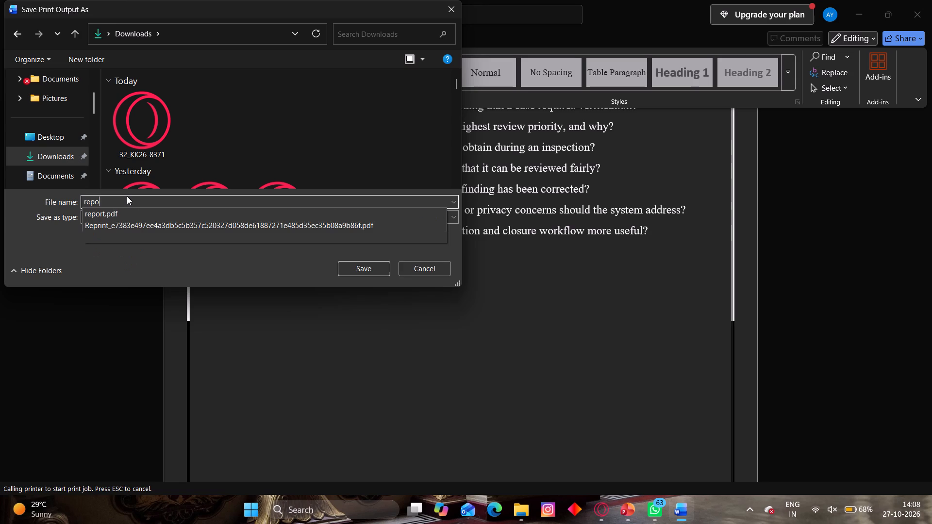
type("rt")
key("Return")
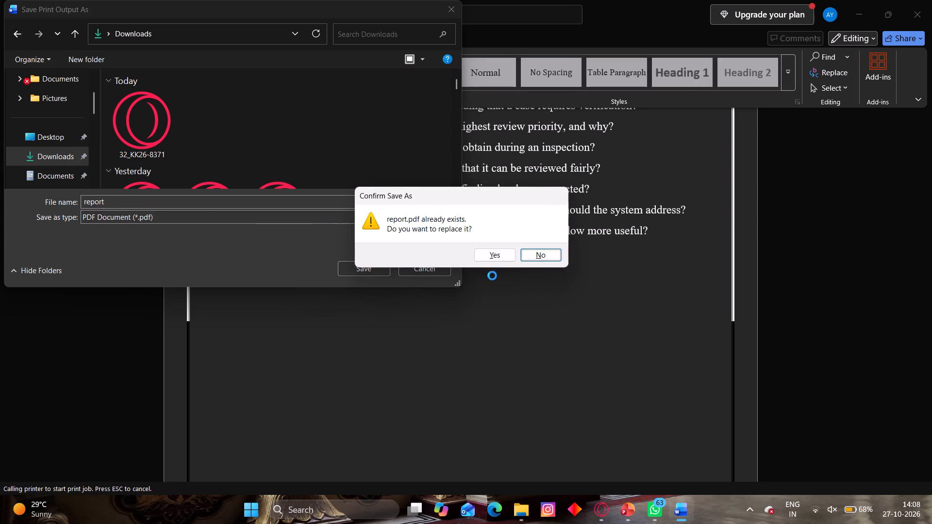
left_click(533, 255)
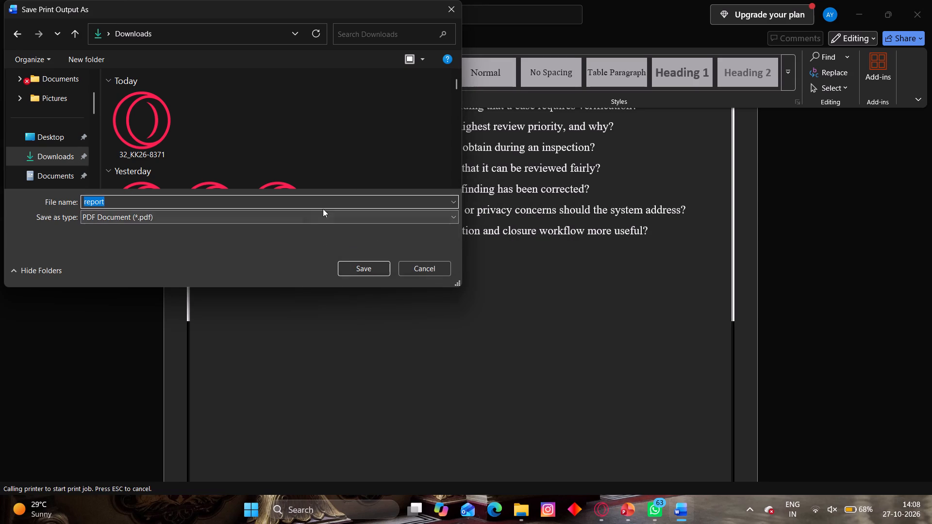
left_click(328, 203)
type("1111")
key("Return")
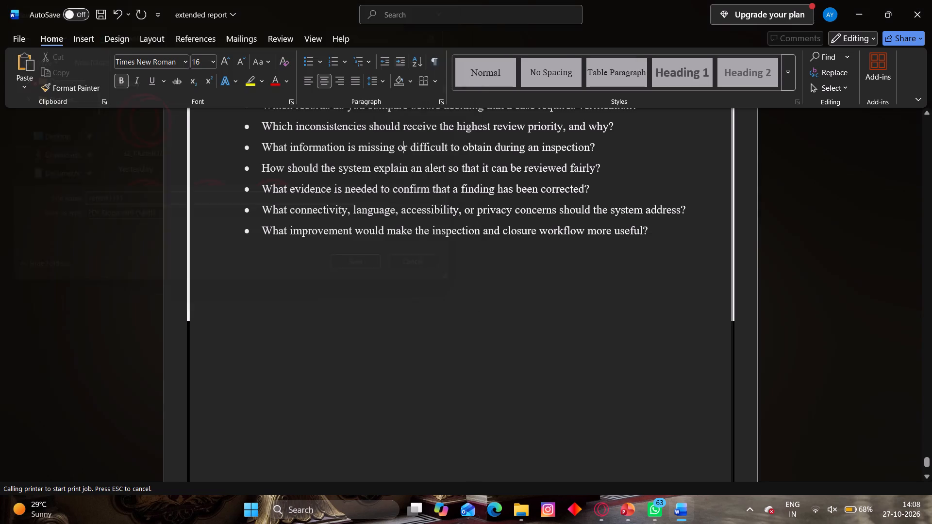
Open report1111 from File Explorer in Opera GX to check the PDF, and reload it.
left_click(518, 516)
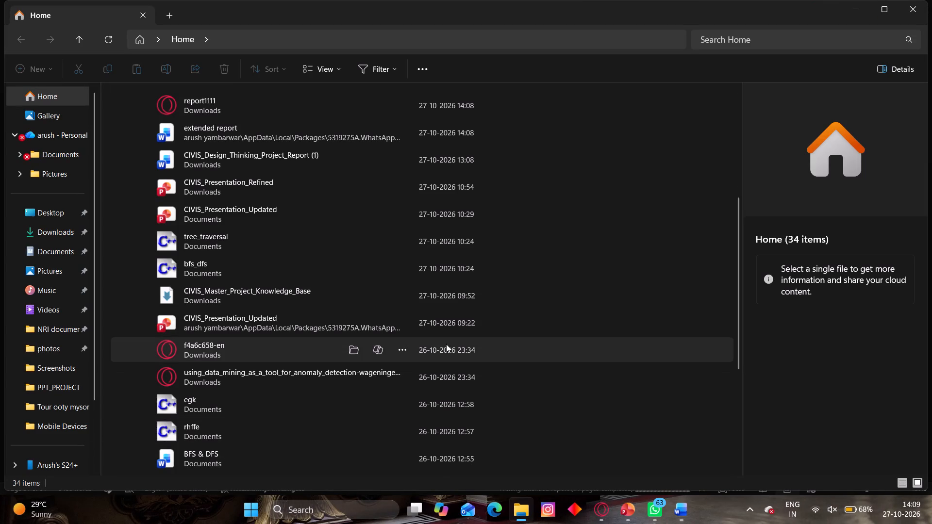
double_click(303, 105)
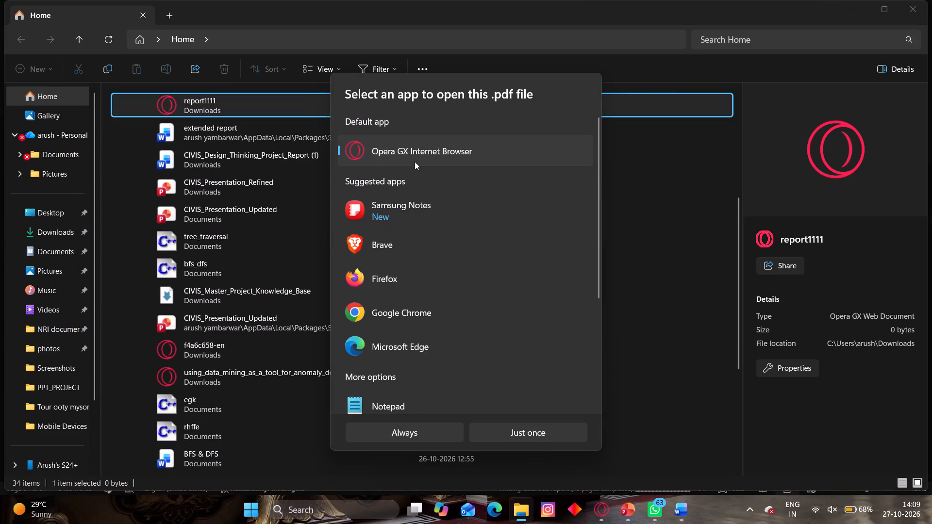
double_click(418, 158)
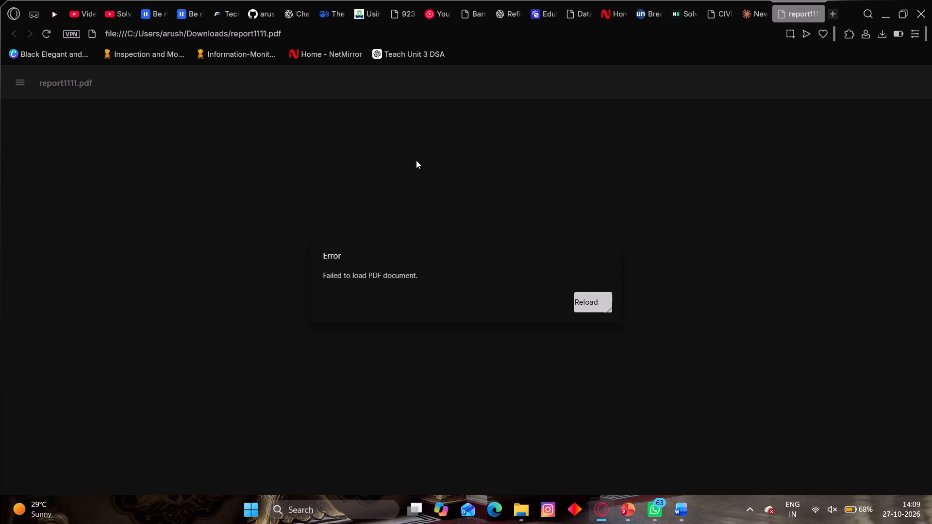
left_click(577, 308)
left_click(590, 302)
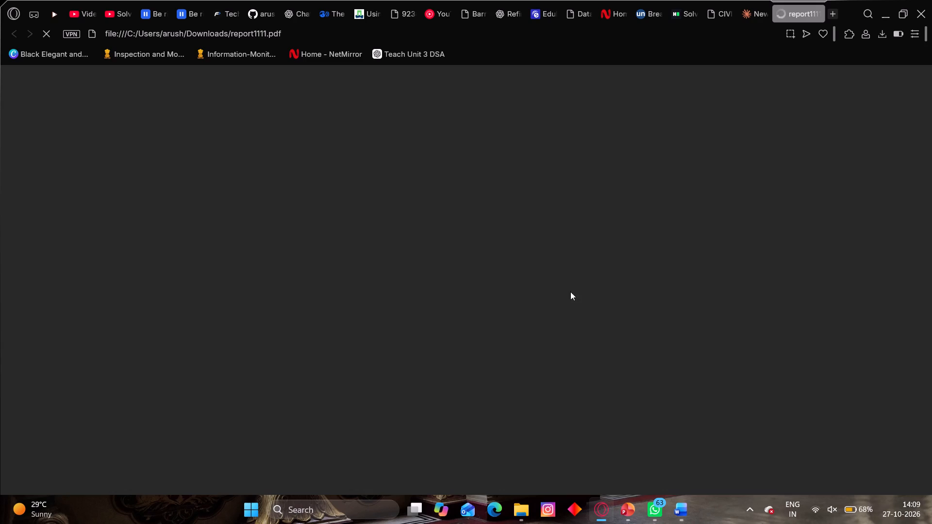
left_click(891, 16)
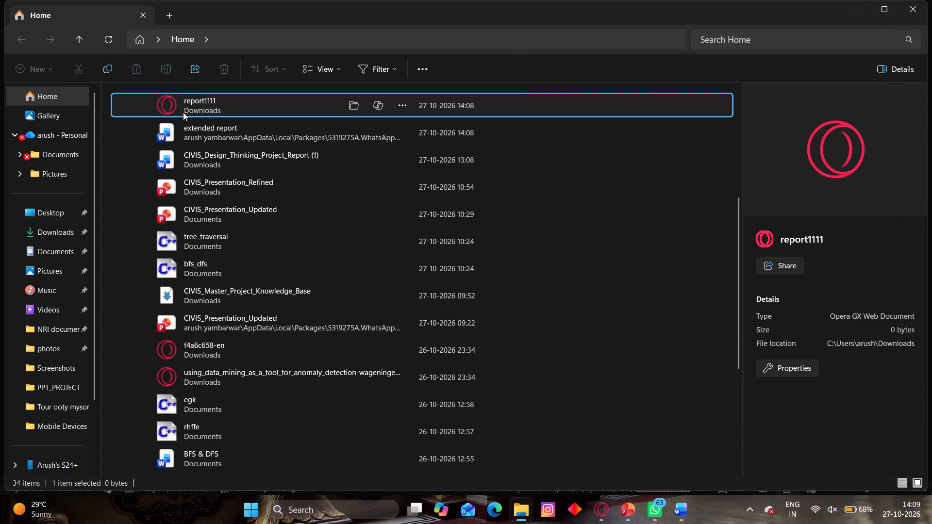
Switch back to the extended report in Word.
left_click(678, 510)
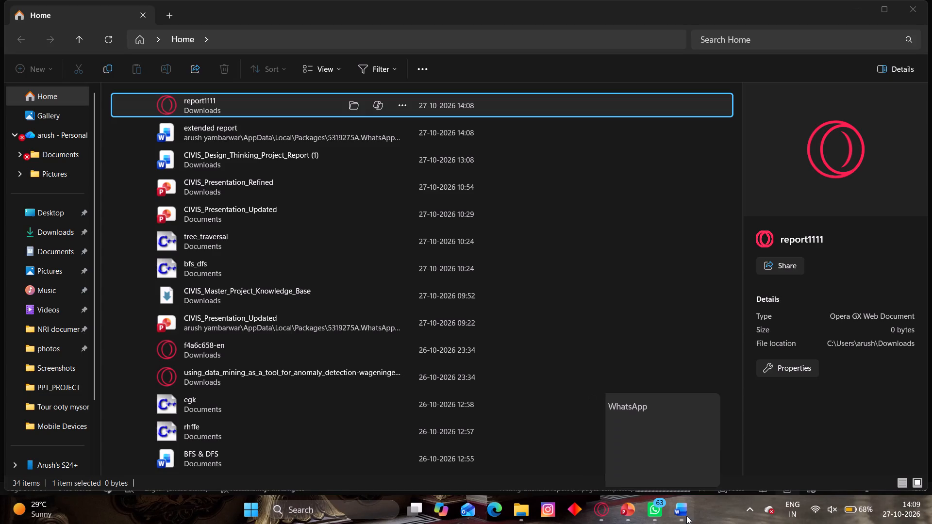
left_click(686, 516)
left_click(688, 513)
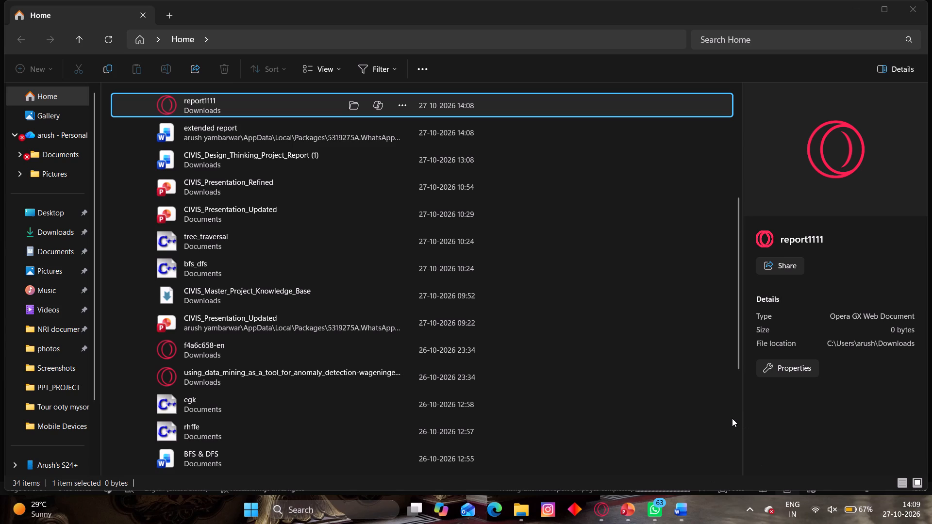